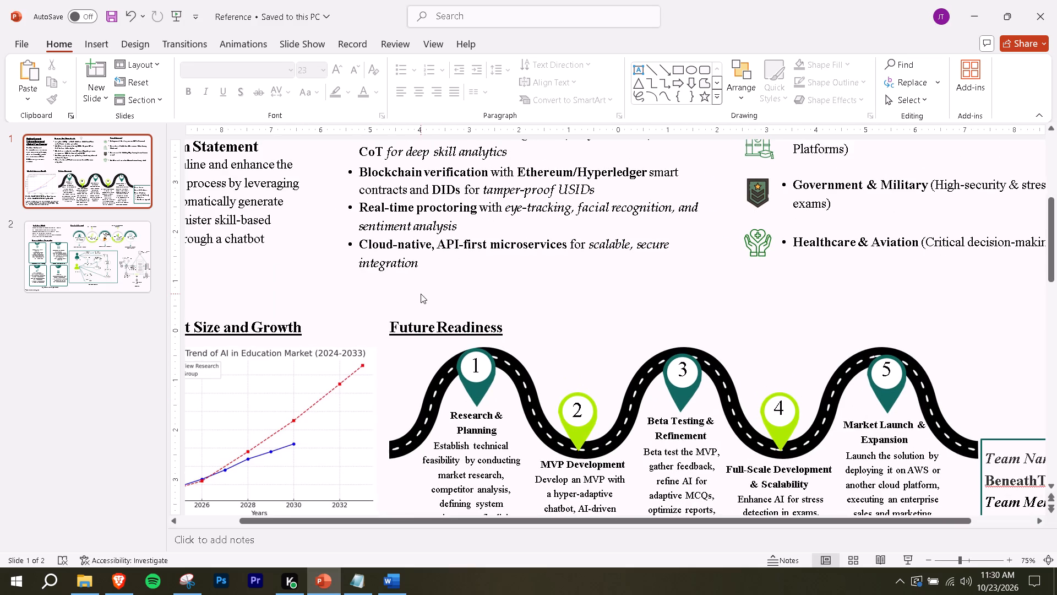
{"action": "left_click_drag", "start_coordinate": [451, 519], "coordinate": [231, 511]}
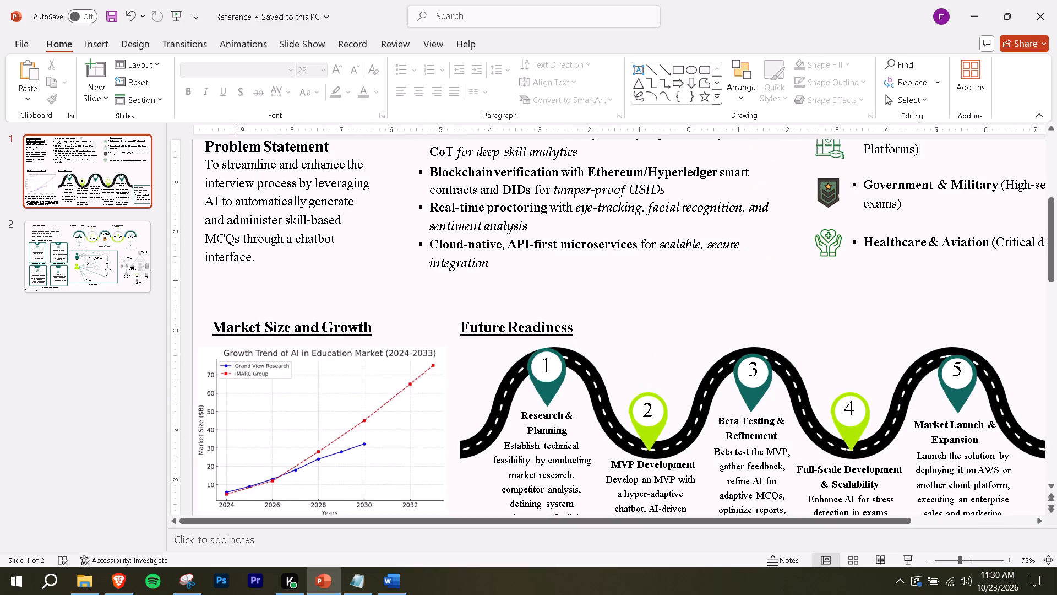
{"action": "scroll", "coordinate": [237, 320], "scroll_direction": "up", "scroll_amount": 2}
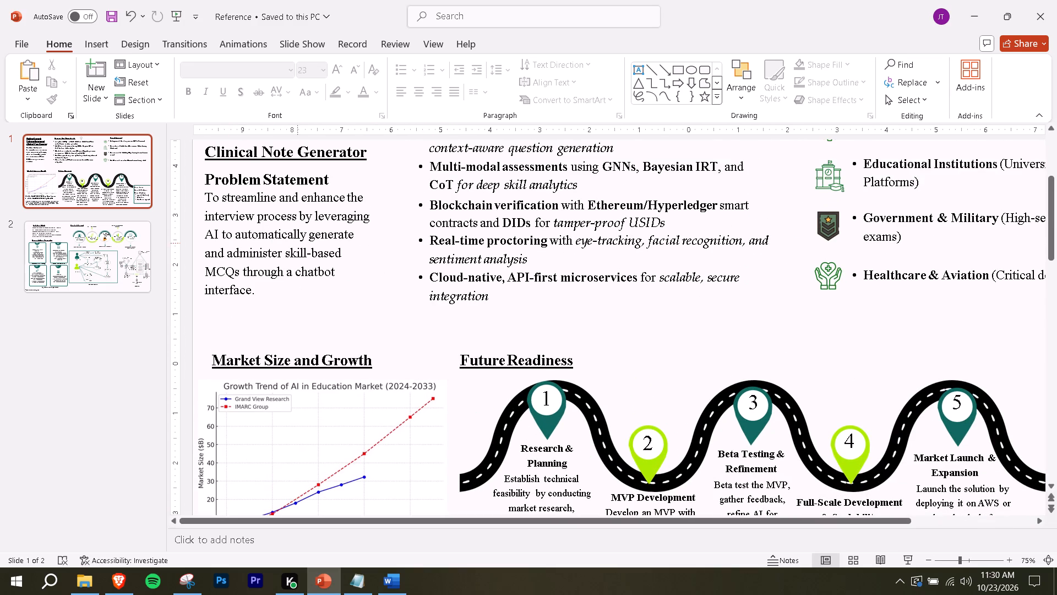
{"action": "scroll", "coordinate": [307, 243], "scroll_direction": "up", "scroll_amount": 7}
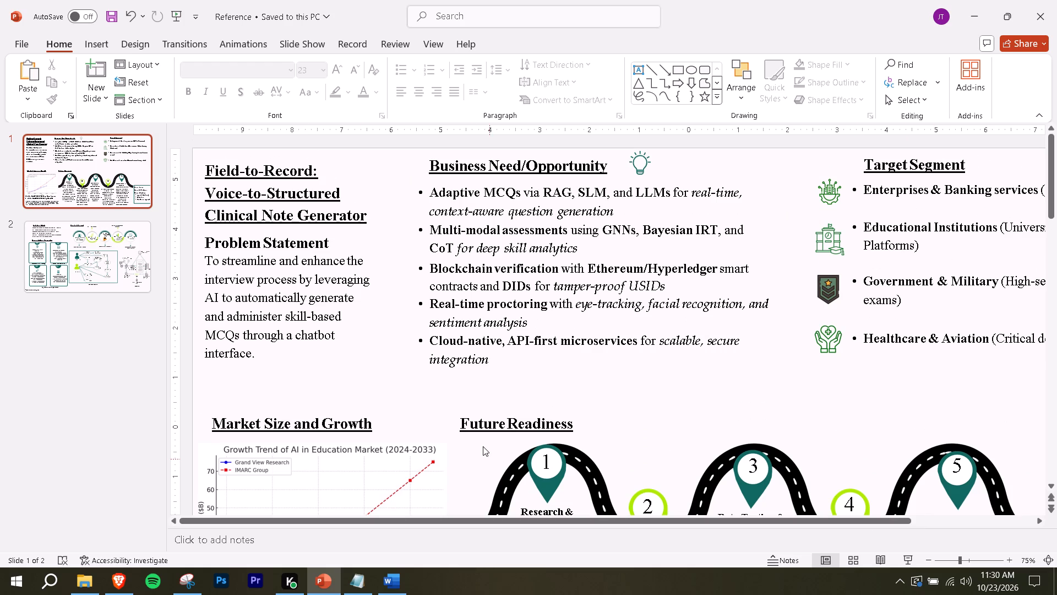
{"action": "left_click", "coordinate": [352, 373]}
{"action": "left_click", "coordinate": [354, 365]}
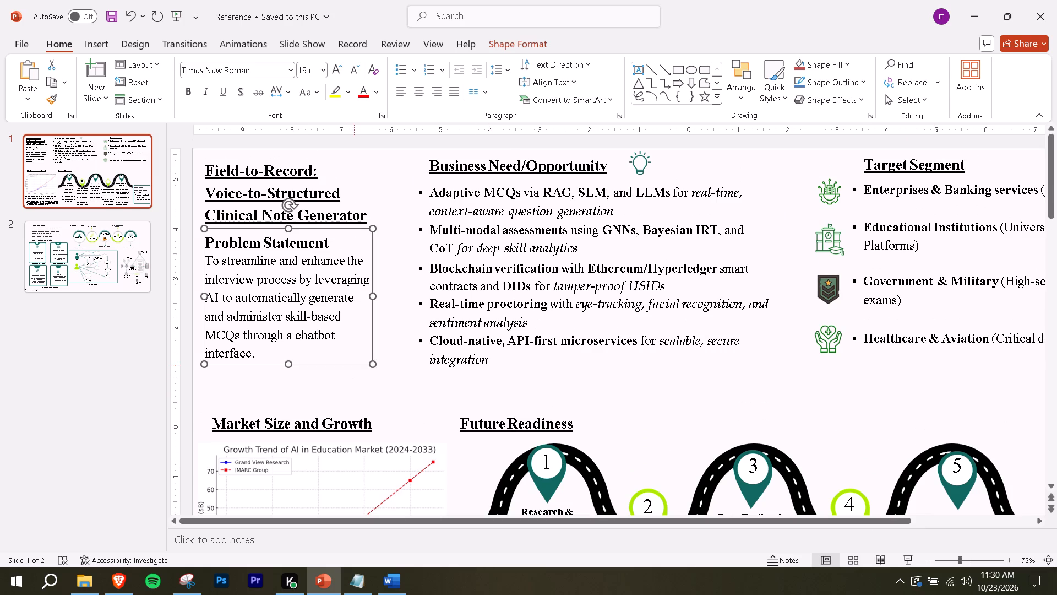
{"action": "left_click", "coordinate": [358, 412]}
{"action": "left_click", "coordinate": [372, 362]}
{"action": "left_click", "coordinate": [404, 205]}
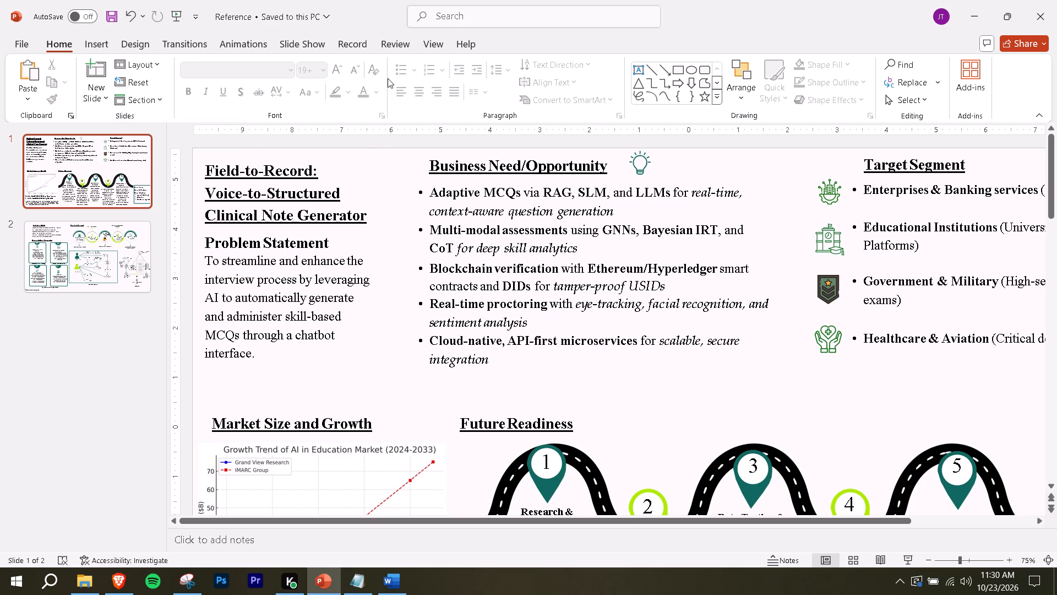
Apply the white theme with the orange bottom stripe to the presentation.
{"action": "left_click", "coordinate": [146, 47]}
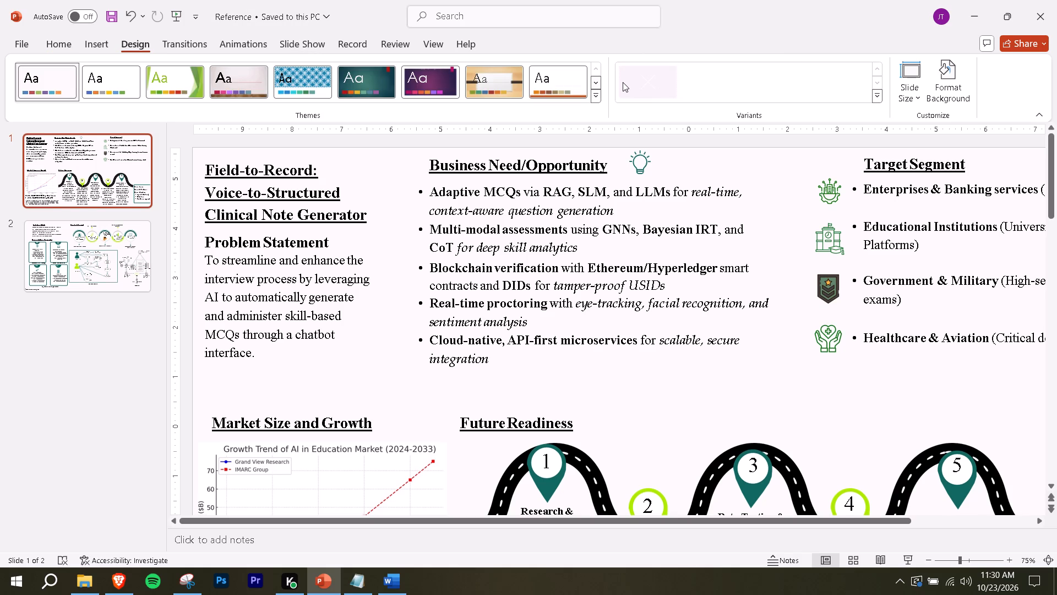
{"action": "left_click", "coordinate": [67, 86]}
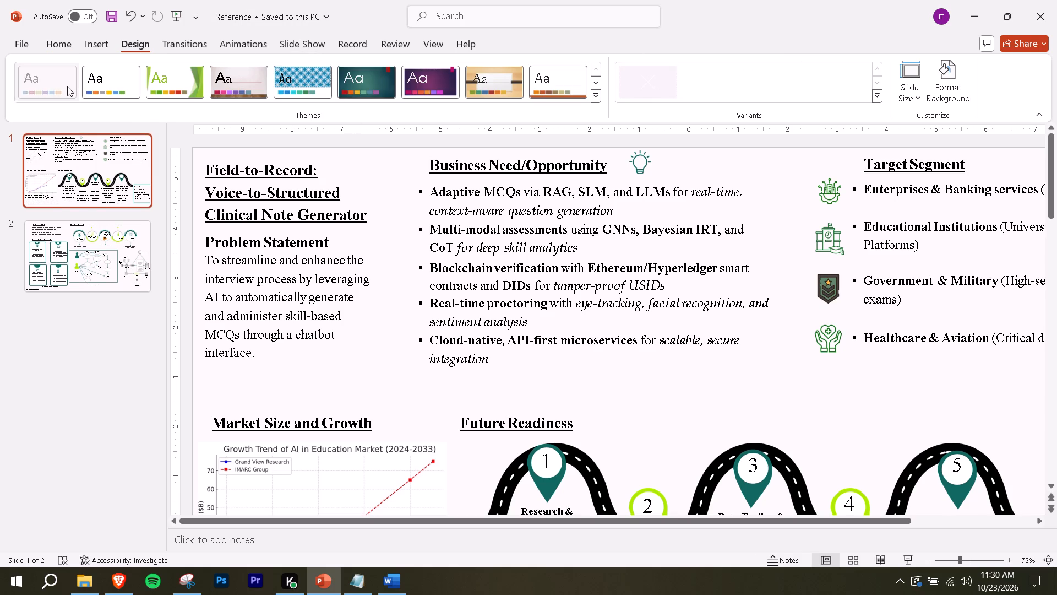
{"action": "left_click", "coordinate": [57, 84]}
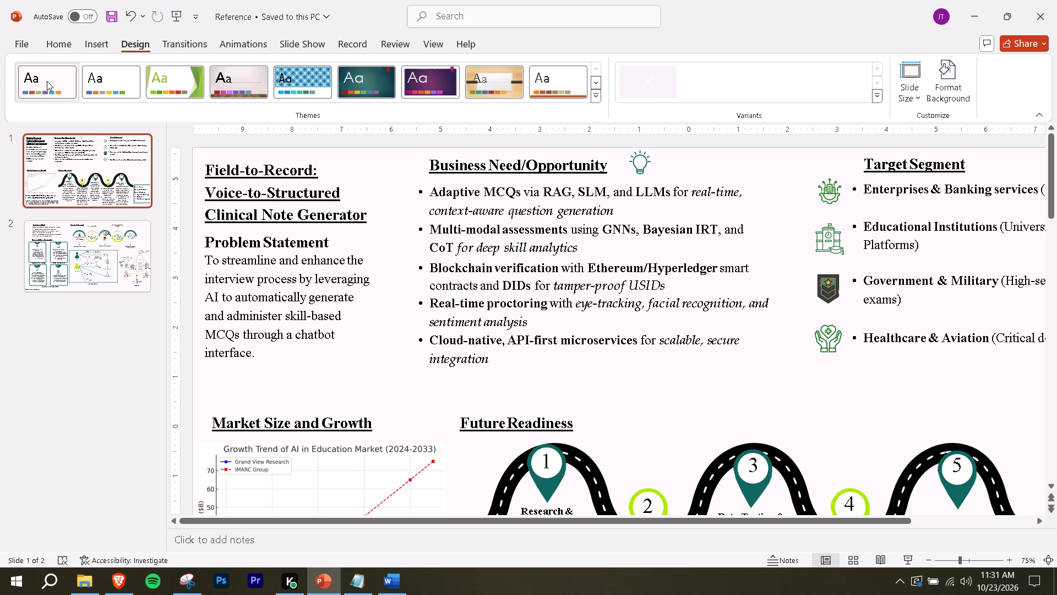
{"action": "right_click", "coordinate": [46, 80]}
{"action": "left_click", "coordinate": [41, 80]}
{"action": "right_click", "coordinate": [41, 80]}
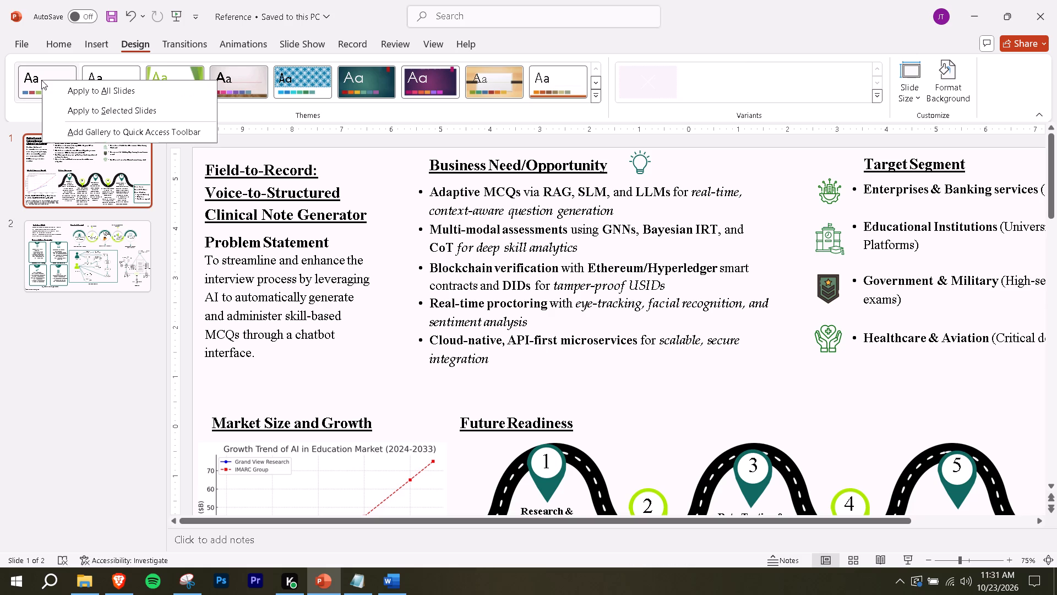
{"action": "left_click", "coordinate": [575, 95]}
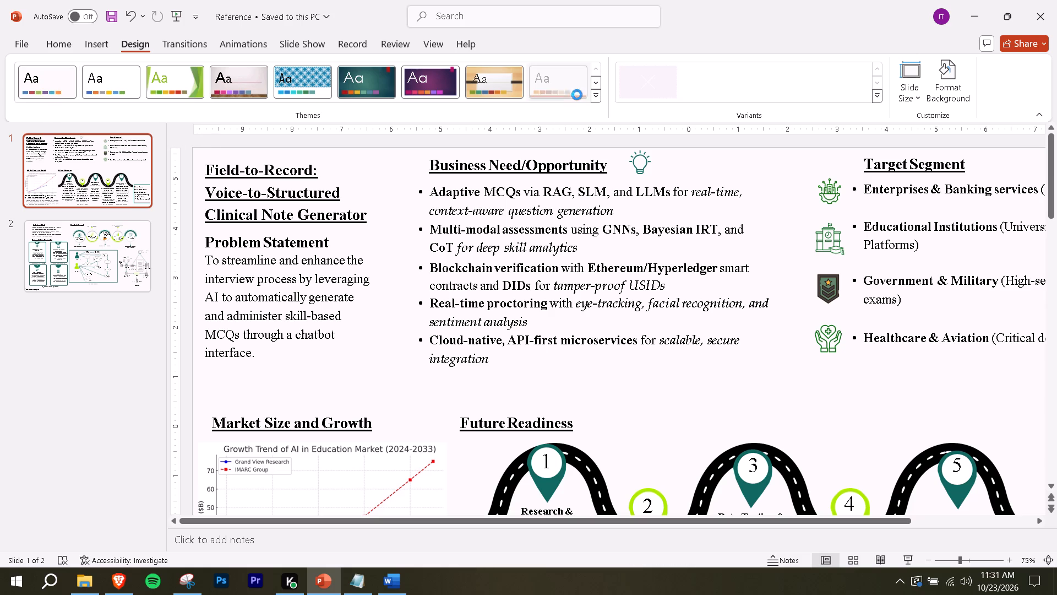
{"action": "left_click", "coordinate": [61, 85]}
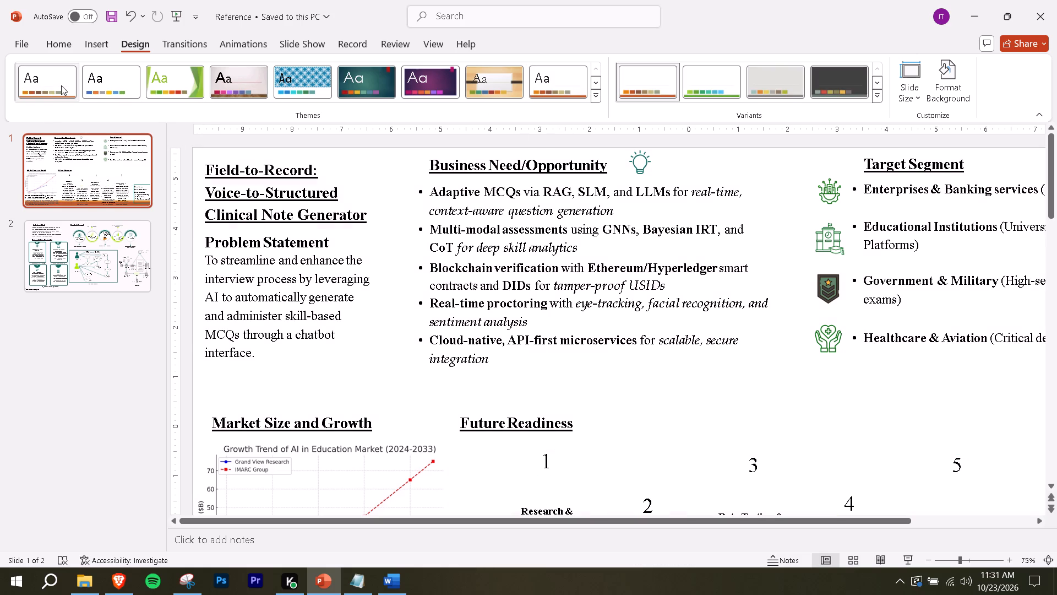
{"action": "left_click", "coordinate": [57, 89]}
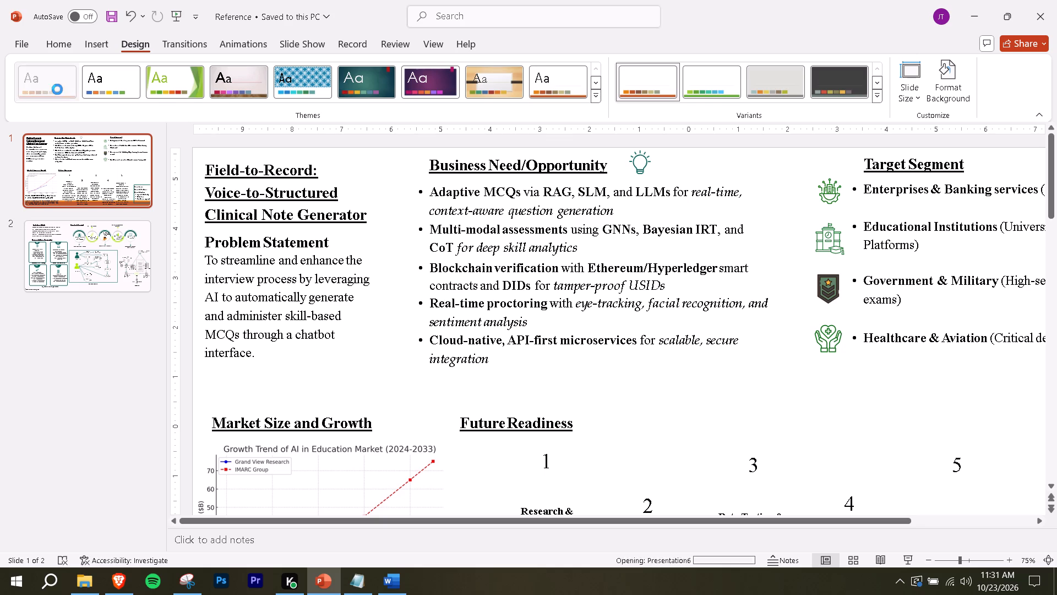
Start a custom theme color set and choose black for Text/Background - Dark 1.
{"action": "left_click", "coordinate": [878, 98]}
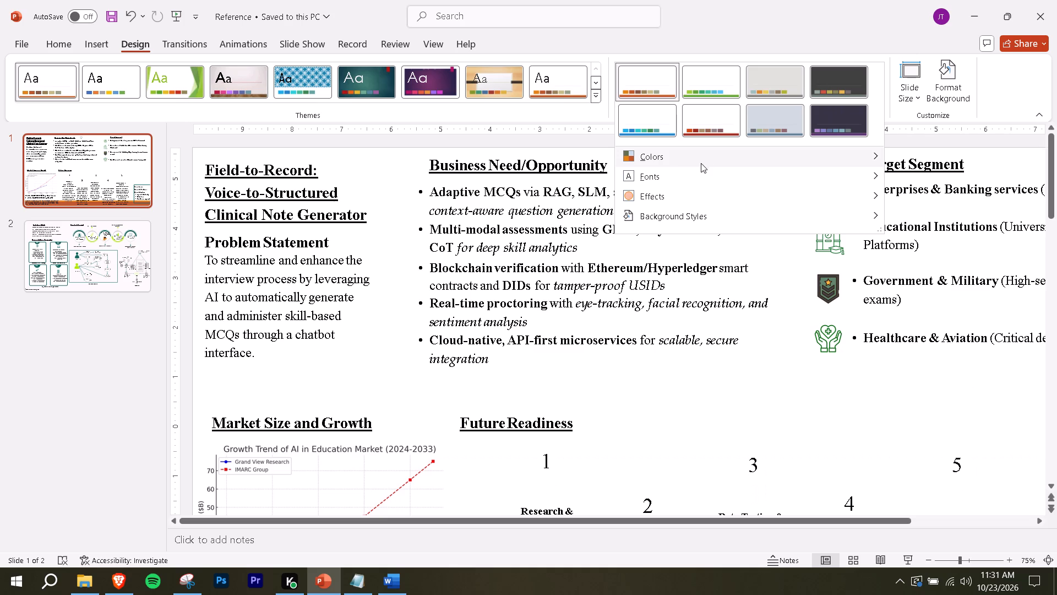
{"action": "left_click", "coordinate": [707, 160]}
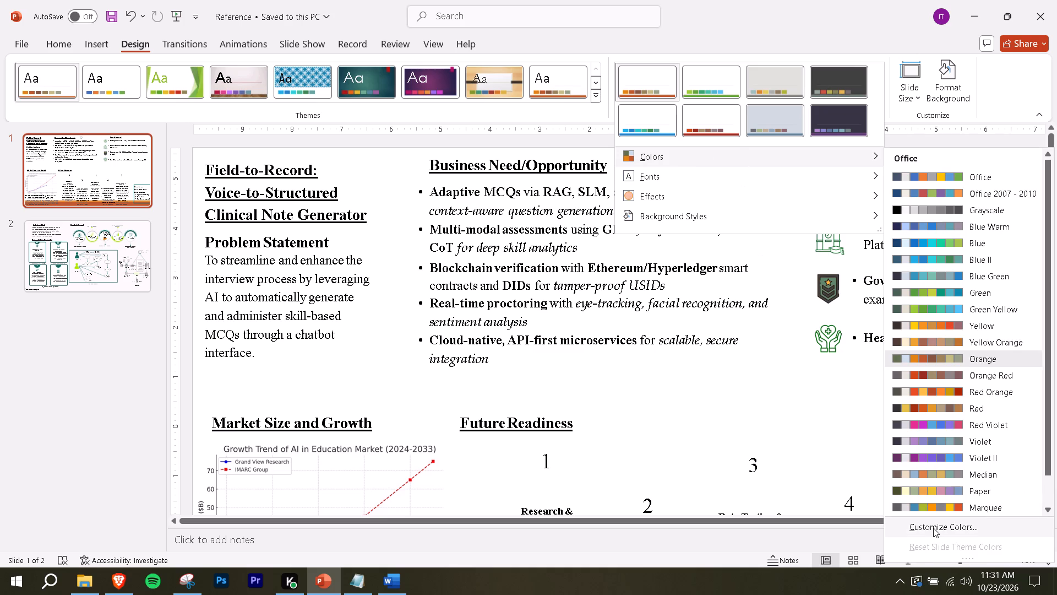
{"action": "left_click", "coordinate": [933, 528]}
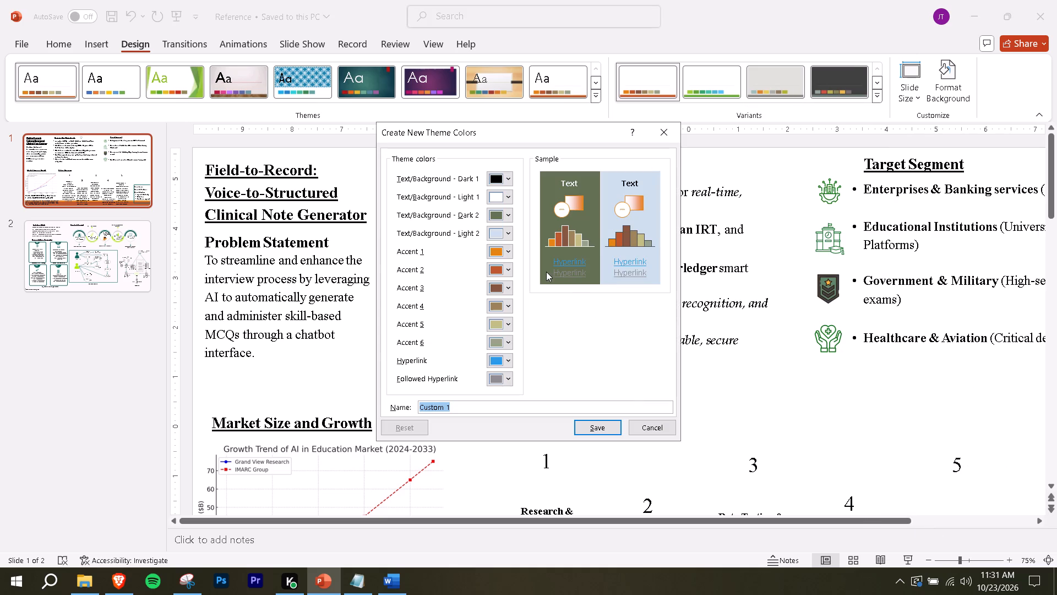
{"action": "left_click", "coordinate": [510, 179]}
{"action": "left_click", "coordinate": [493, 210]}
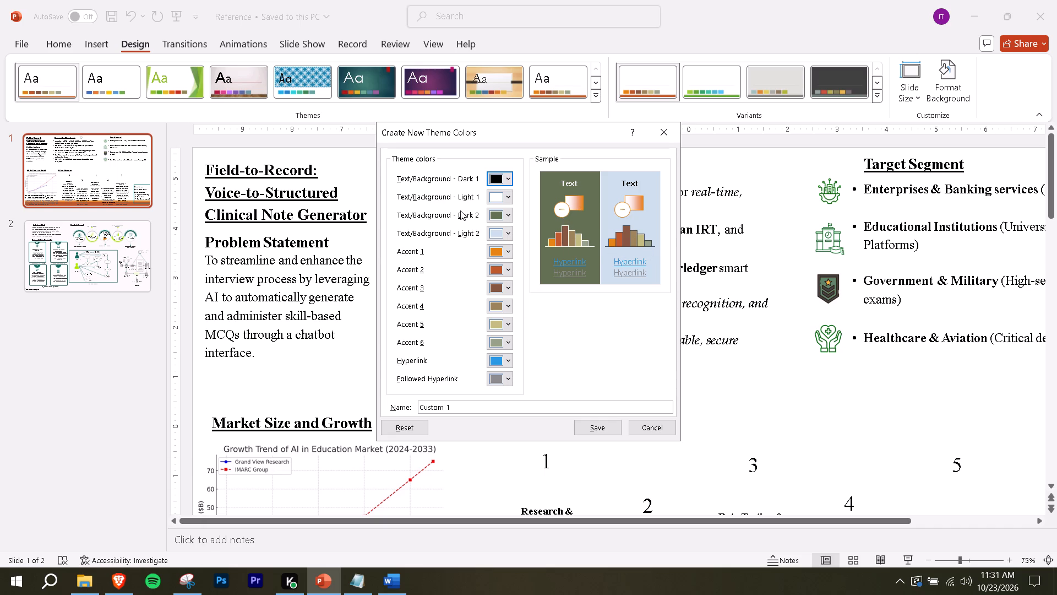
{"action": "scroll", "coordinate": [457, 249], "scroll_direction": "down", "scroll_amount": 3}
{"action": "scroll", "coordinate": [457, 249], "scroll_direction": "up", "scroll_amount": 2}
Switch to the Jatayu S6 page in the browser and examine its sections for a color scheme to reuse.
{"action": "left_click", "coordinate": [120, 581]}
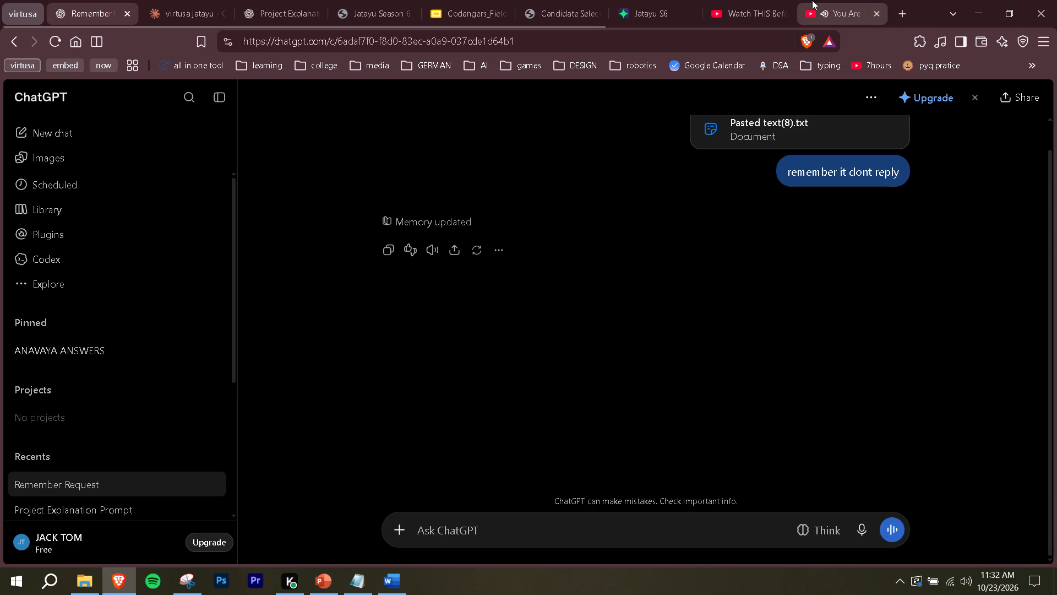
{"action": "left_click", "coordinate": [652, 0]}
{"action": "scroll", "coordinate": [382, 274], "scroll_direction": "up", "scroll_amount": 1}
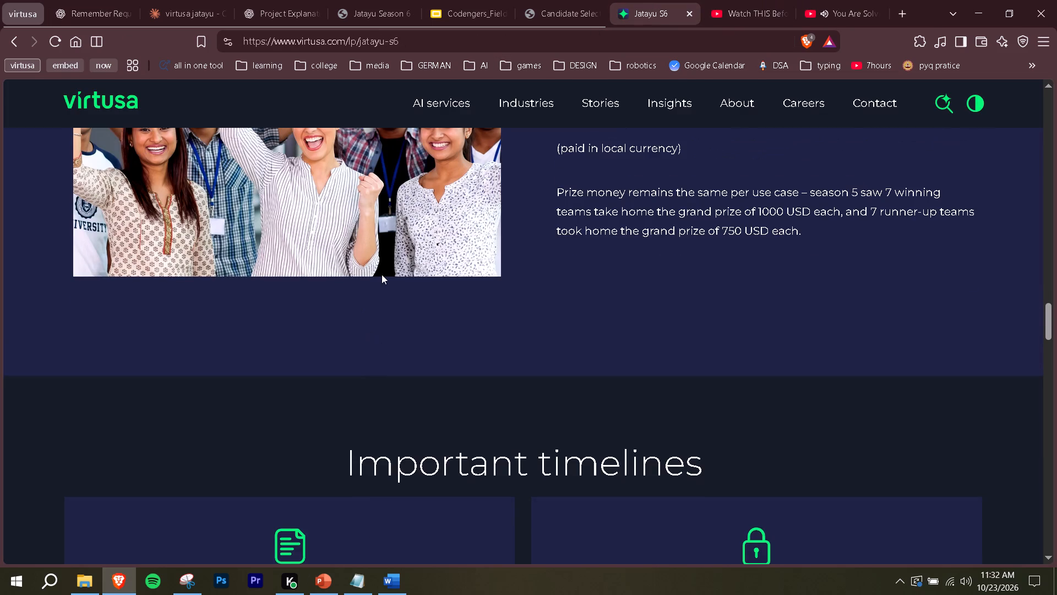
{"action": "scroll", "coordinate": [382, 274], "scroll_direction": "up", "scroll_amount": 1}
{"action": "scroll", "coordinate": [382, 274], "scroll_direction": "down", "scroll_amount": 17}
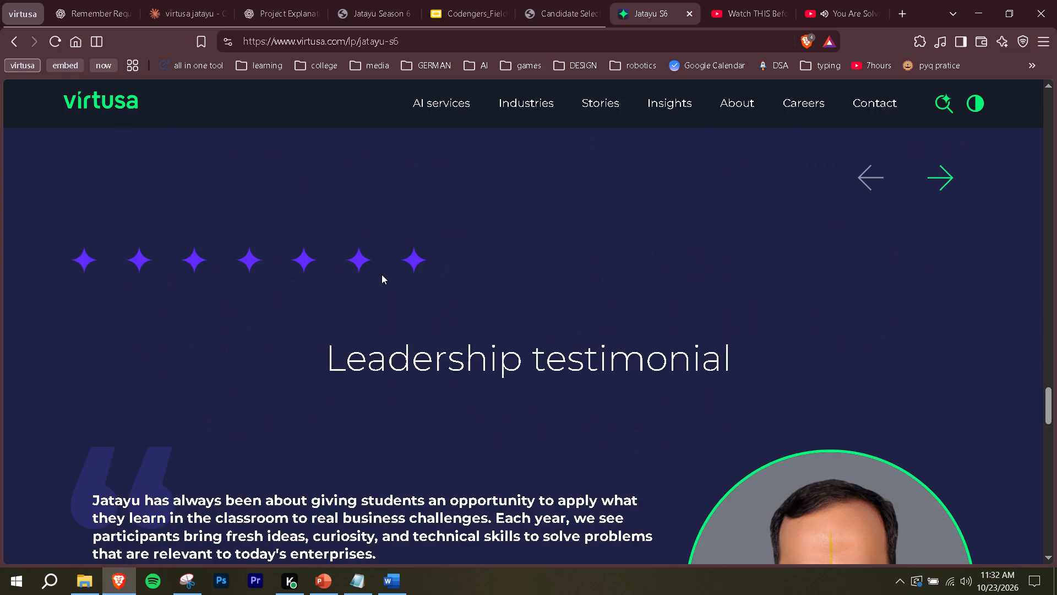
{"action": "scroll", "coordinate": [382, 274], "scroll_direction": "down", "scroll_amount": 20}
{"action": "scroll", "coordinate": [382, 274], "scroll_direction": "down", "scroll_amount": 8}
{"action": "scroll", "coordinate": [382, 274], "scroll_direction": "up", "scroll_amount": 6}
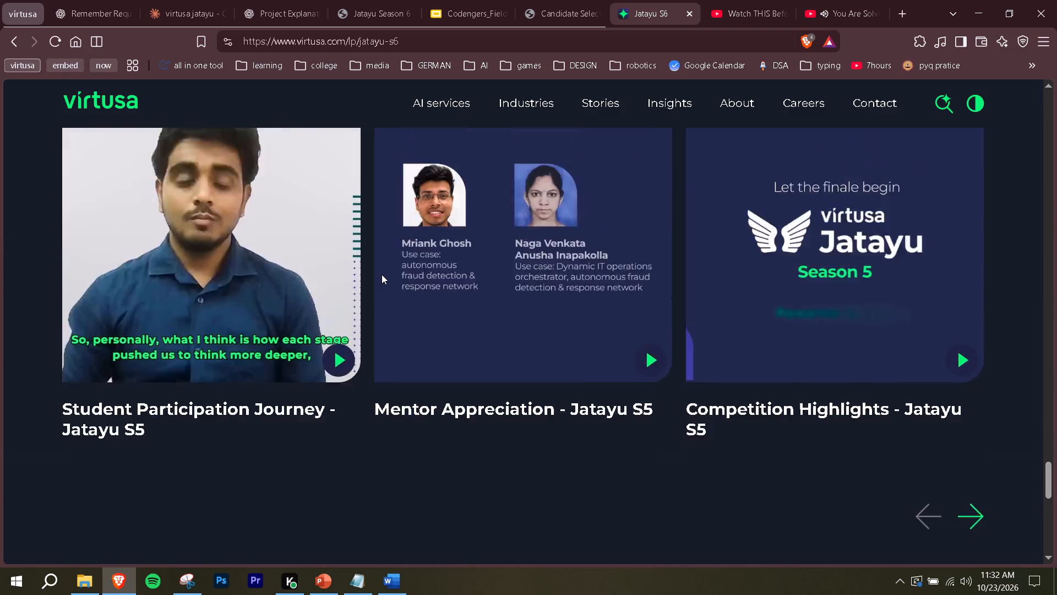
{"action": "scroll", "coordinate": [382, 274], "scroll_direction": "up", "scroll_amount": 20}
{"action": "scroll", "coordinate": [382, 274], "scroll_direction": "up", "scroll_amount": 15}
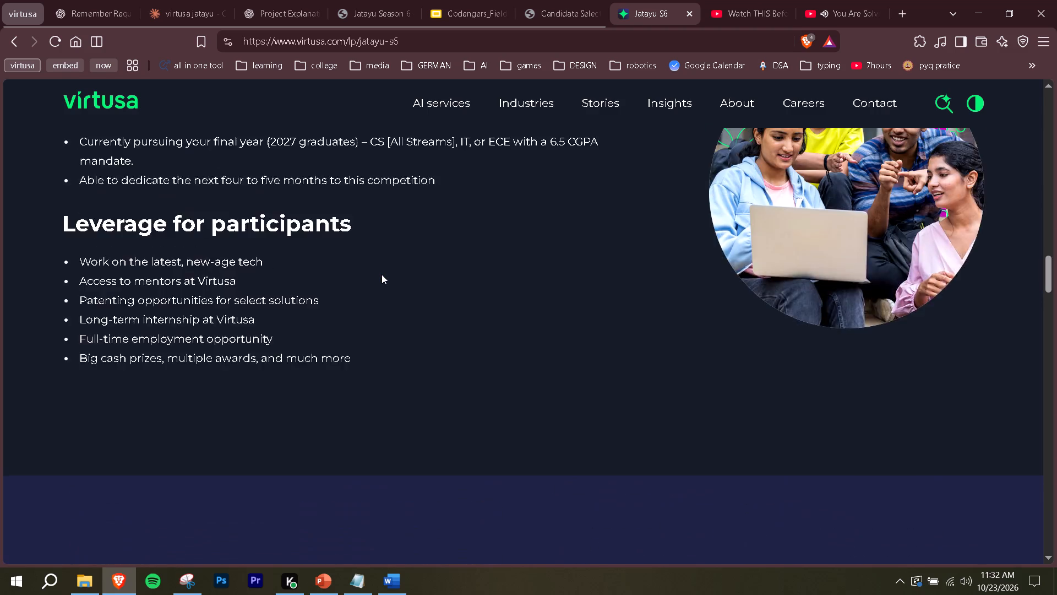
{"action": "scroll", "coordinate": [382, 274], "scroll_direction": "up", "scroll_amount": 19}
{"action": "scroll", "coordinate": [382, 274], "scroll_direction": "up", "scroll_amount": 2}
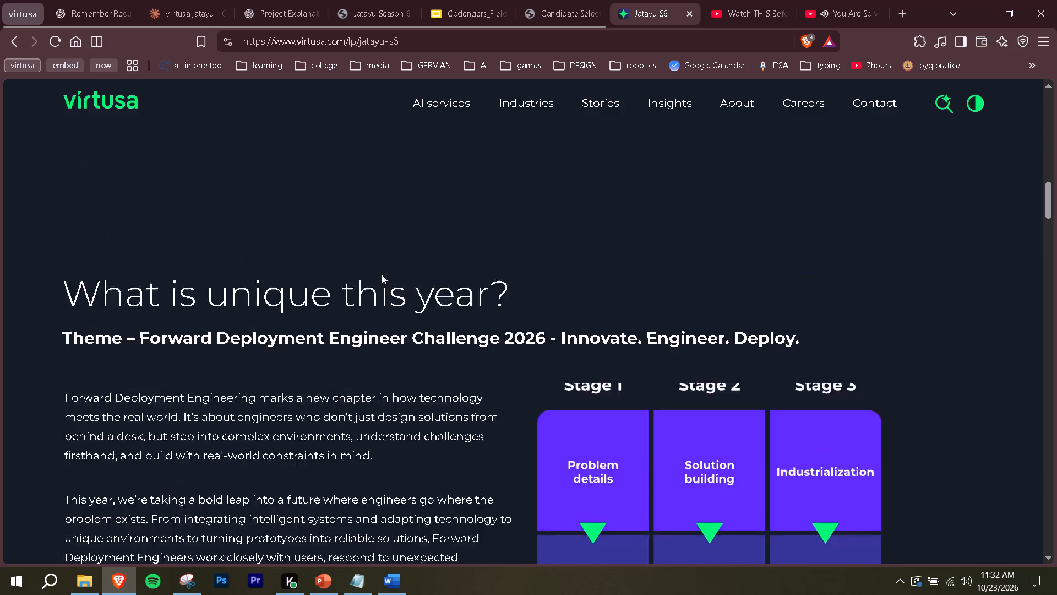
{"action": "scroll", "coordinate": [382, 274], "scroll_direction": "up", "scroll_amount": 7}
{"action": "scroll", "coordinate": [382, 274], "scroll_direction": "down", "scroll_amount": 4}
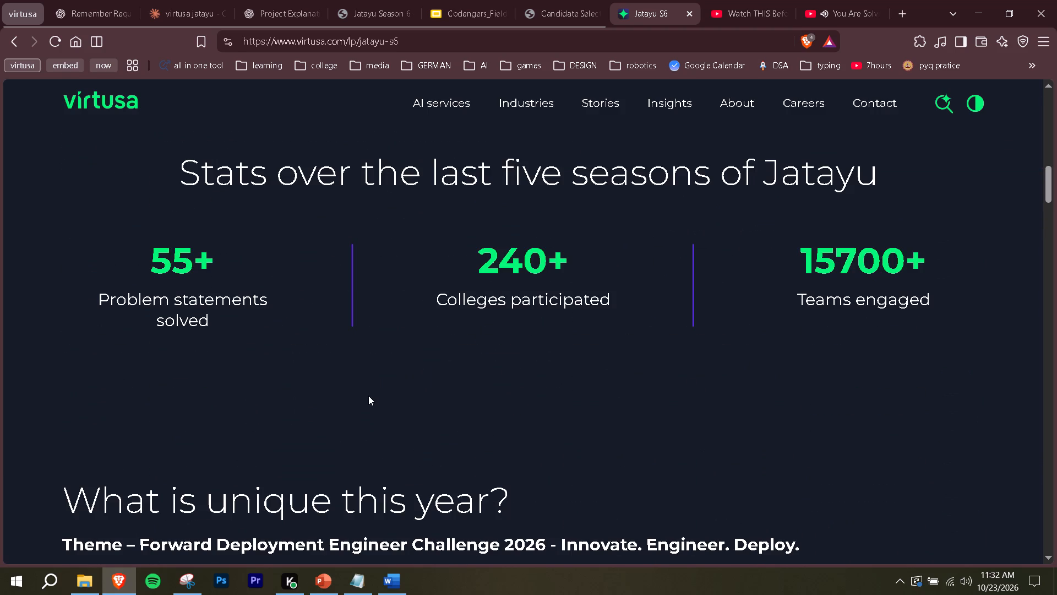
{"action": "scroll", "coordinate": [424, 348], "scroll_direction": "down", "scroll_amount": 1, "text": "ctrl"}
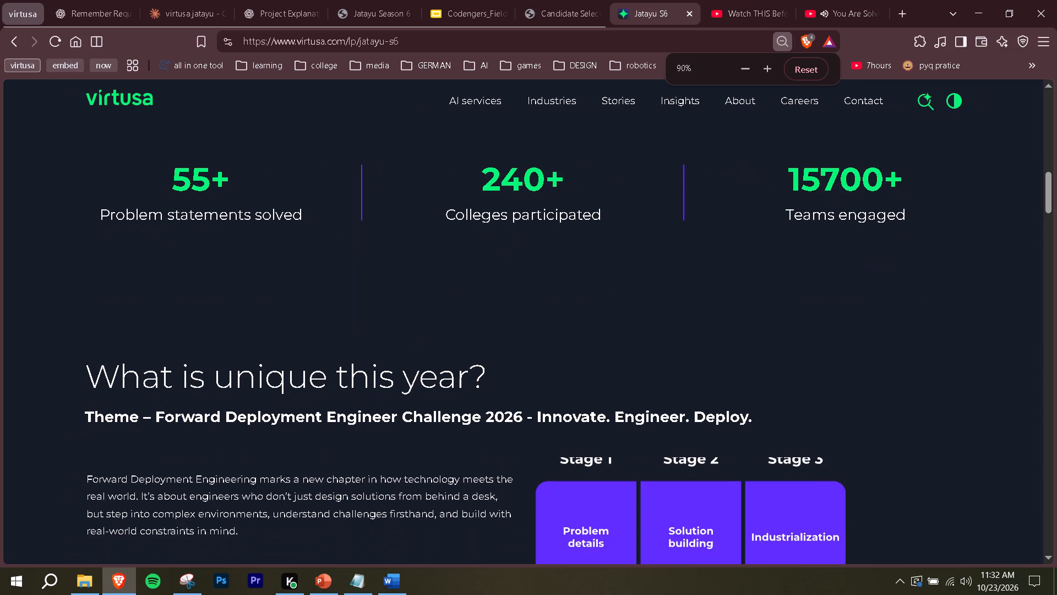
{"action": "left_click", "coordinate": [176, 573]}
{"action": "left_click", "coordinate": [284, 184]}
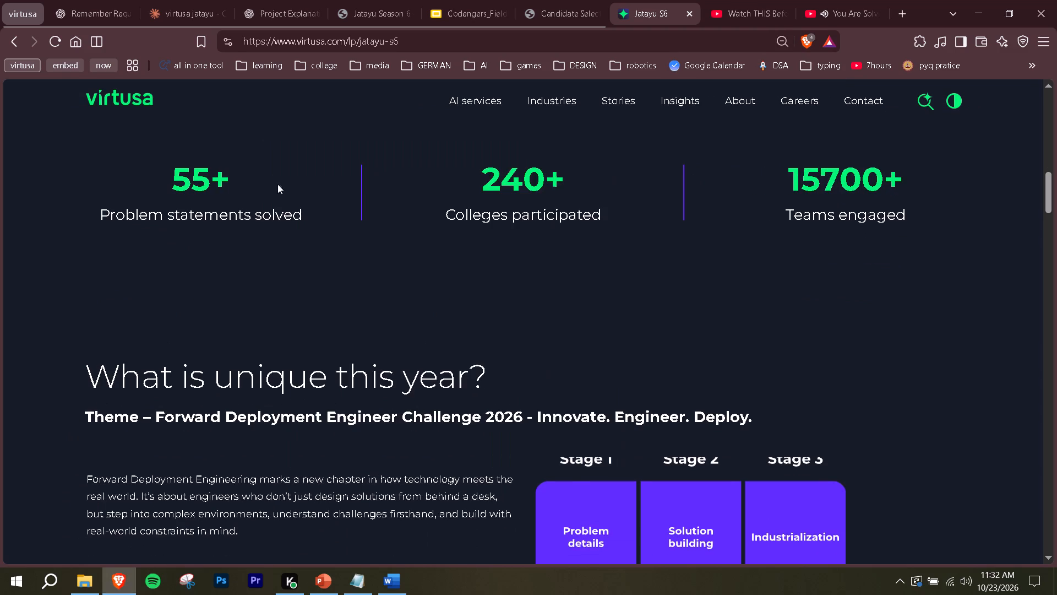
{"action": "left_click_drag", "start_coordinate": [38, 86], "coordinate": [983, 553]}
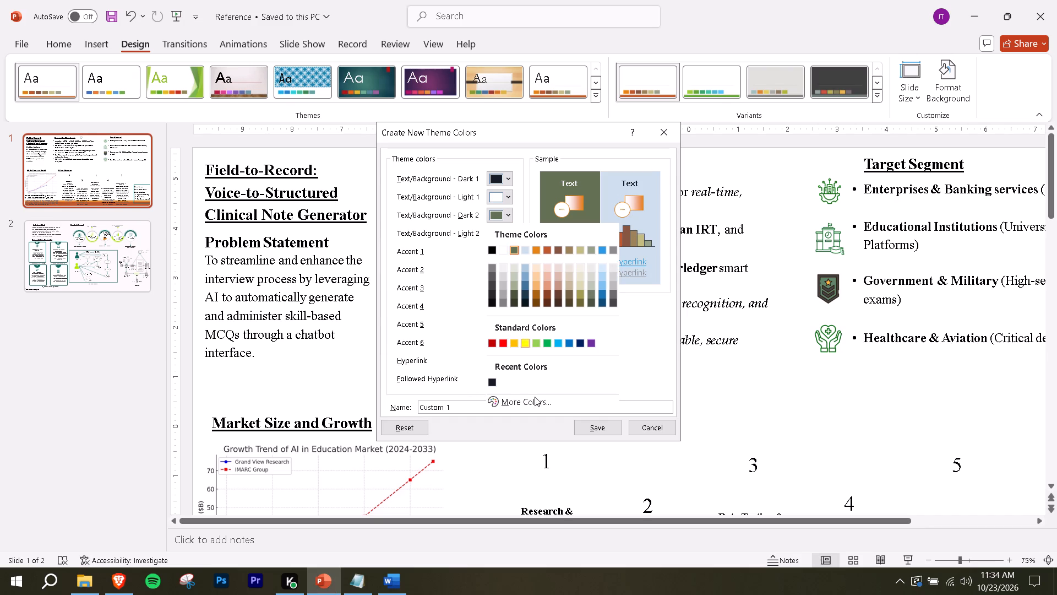
{"action": "left_click", "coordinate": [529, 407]}
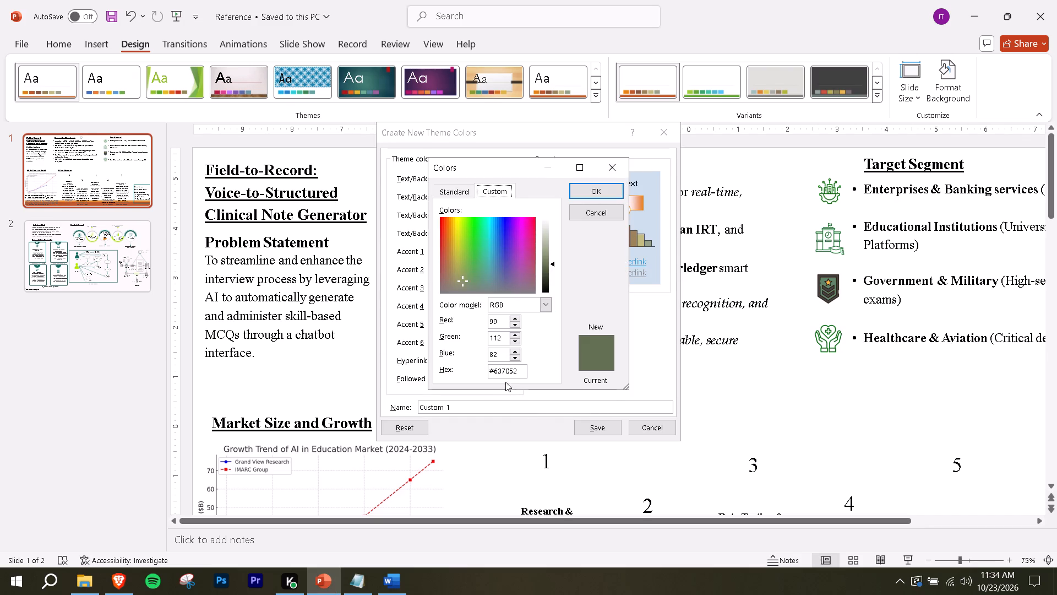
{"action": "left_click", "coordinate": [514, 374]}
{"action": "key", "text": "ctrl+a"}
{"action": "key", "text": "ctrl+v"}
{"action": "left_click", "coordinate": [595, 184]}
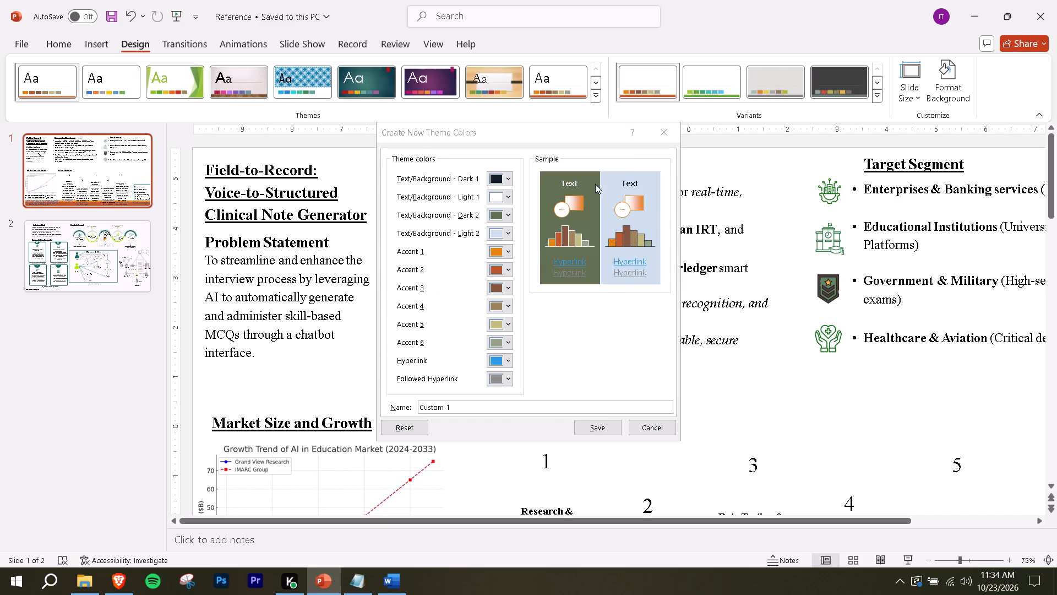
Copy the Light 2 hex code #E8EDF5 from ChatGPT and apply it to Text/Background - Light 2 in PowerPoint's theme colors.
{"action": "key", "text": "alt+Tab"}
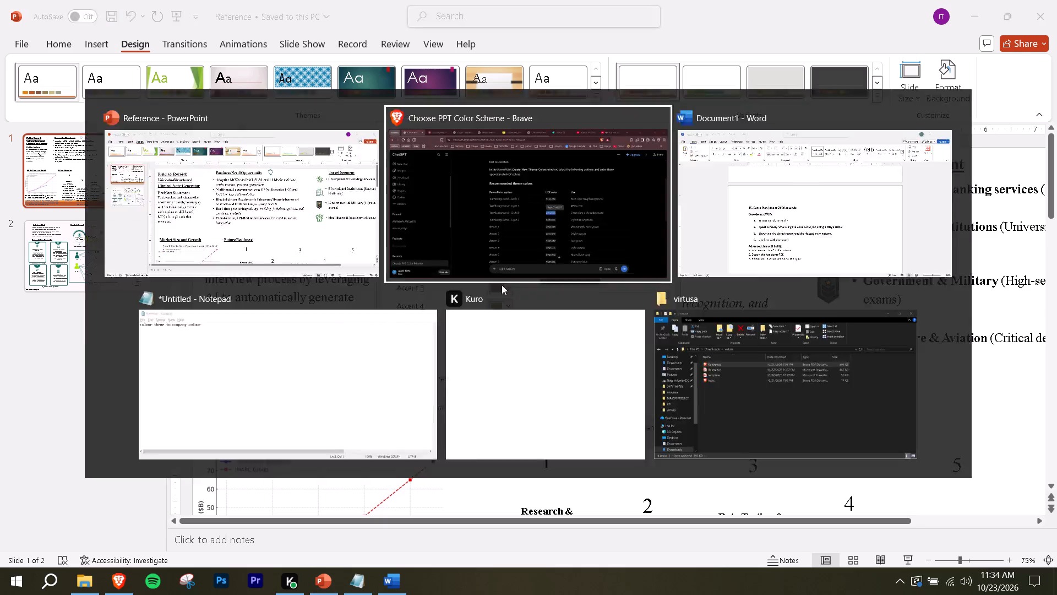
{"action": "left_click_drag", "start_coordinate": [596, 345], "coordinate": [648, 339]}
{"action": "key", "text": "ctrl+c"}
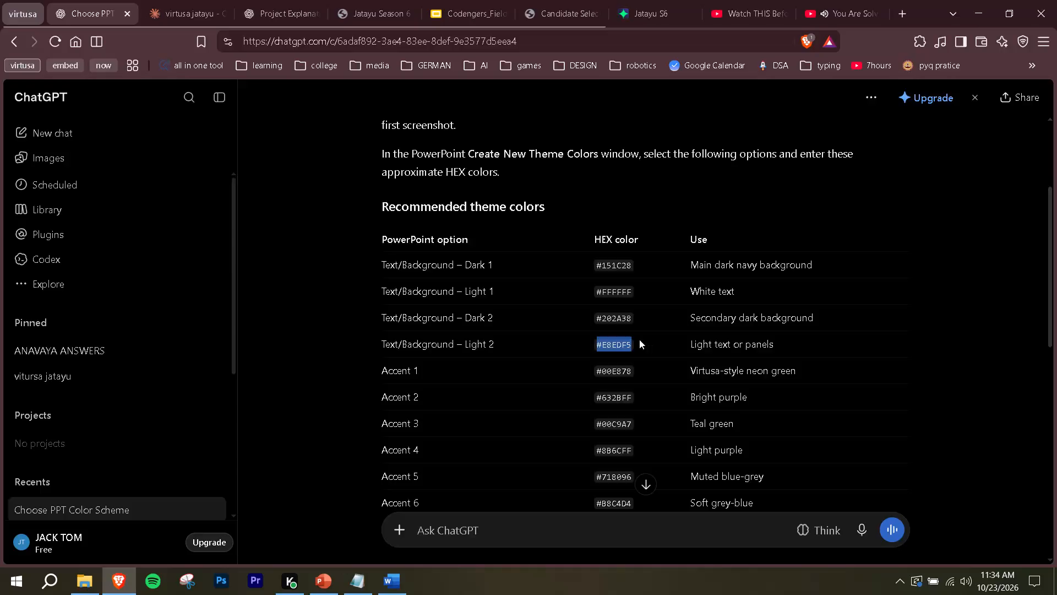
{"action": "key", "text": "alt+Tab"}
{"action": "left_click", "coordinate": [509, 236]}
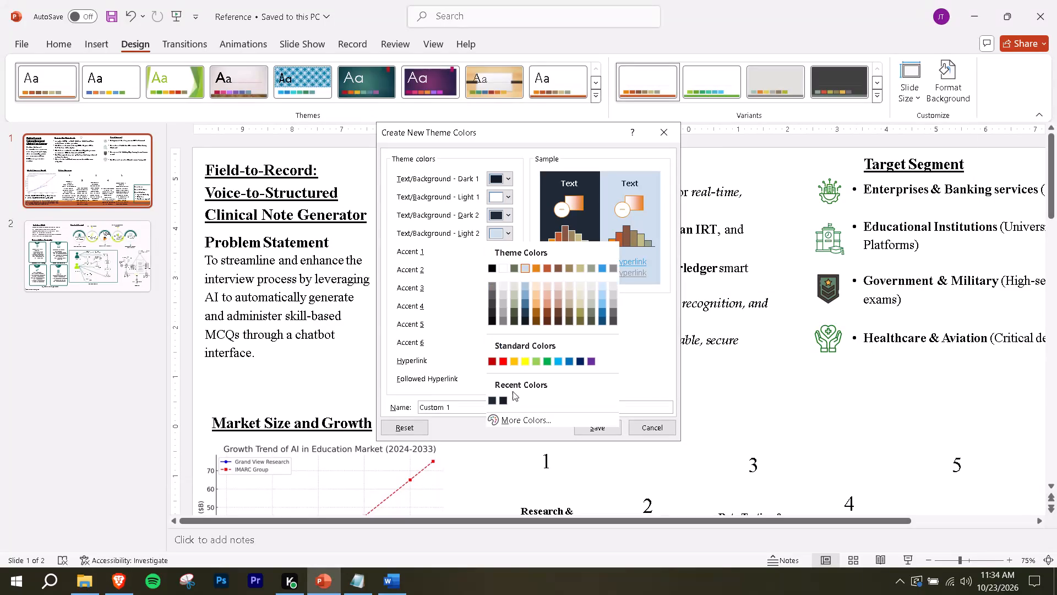
{"action": "left_click", "coordinate": [530, 417]}
{"action": "left_click", "coordinate": [508, 373]}
{"action": "key", "text": "ctrl+a"}
{"action": "key", "text": "ctrl+v"}
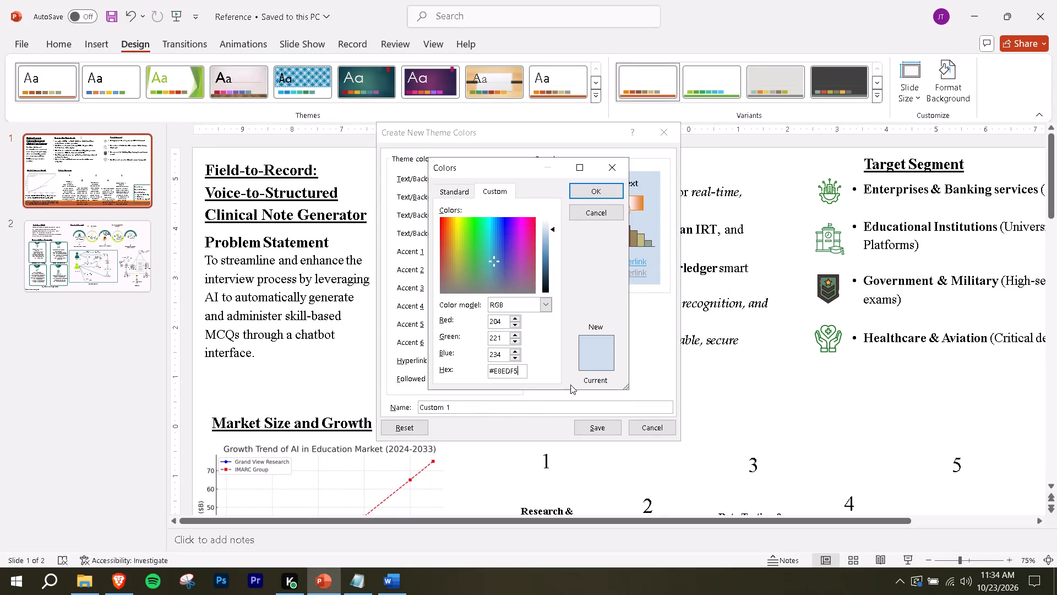
{"action": "left_click", "coordinate": [593, 191]}
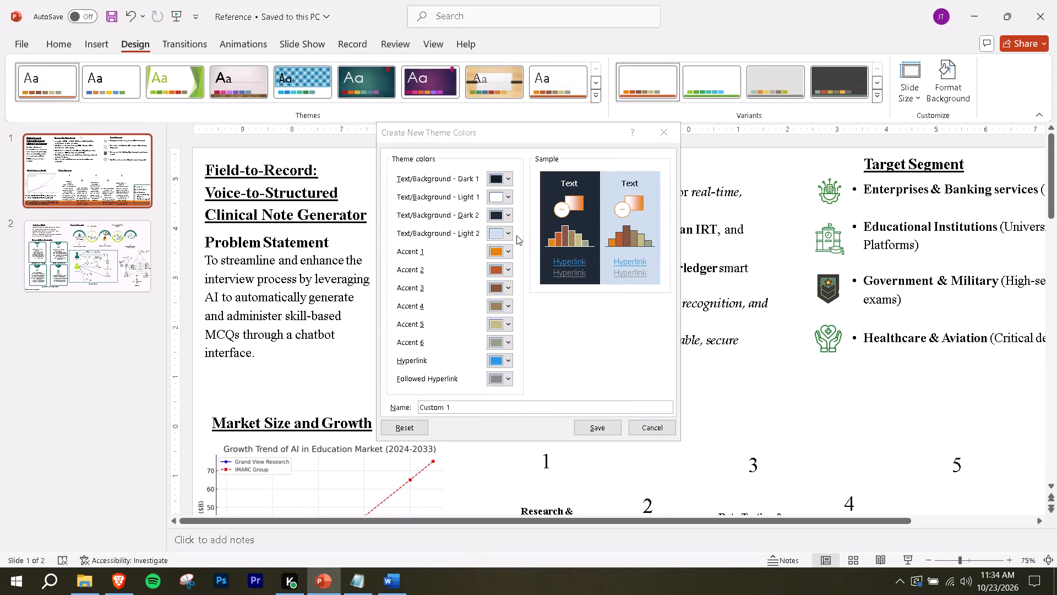
Copy the neon green hex code #00E878 from ChatGPT and apply it to Accent 1 in PowerPoint's theme colors.
{"action": "key", "text": "alt+Tab"}
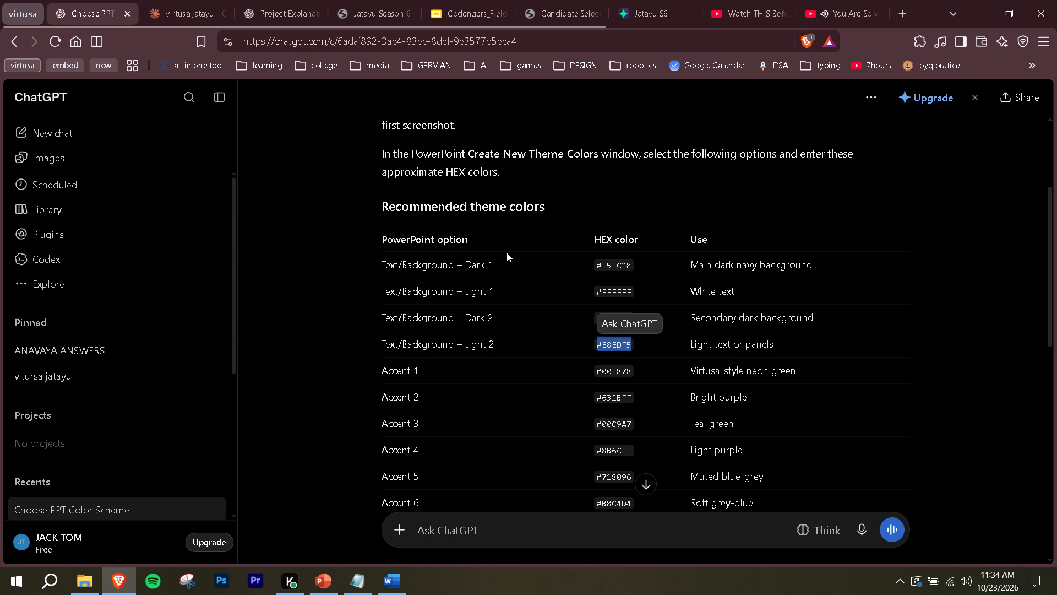
{"action": "left_click_drag", "start_coordinate": [595, 369], "coordinate": [645, 369]}
{"action": "key", "text": "ctrl+c"}
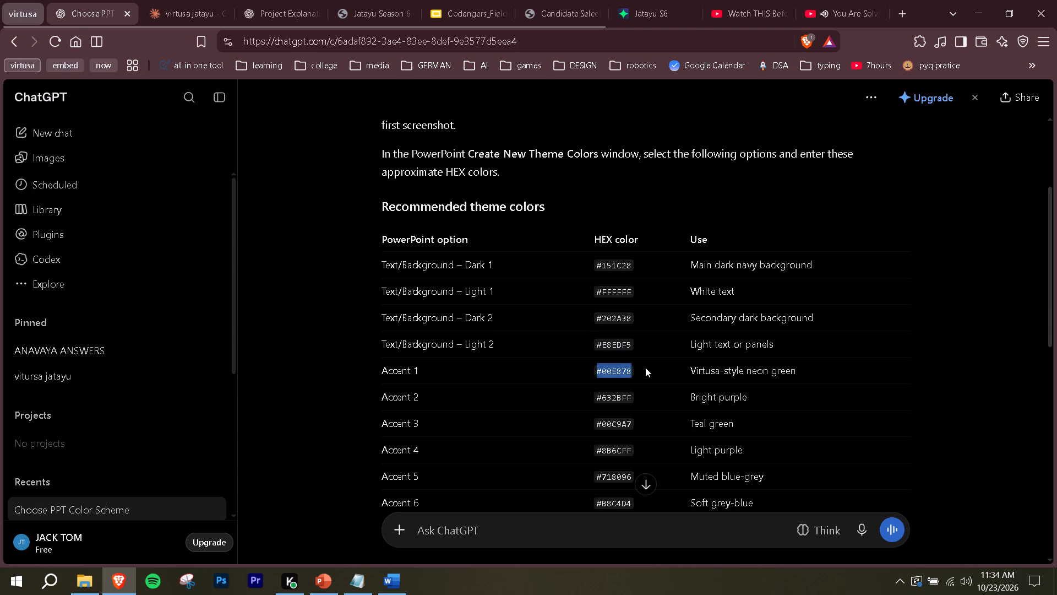
{"action": "key", "text": "alt+Tab"}
{"action": "left_click", "coordinate": [516, 258]}
{"action": "double_click", "coordinate": [516, 258]}
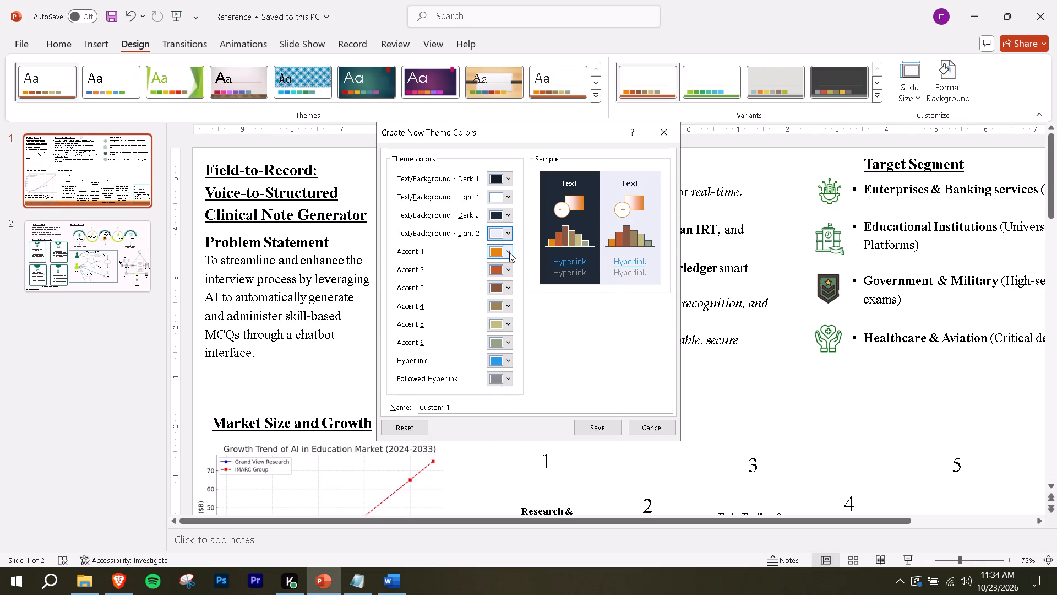
{"action": "left_click", "coordinate": [509, 252]}
{"action": "left_click", "coordinate": [519, 440]}
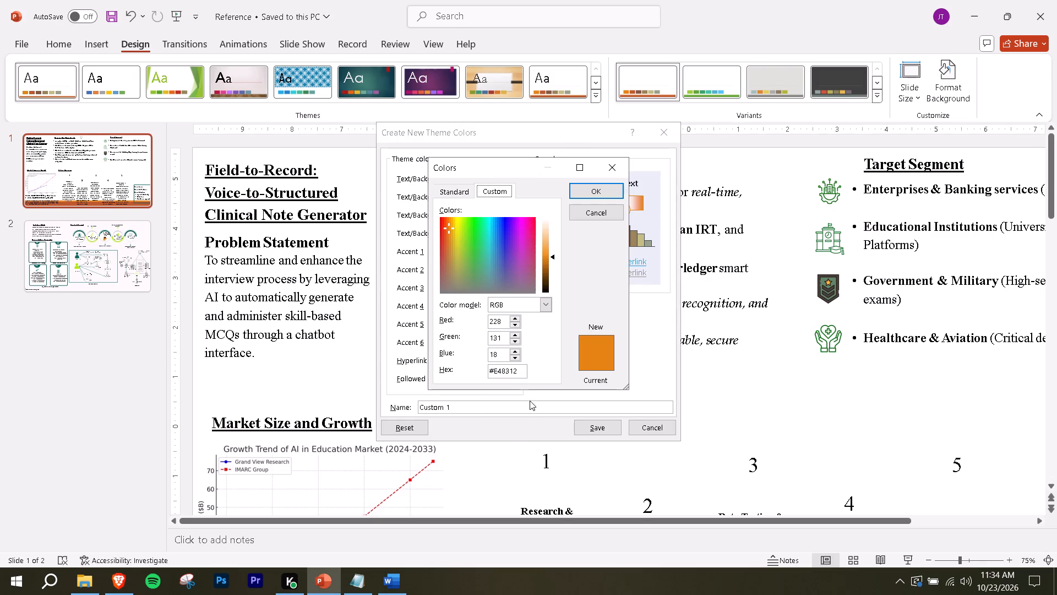
{"action": "left_click", "coordinate": [516, 375]}
{"action": "key", "text": "ctrl+a"}
{"action": "key", "text": "ctrl+v"}
{"action": "left_click", "coordinate": [606, 197]}
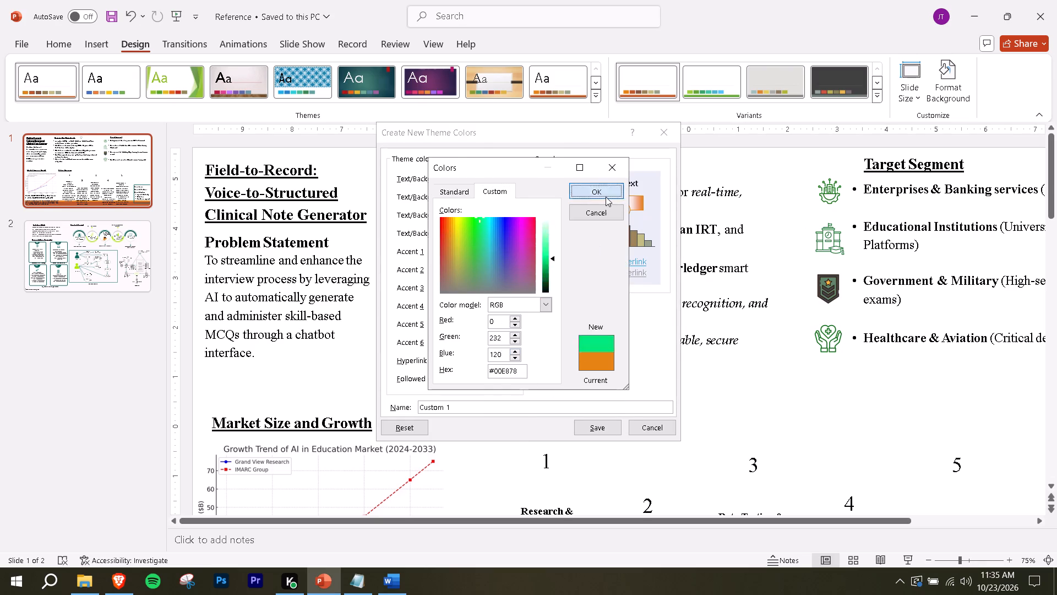
Copy the bright purple hex code #632BFF from ChatGPT and apply it to Accent 2 in PowerPoint's theme colors.
{"action": "key", "text": "alt+Tab"}
{"action": "scroll", "coordinate": [517, 338], "scroll_direction": "down", "scroll_amount": 1}
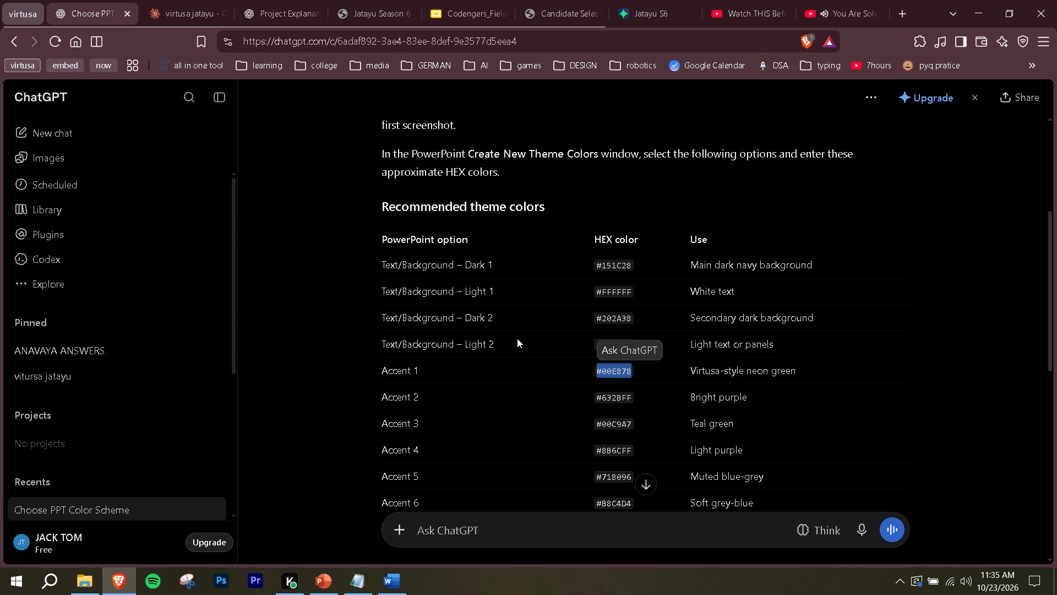
{"action": "left_click_drag", "start_coordinate": [598, 329], "coordinate": [642, 329]}
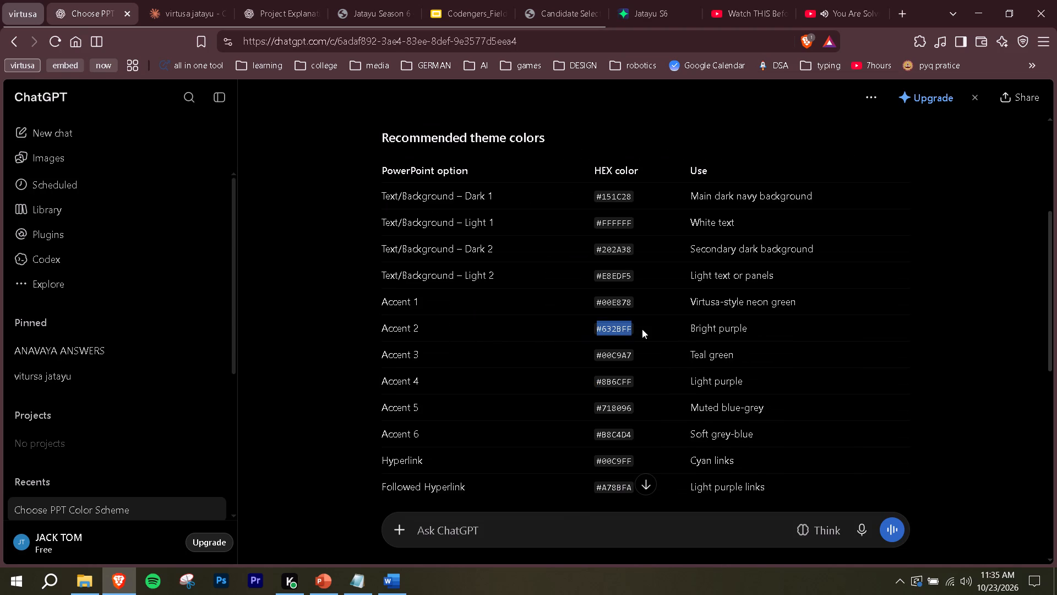
{"action": "key", "text": "ctrl+c"}
{"action": "key", "text": "alt+Tab"}
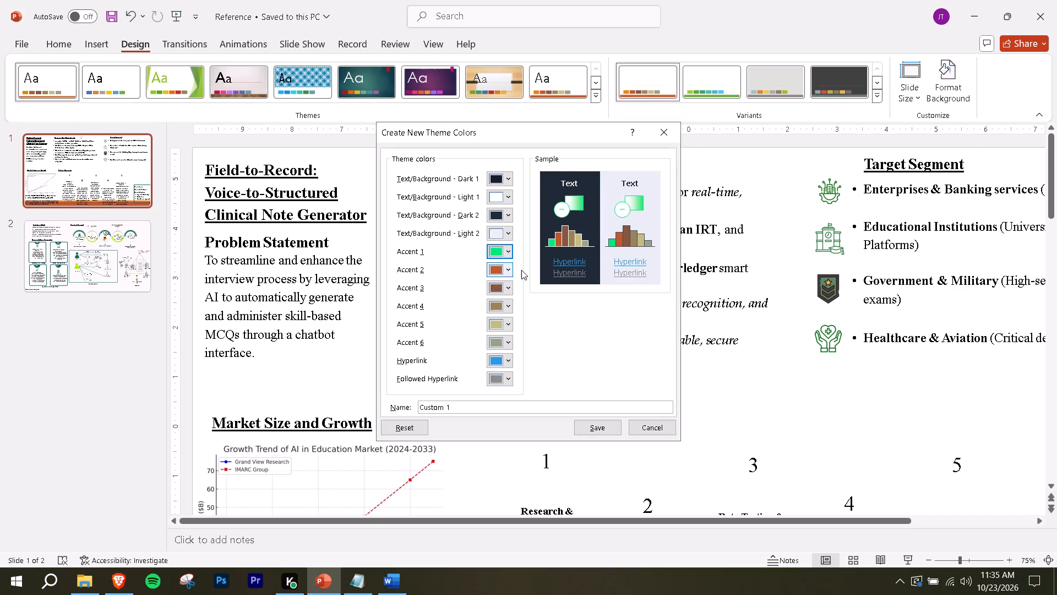
{"action": "left_click", "coordinate": [510, 269]}
{"action": "left_click", "coordinate": [525, 456]}
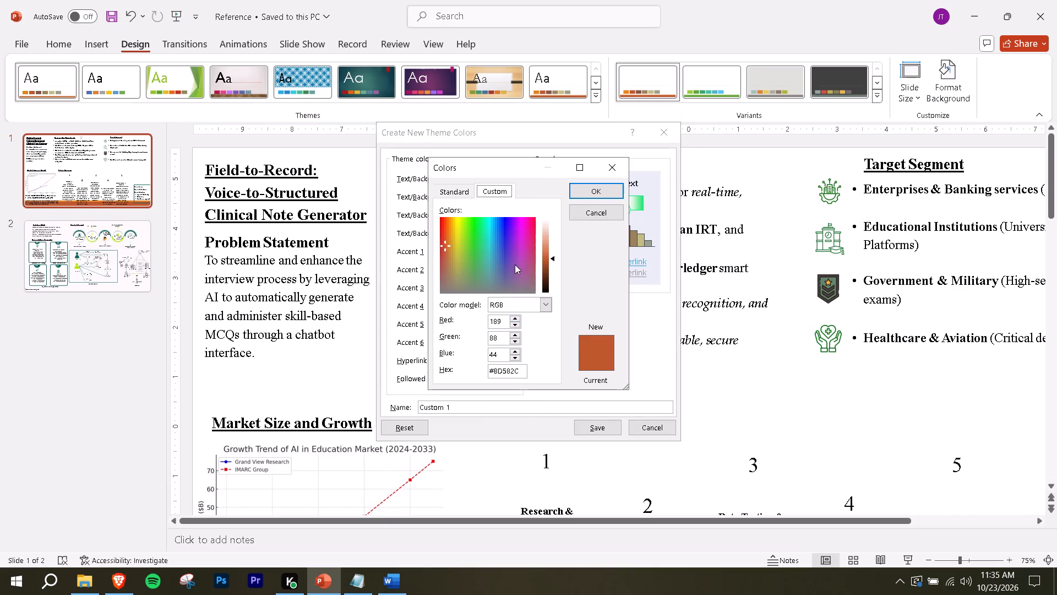
{"action": "left_click", "coordinate": [513, 374]}
{"action": "key", "text": "ctrl+a"}
{"action": "key", "text": "ctrl+v"}
{"action": "left_click", "coordinate": [589, 191]}
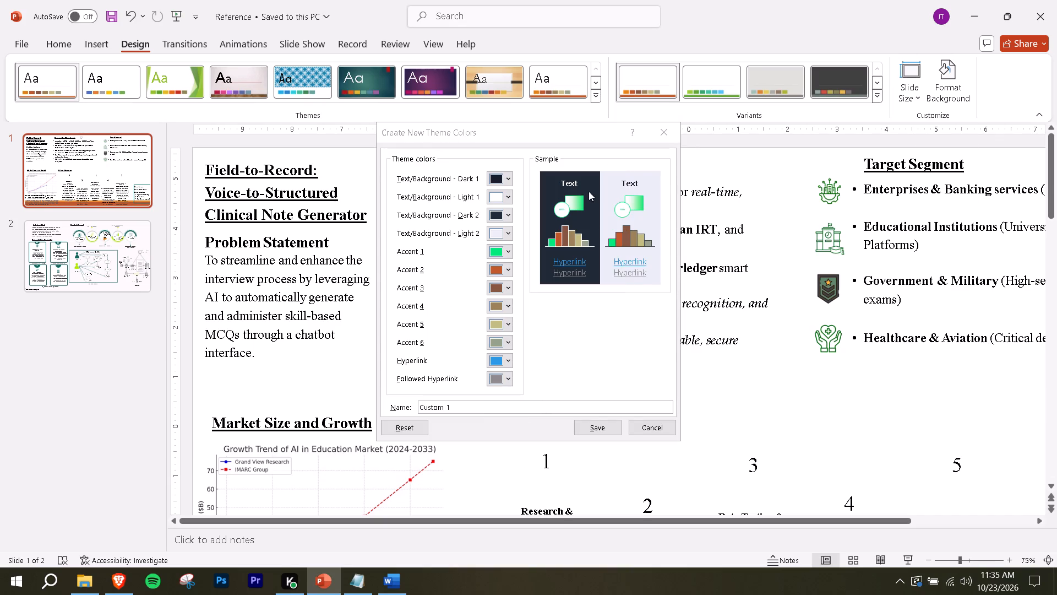
Copy the teal green hex code #00C9A7 from ChatGPT and apply it to Accent 3 in PowerPoint's theme colors.
{"action": "key", "text": "alt+Tab"}
{"action": "scroll", "coordinate": [580, 339], "scroll_direction": "down", "scroll_amount": 1}
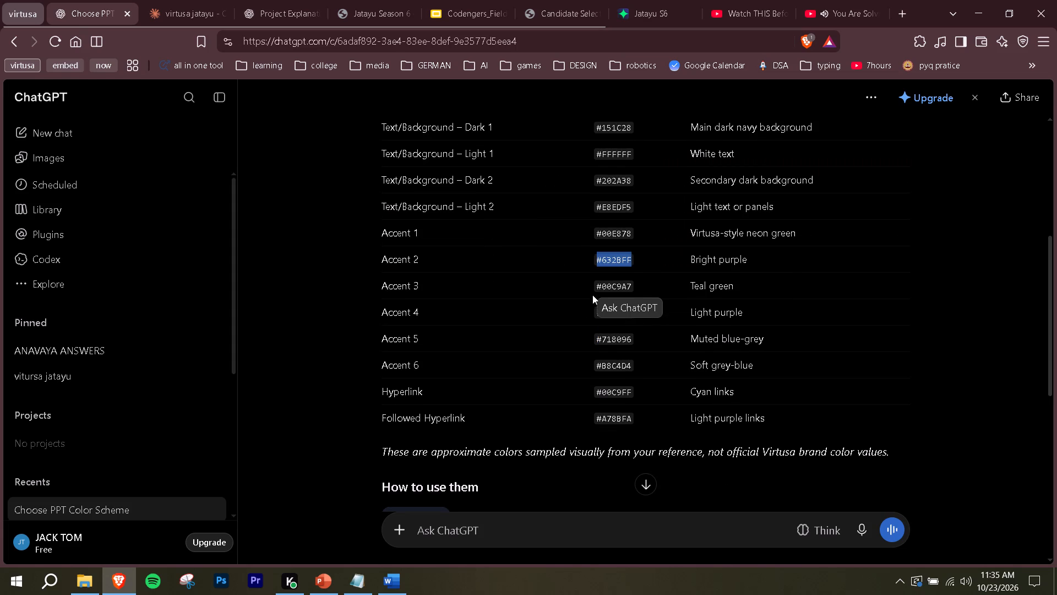
{"action": "left_click_drag", "start_coordinate": [592, 288], "coordinate": [636, 285]}
{"action": "key", "text": "ctrl+c"}
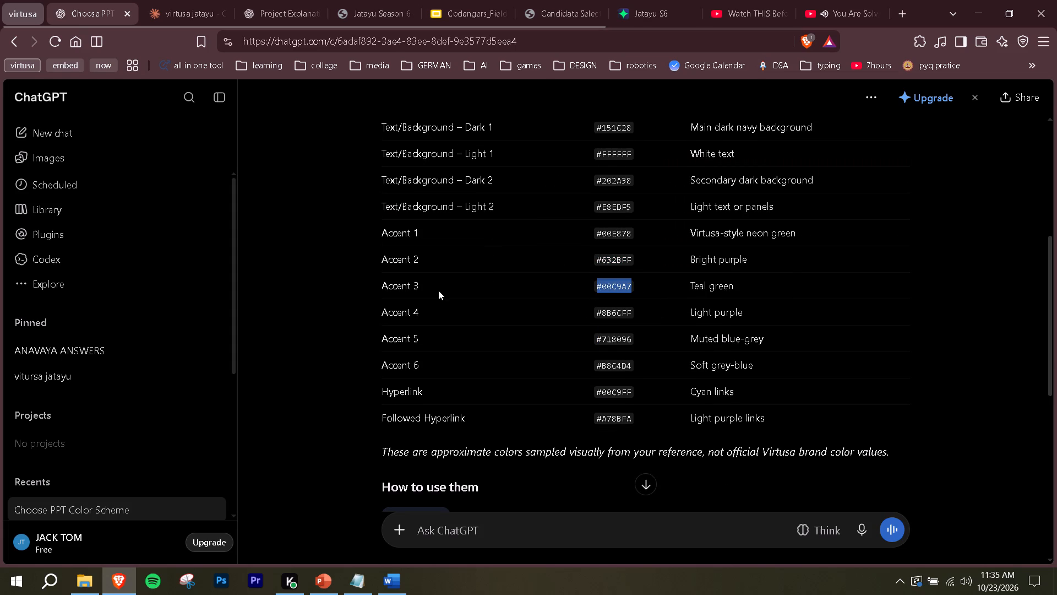
{"action": "key", "text": "alt+Tab"}
{"action": "left_click", "coordinate": [501, 283]}
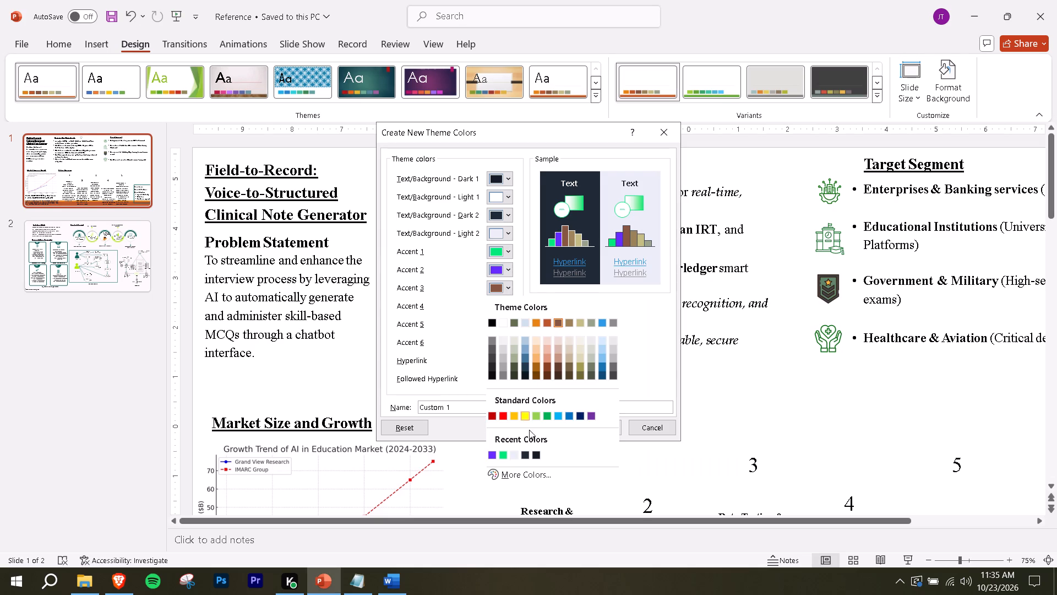
{"action": "left_click", "coordinate": [525, 479]}
{"action": "left_click", "coordinate": [510, 378]}
{"action": "left_click", "coordinate": [514, 371]}
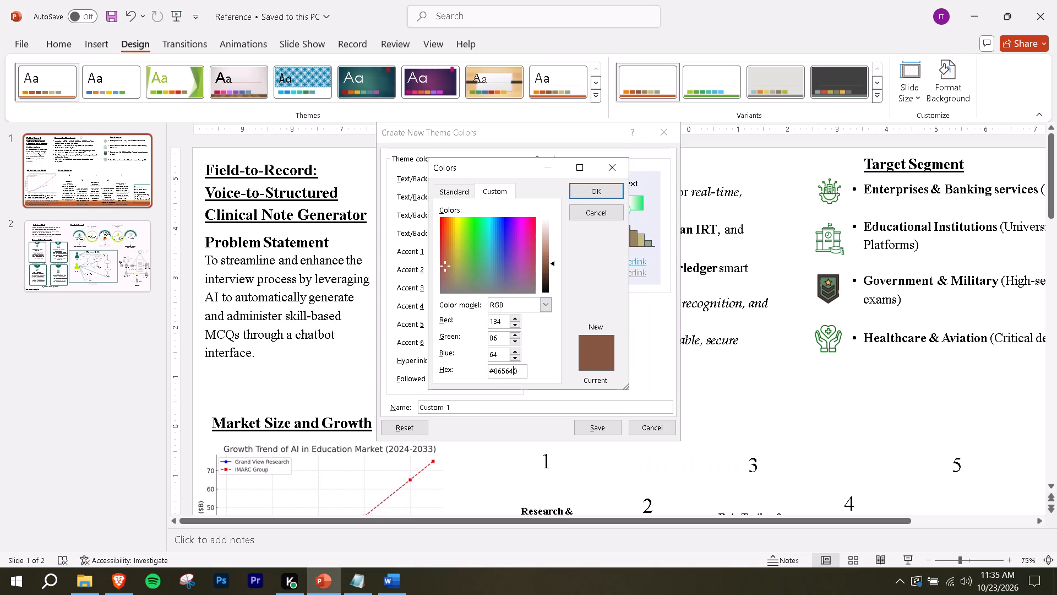
{"action": "key", "text": "ctrl+a"}
{"action": "key", "text": "ctrl+v"}
{"action": "left_click", "coordinate": [588, 192]}
{"action": "scroll", "coordinate": [568, 288], "scroll_direction": "down", "scroll_amount": 1}
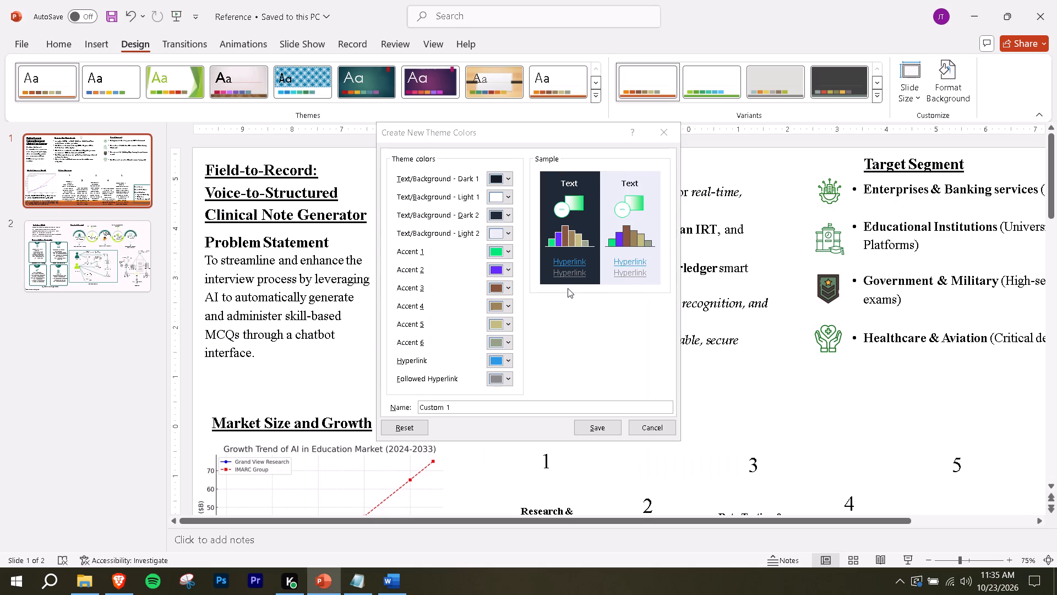
Copy the light purple hex code #8B6CFF from ChatGPT and apply it to Accent 4 in PowerPoint's theme colors.
{"action": "key", "text": "alt+Tab"}
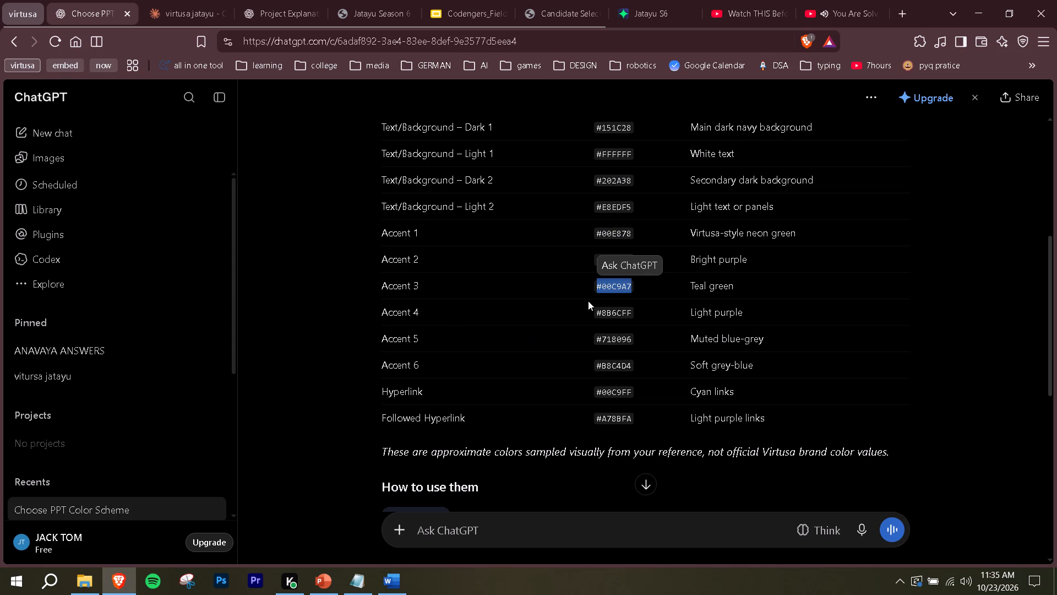
{"action": "left_click_drag", "start_coordinate": [596, 308], "coordinate": [645, 309]}
{"action": "key", "text": "ctrl+c"}
{"action": "key", "text": "alt+Tab"}
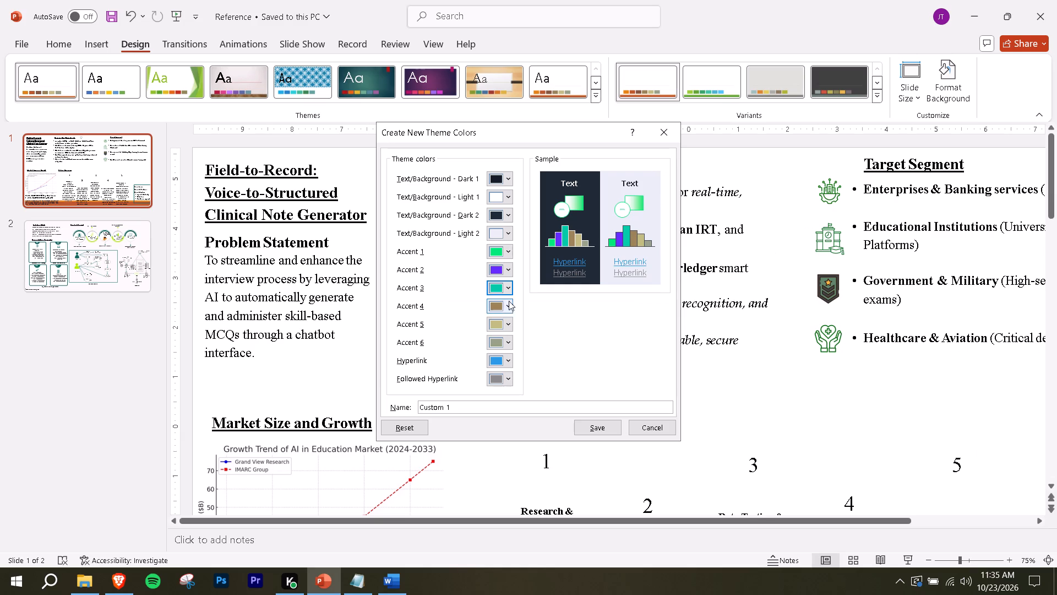
{"action": "left_click", "coordinate": [504, 310]}
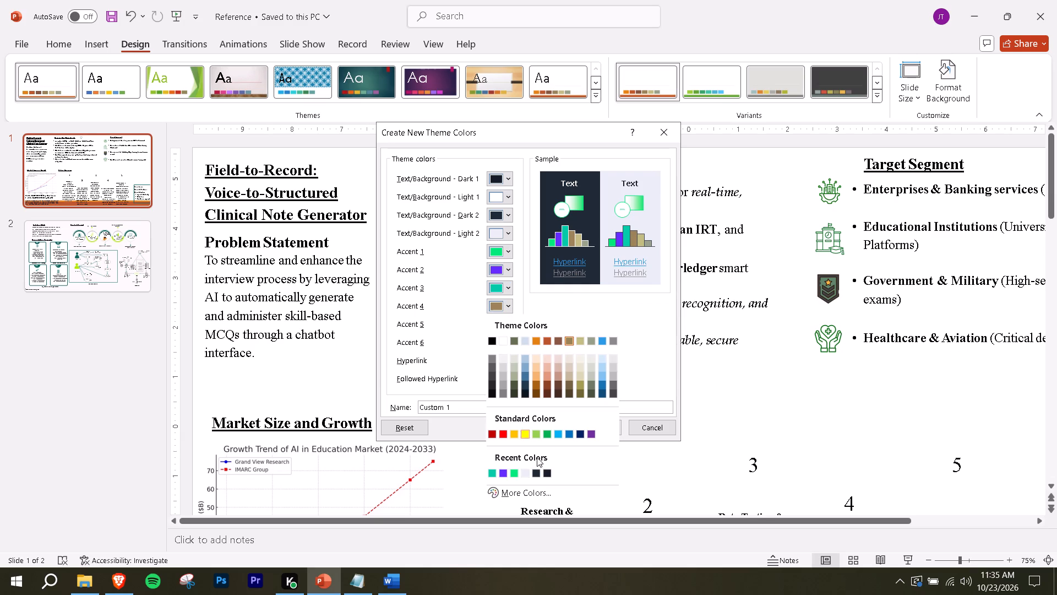
{"action": "left_click", "coordinate": [537, 493]}
{"action": "left_click", "coordinate": [517, 373]}
{"action": "key", "text": "ctrl+a"}
{"action": "key", "text": "ctrl+v"}
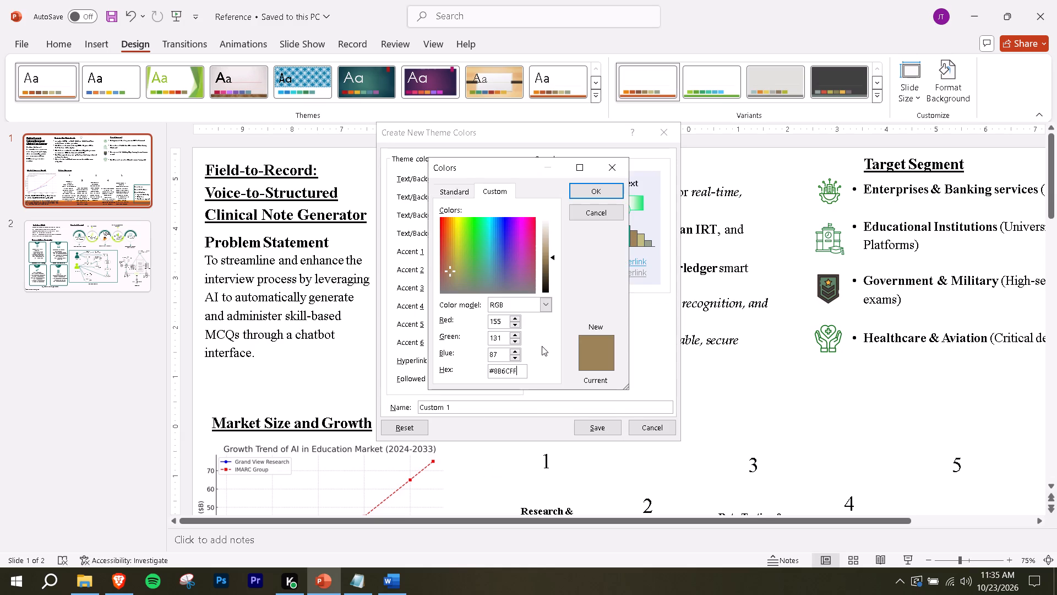
{"action": "left_click", "coordinate": [605, 195]}
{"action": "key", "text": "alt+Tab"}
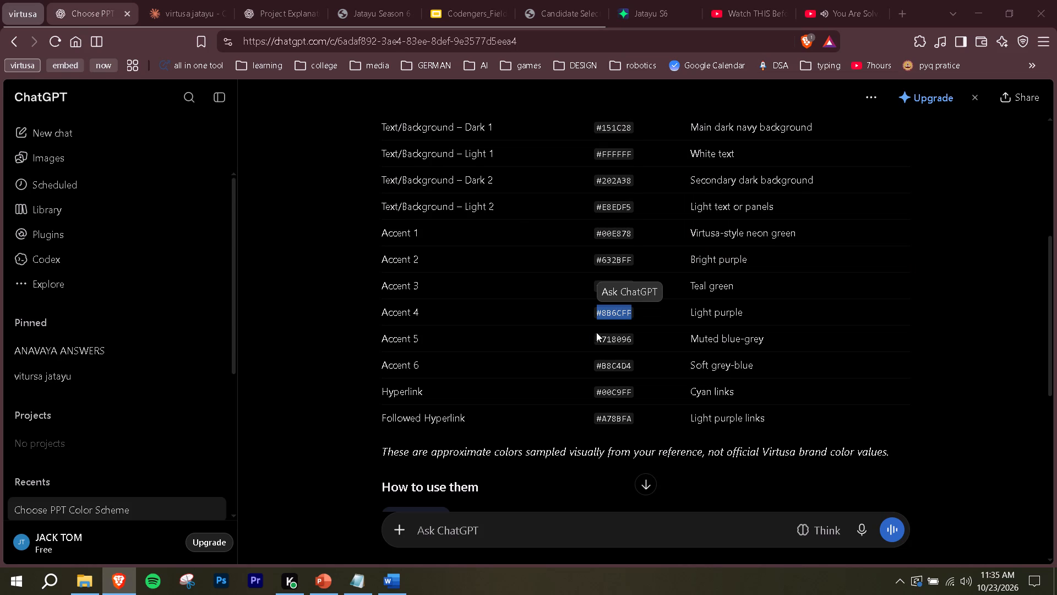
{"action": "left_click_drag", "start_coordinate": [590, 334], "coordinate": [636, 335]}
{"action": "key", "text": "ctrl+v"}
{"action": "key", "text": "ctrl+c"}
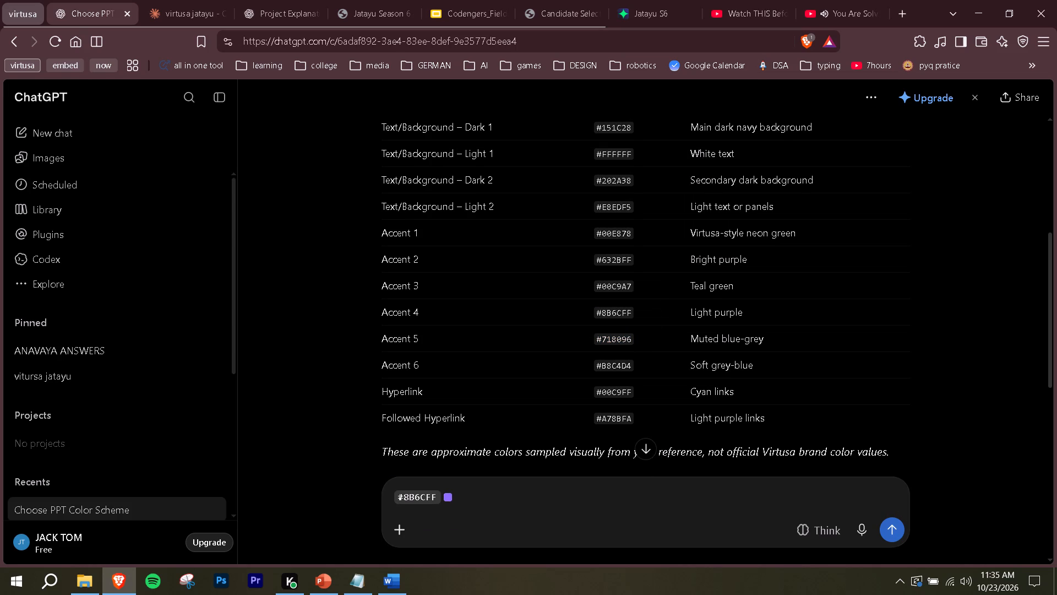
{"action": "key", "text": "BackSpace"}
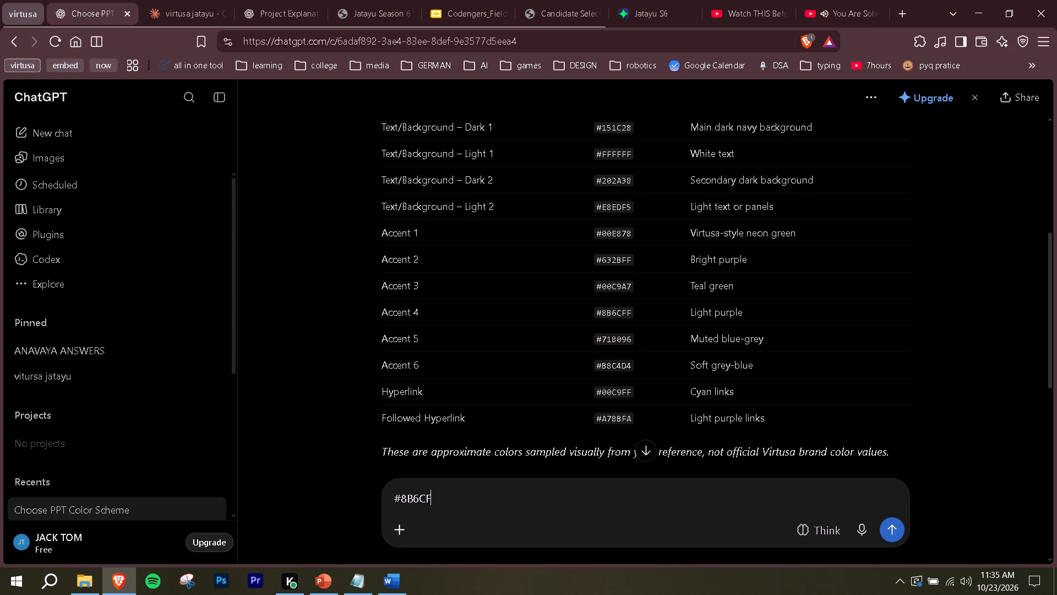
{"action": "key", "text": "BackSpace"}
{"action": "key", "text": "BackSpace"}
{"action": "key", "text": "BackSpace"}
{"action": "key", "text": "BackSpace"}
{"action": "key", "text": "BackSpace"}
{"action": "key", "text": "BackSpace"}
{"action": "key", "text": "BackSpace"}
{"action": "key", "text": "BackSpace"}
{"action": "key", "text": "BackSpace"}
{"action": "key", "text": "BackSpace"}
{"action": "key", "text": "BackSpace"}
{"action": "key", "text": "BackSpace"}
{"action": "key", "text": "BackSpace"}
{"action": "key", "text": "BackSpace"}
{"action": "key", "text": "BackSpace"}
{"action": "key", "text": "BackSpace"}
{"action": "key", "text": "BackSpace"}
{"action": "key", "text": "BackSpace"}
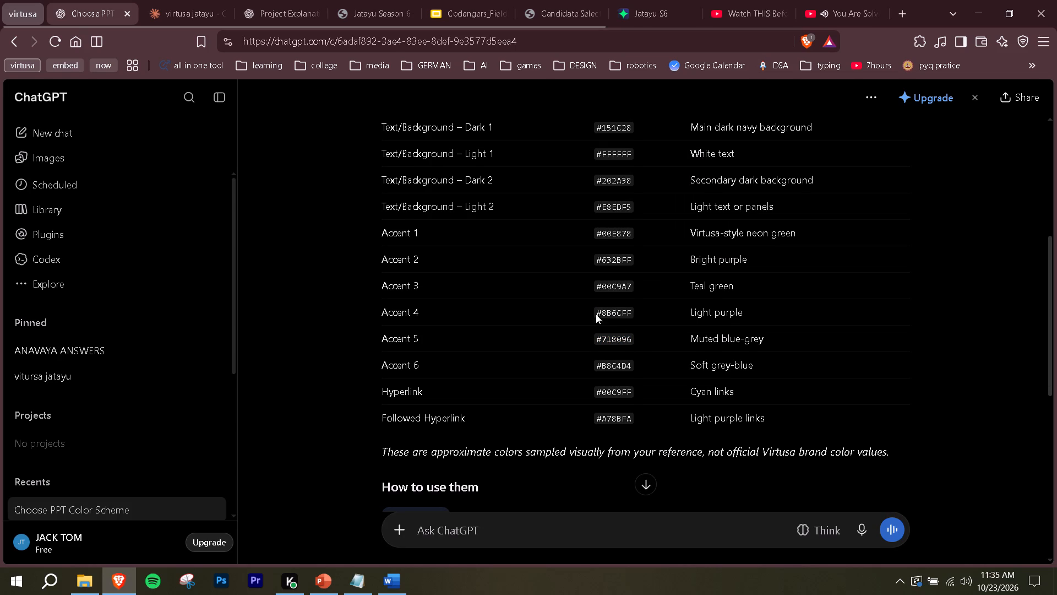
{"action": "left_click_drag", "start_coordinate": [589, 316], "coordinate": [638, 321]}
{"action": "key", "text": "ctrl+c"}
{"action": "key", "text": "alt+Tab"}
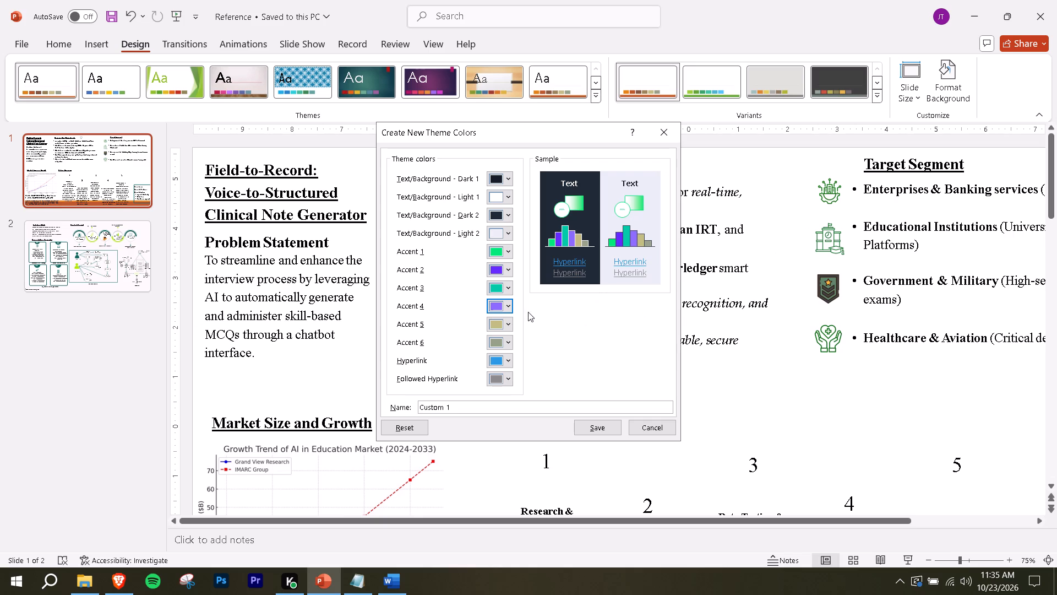
{"action": "key", "text": "alt+Tab"}
{"action": "left_click", "coordinate": [597, 340]}
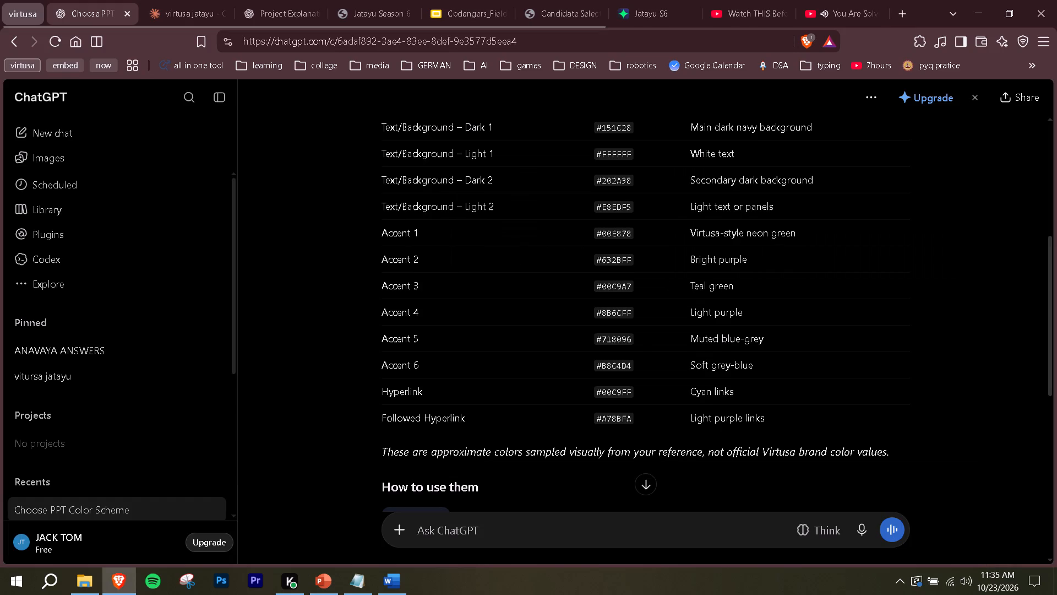
{"action": "left_click_drag", "start_coordinate": [597, 340], "coordinate": [644, 340]}
{"action": "key", "text": "ctrl+c"}
{"action": "key", "text": "alt+Tab"}
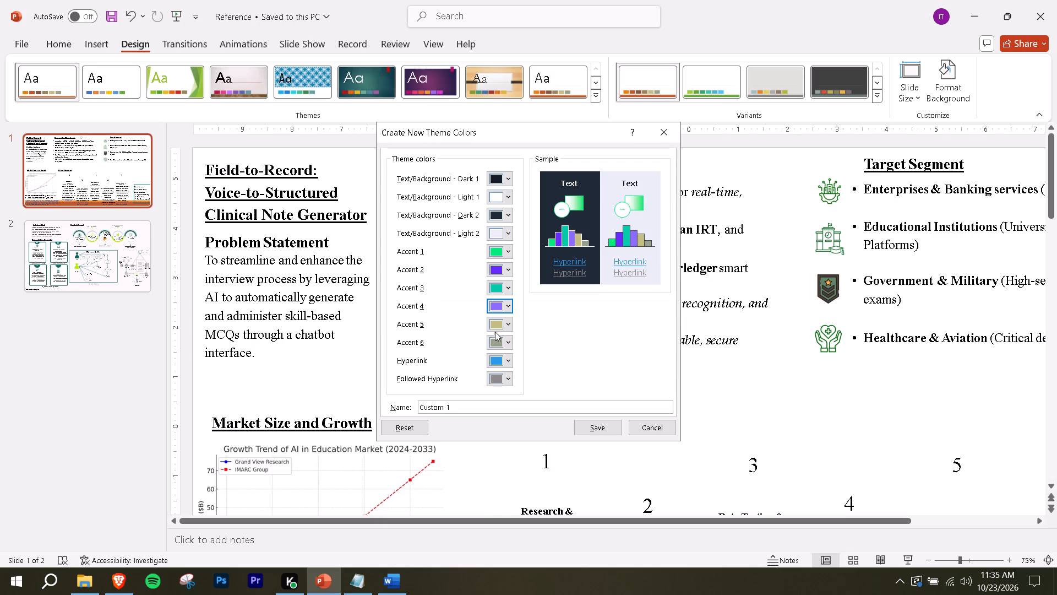
{"action": "left_click", "coordinate": [499, 325]}
{"action": "left_click", "coordinate": [524, 510]}
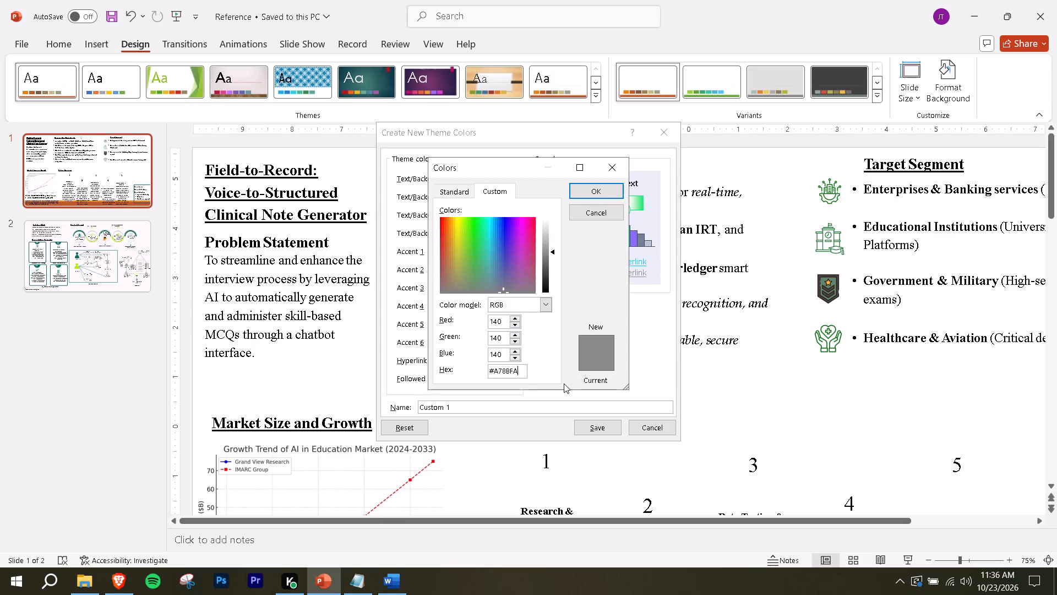
{"action": "left_click", "coordinate": [592, 198]}
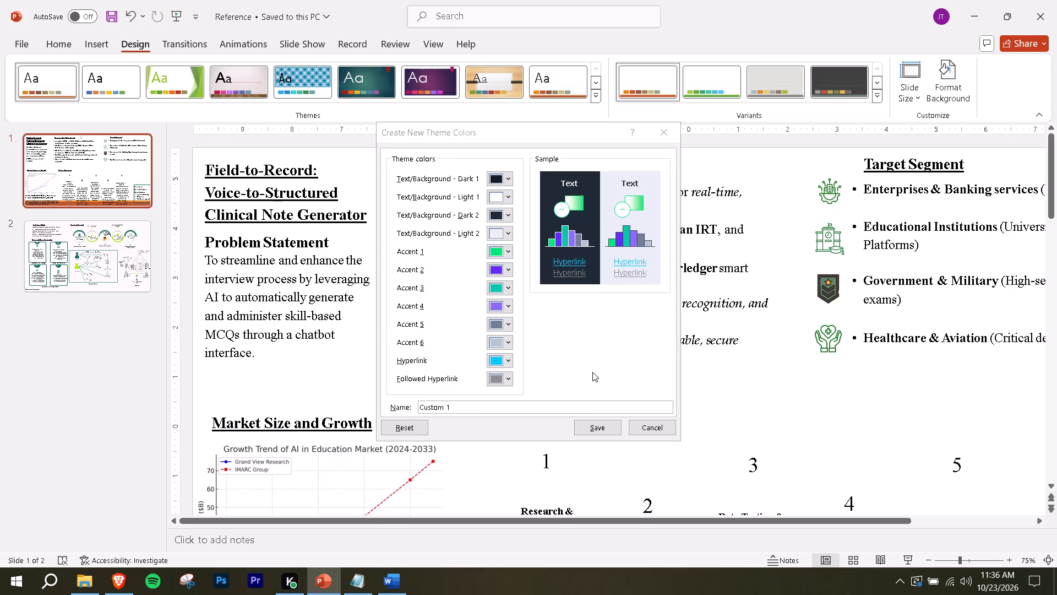
Name the custom theme color set "virtusa theme" and save it.
{"action": "left_click", "coordinate": [513, 401]}
{"action": "left_click", "coordinate": [514, 402]}
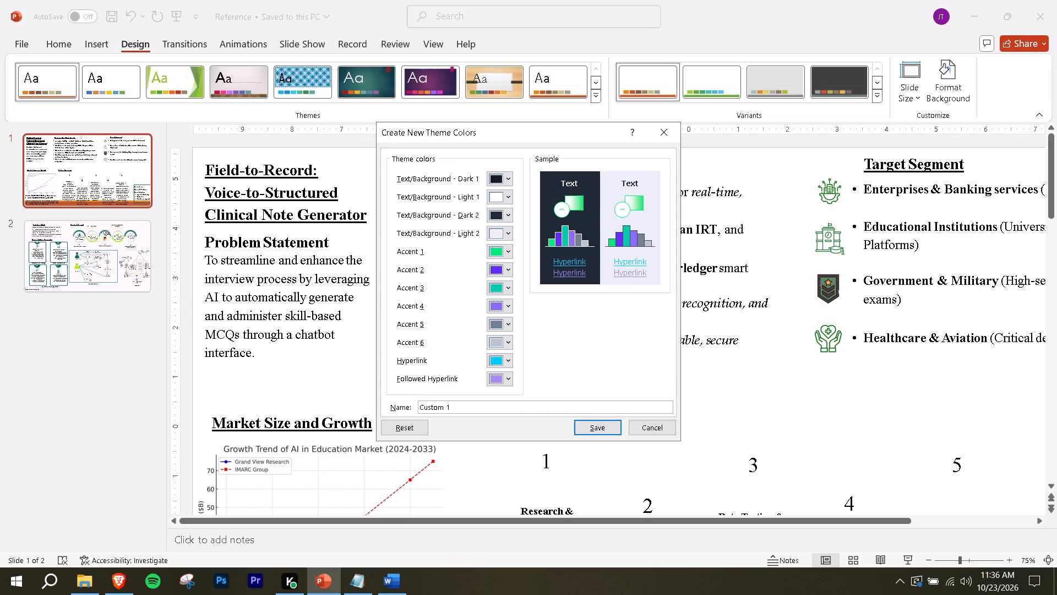
{"action": "key", "text": "ctrl+a"}
{"action": "type", "text": "vir"}
{"action": "type", "text": "tusa"}
{"action": "key", "text": "space"}
{"action": "type", "text": "theme"}
{"action": "key", "text": "space"}
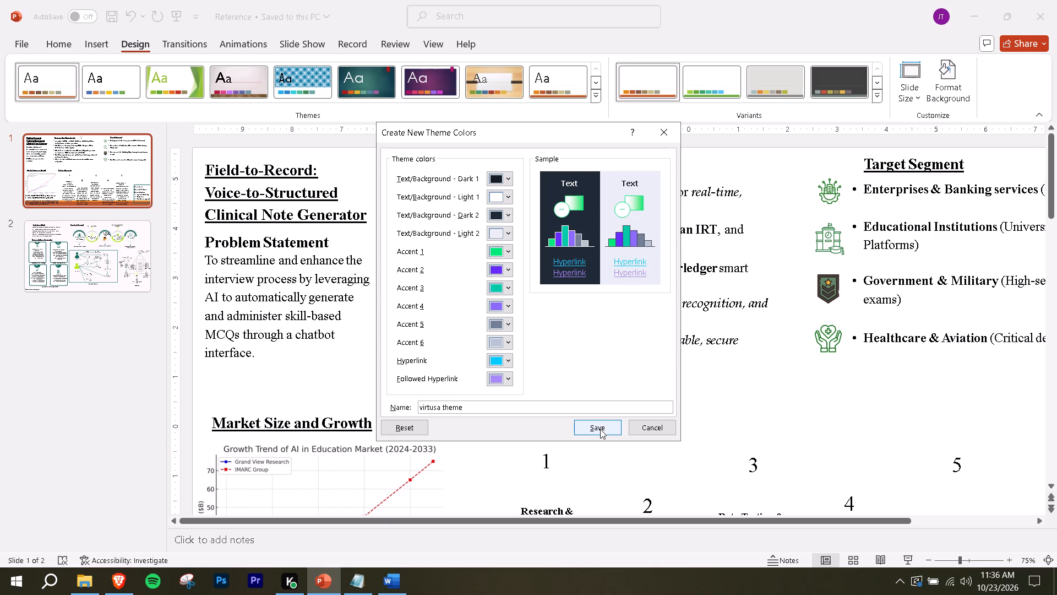
{"action": "left_click", "coordinate": [603, 428]}
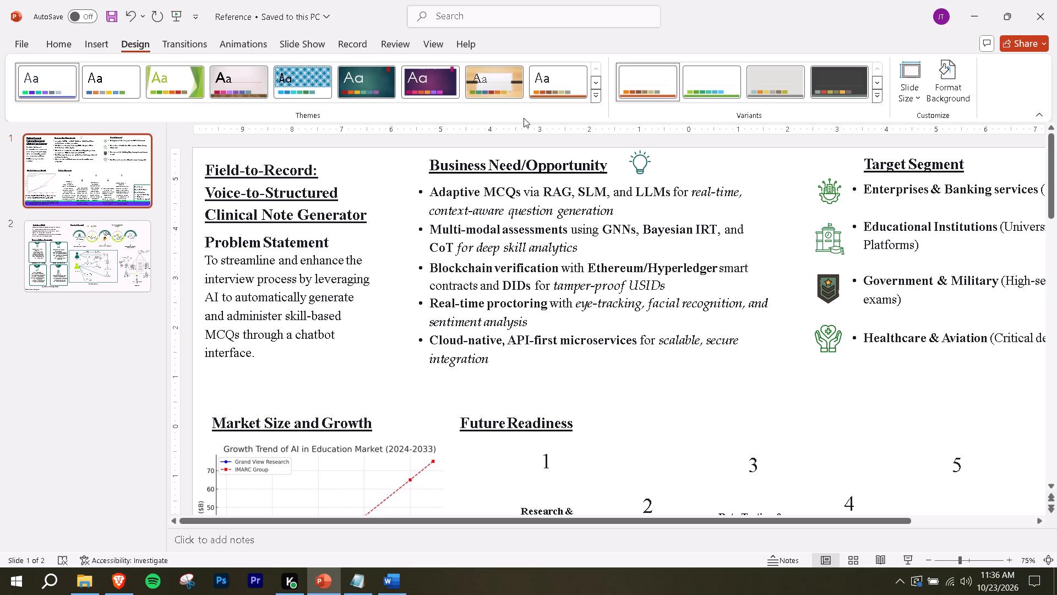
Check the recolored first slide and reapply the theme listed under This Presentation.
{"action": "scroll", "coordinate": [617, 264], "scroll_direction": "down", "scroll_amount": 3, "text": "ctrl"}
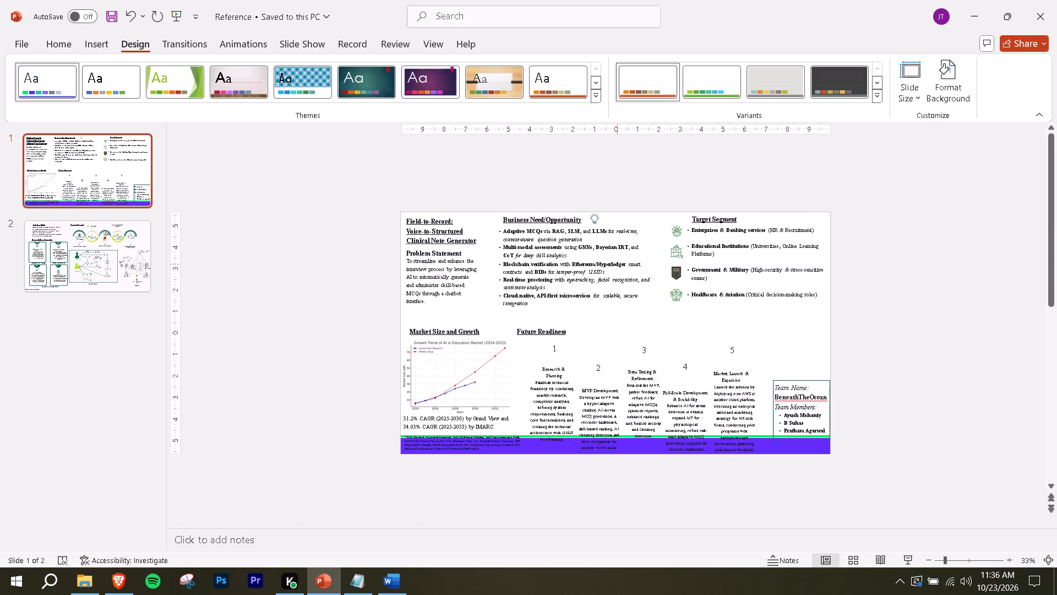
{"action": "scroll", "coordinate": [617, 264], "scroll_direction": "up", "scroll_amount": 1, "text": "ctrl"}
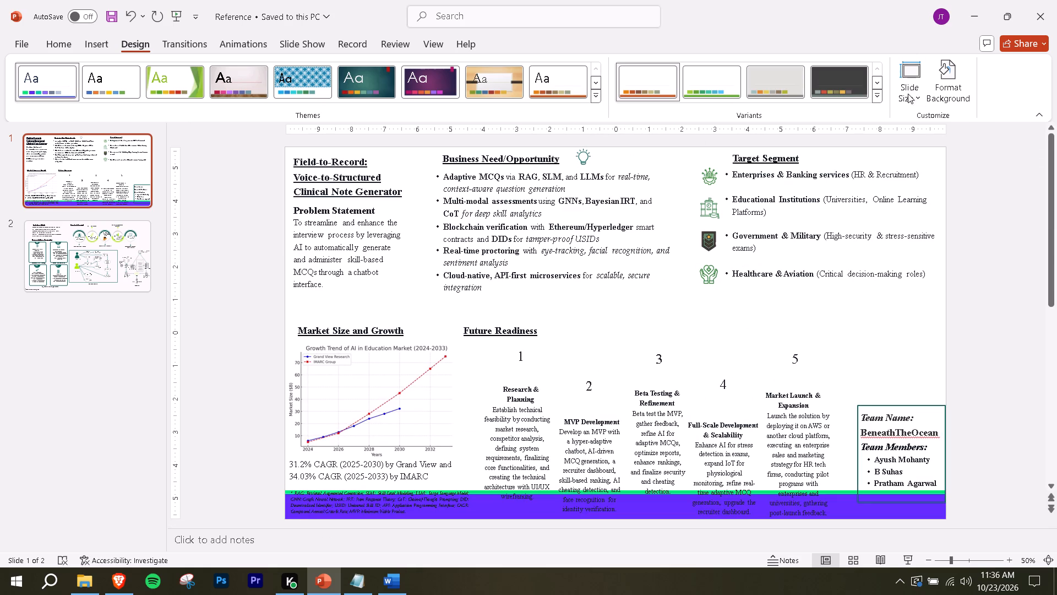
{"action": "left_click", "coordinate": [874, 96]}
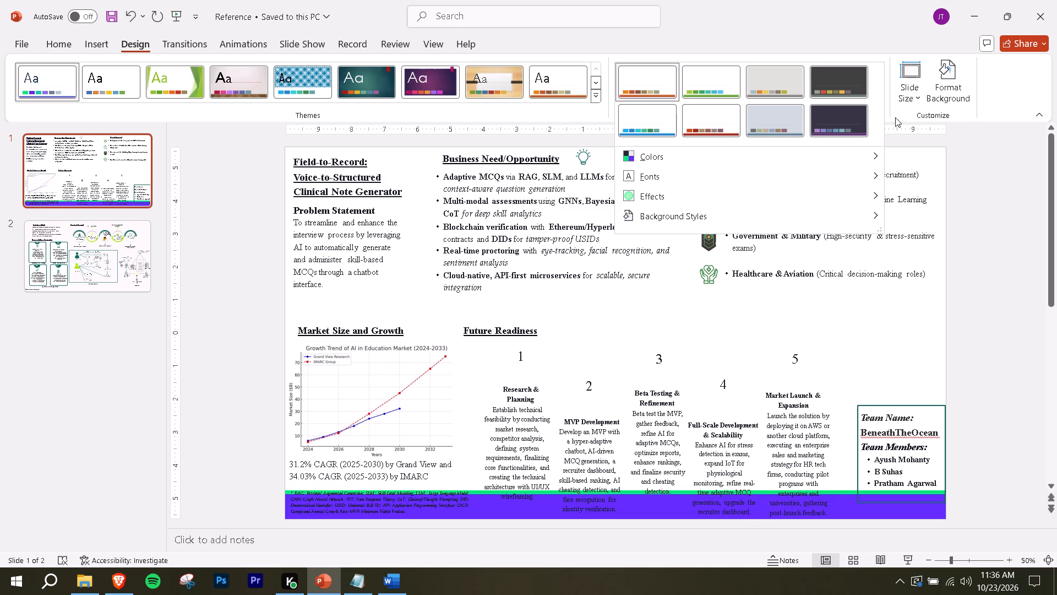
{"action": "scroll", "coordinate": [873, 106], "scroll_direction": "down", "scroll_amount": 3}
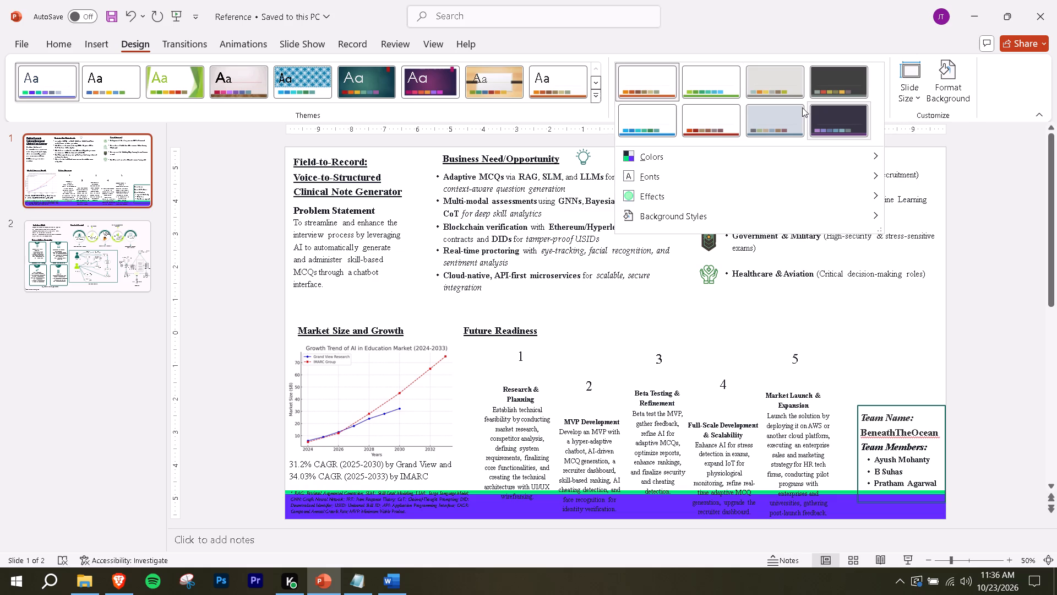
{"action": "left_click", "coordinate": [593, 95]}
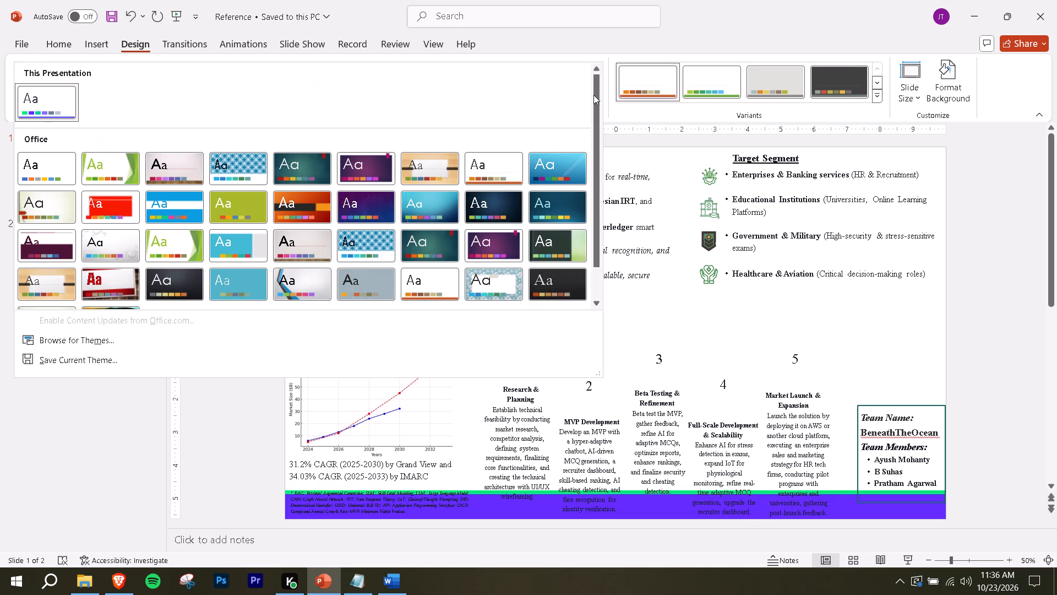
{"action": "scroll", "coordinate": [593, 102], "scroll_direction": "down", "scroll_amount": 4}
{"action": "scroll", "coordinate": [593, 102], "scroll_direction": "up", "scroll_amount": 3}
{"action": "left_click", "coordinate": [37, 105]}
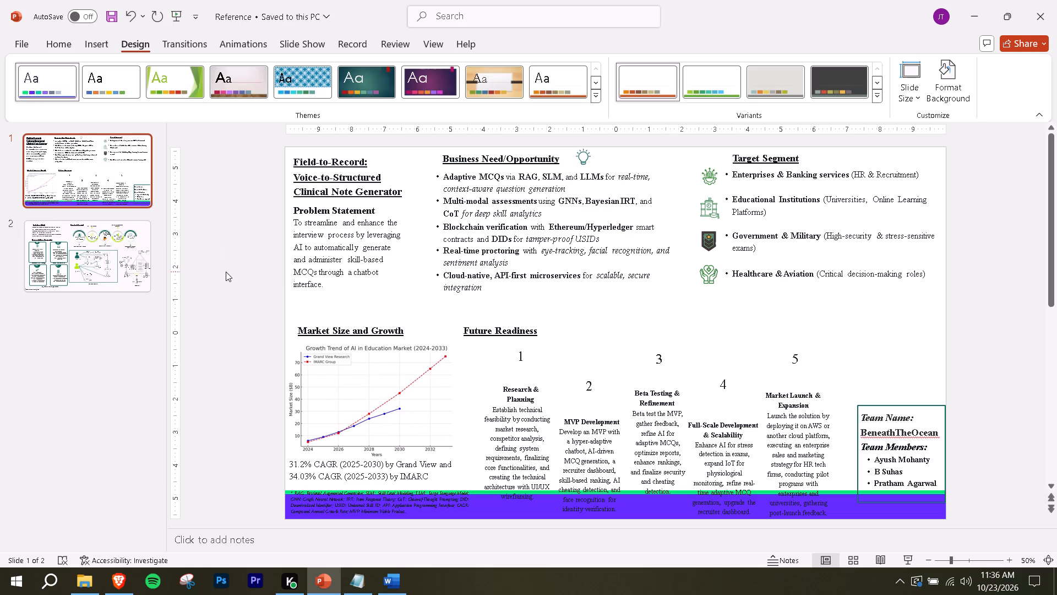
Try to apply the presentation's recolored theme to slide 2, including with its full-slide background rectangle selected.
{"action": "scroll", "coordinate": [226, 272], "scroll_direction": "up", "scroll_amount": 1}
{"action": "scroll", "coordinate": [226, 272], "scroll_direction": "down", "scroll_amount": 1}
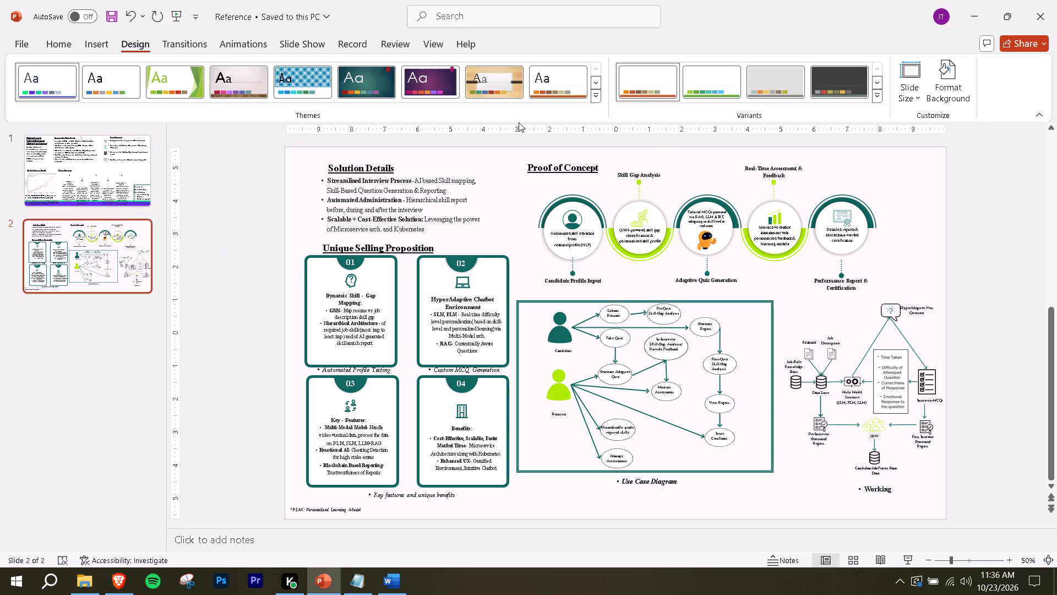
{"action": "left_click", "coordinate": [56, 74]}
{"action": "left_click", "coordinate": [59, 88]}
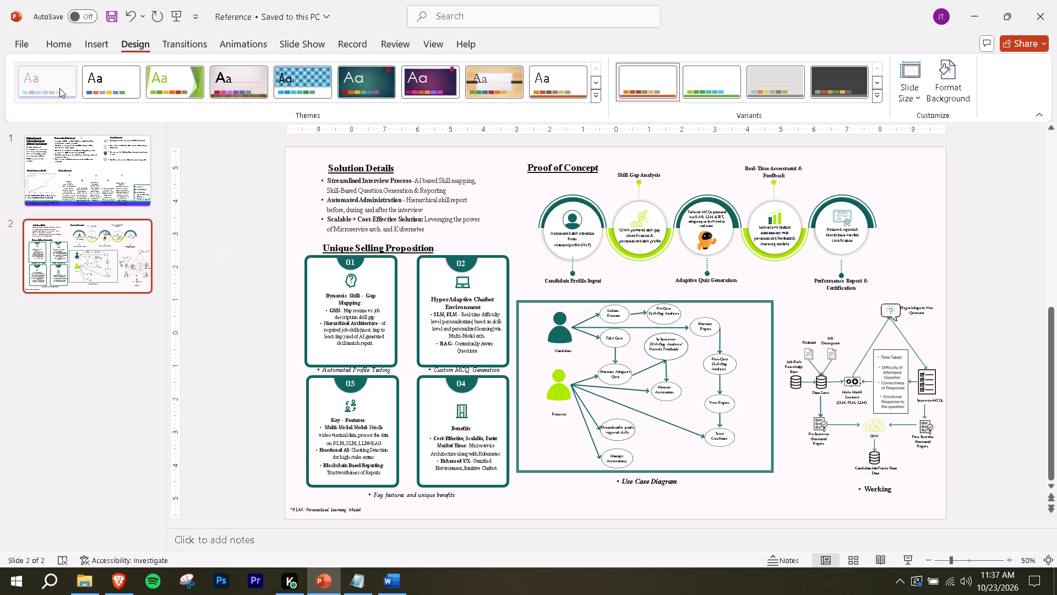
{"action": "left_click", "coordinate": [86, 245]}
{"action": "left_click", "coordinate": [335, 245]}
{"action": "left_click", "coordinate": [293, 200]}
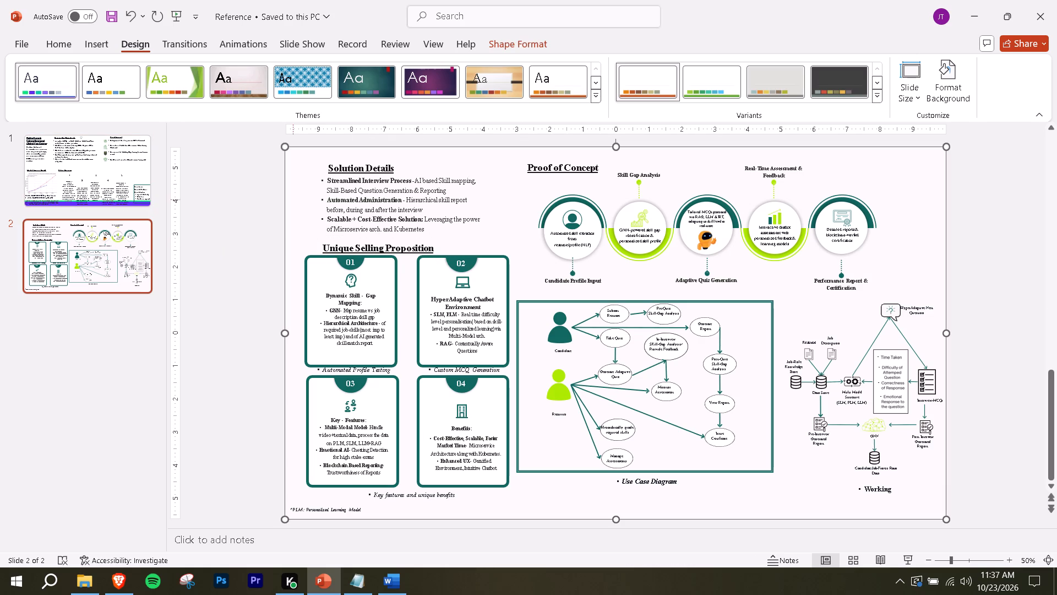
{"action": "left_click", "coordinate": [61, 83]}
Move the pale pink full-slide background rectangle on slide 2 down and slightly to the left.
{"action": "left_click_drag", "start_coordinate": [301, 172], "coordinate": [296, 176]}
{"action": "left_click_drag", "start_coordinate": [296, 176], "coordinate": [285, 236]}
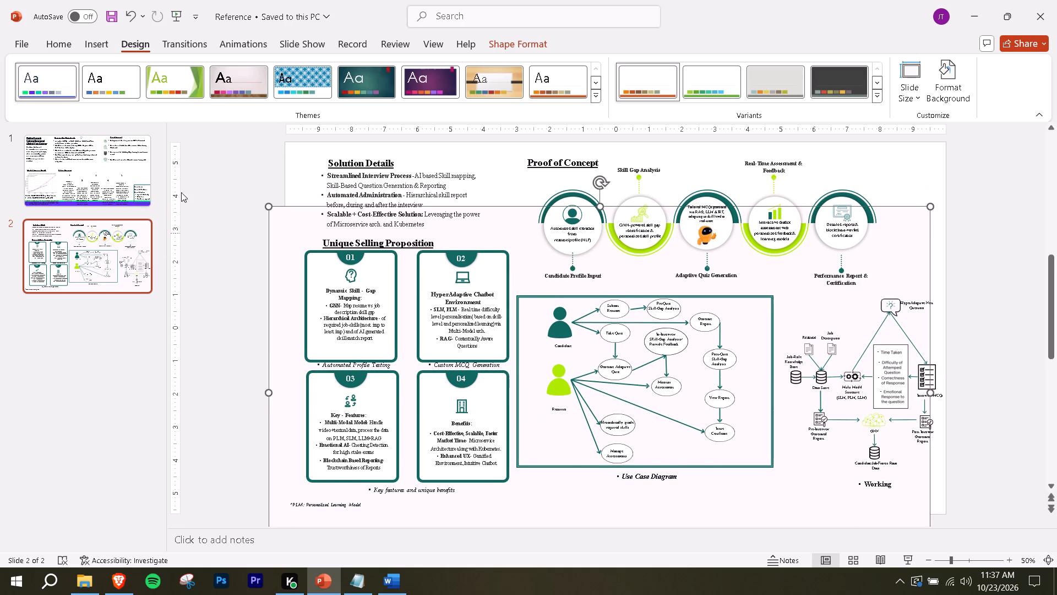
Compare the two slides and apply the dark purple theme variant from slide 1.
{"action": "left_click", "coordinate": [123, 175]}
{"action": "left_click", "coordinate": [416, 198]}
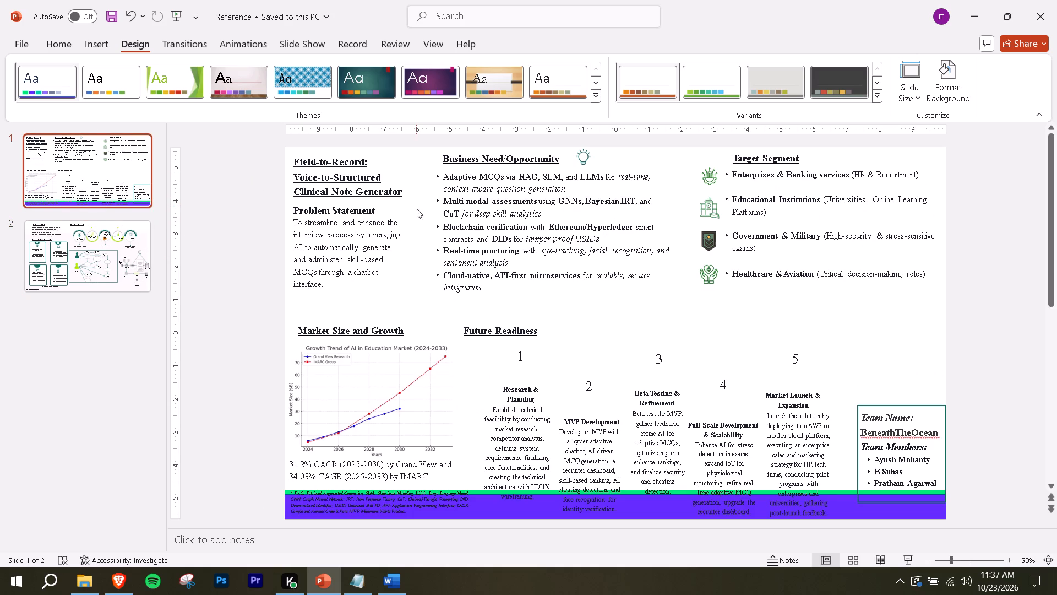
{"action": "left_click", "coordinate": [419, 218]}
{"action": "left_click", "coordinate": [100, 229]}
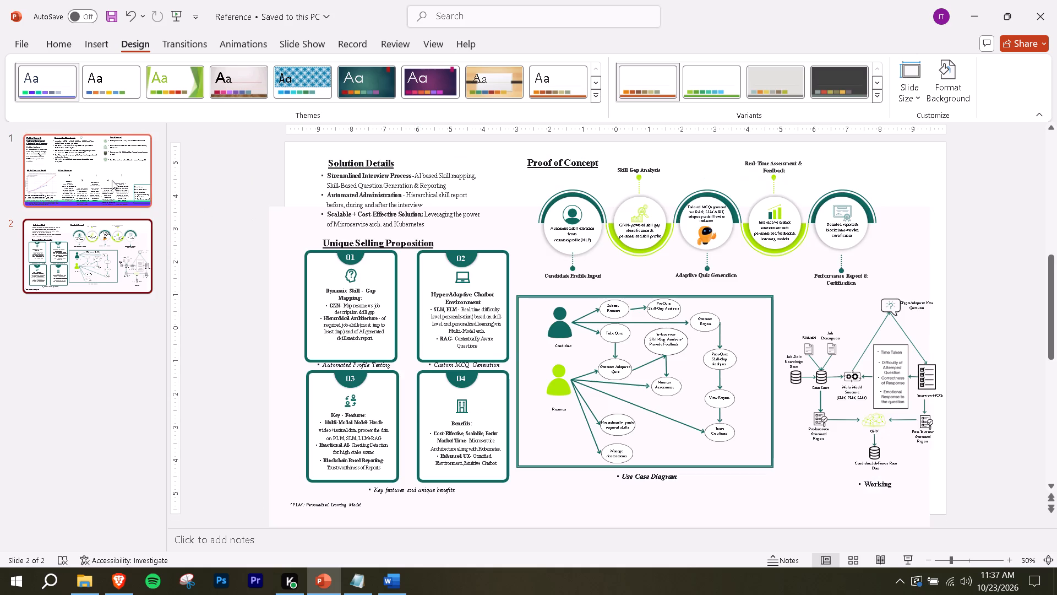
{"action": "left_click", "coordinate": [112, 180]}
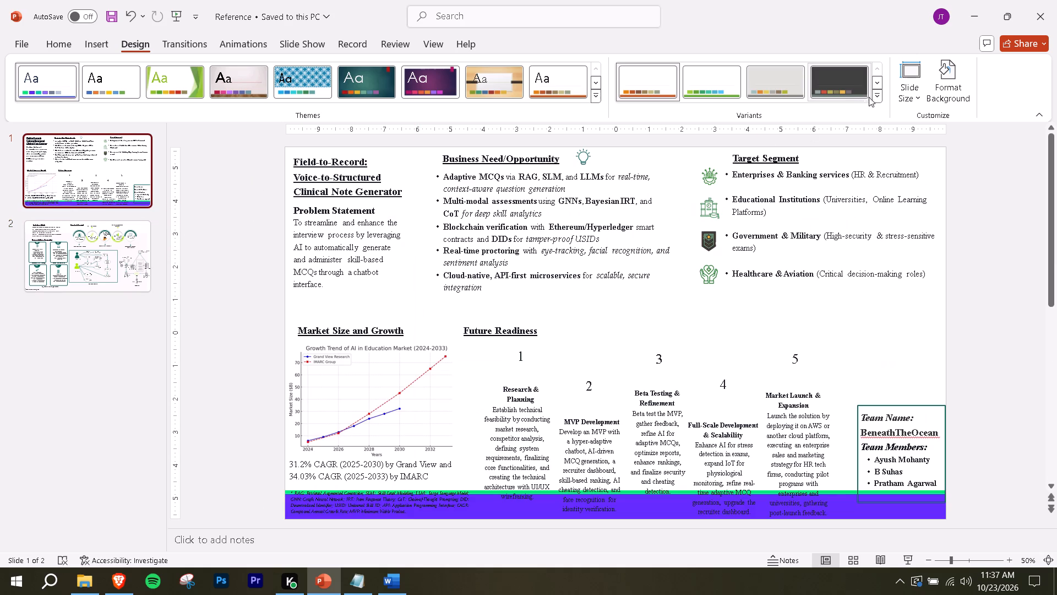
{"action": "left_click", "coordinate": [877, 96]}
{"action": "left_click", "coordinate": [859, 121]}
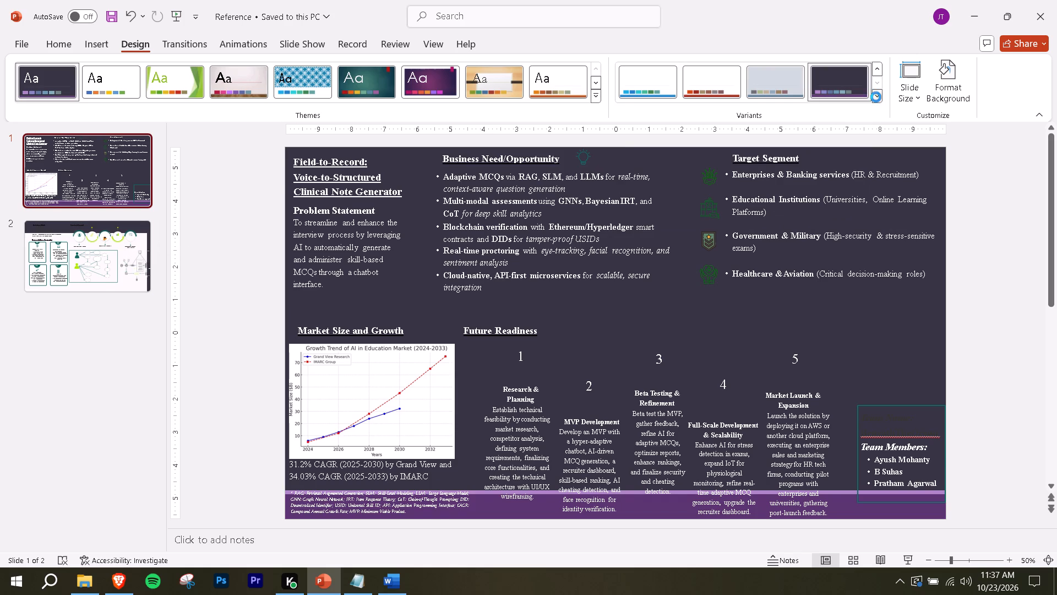
Undo the variant, the background rectangle move, the custom colors and the earlier theme changes, back to the original slide design.
{"action": "key", "text": "ctrl+z"}
{"action": "key", "text": "ctrl+z"}
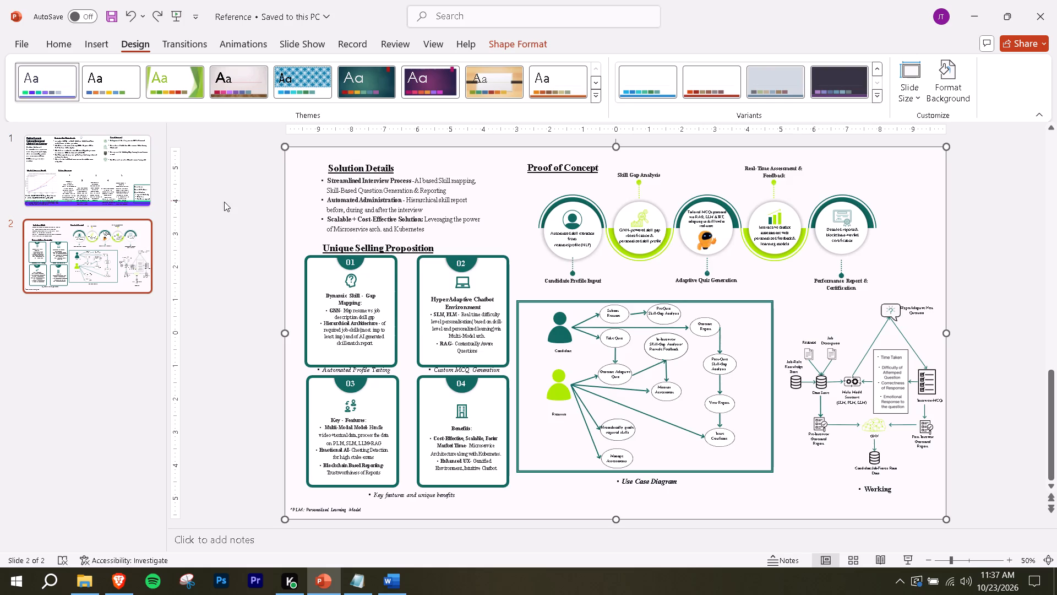
{"action": "key", "text": "ctrl+z"}
{"action": "key", "text": "ctrl+z"}
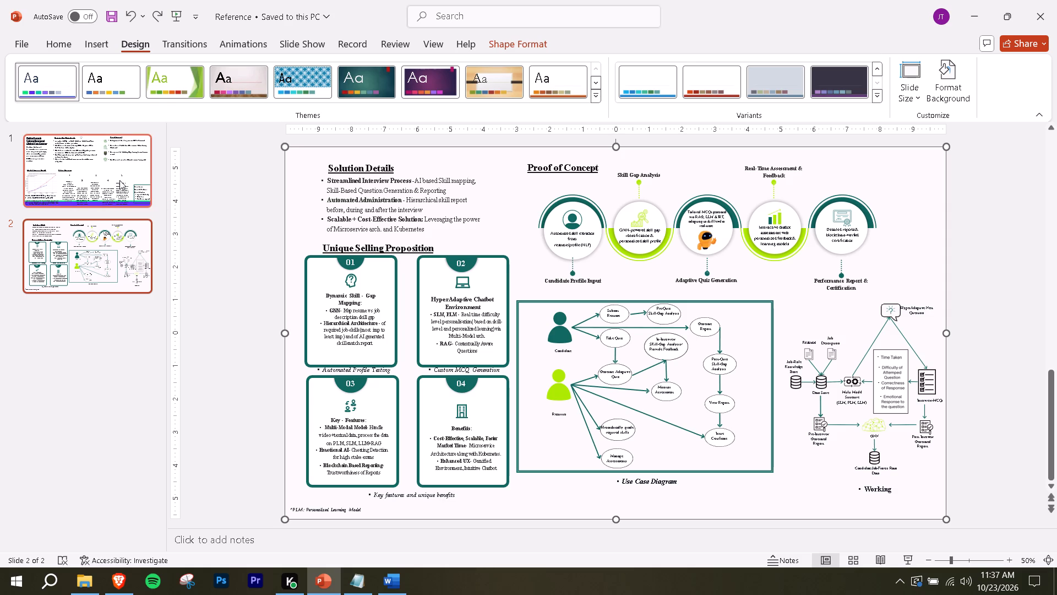
{"action": "key", "text": "ctrl+z"}
{"action": "key", "text": "ctrl+z"}
{"action": "key", "text": "ctrl+z"}
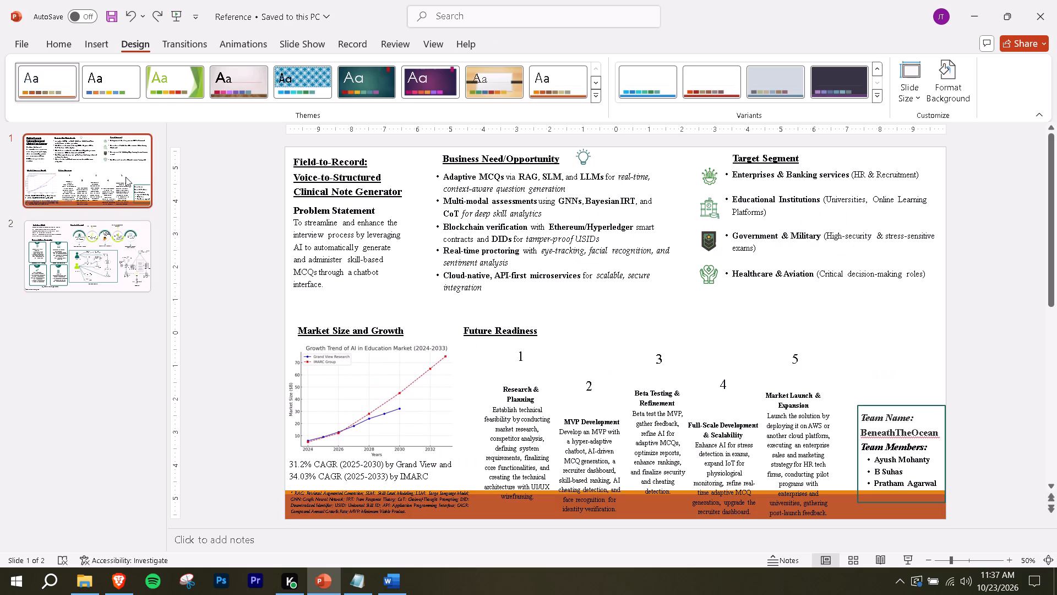
{"action": "key", "text": "ctrl+z"}
{"action": "key", "text": "ctrl+z"}
{"action": "key", "text": "ctrl+z"}
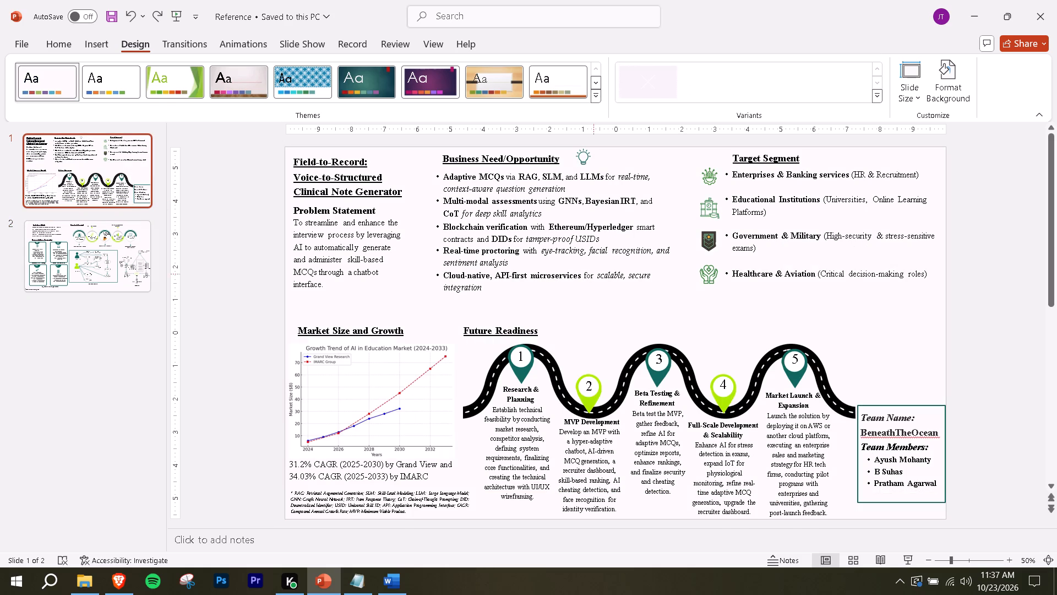
{"action": "scroll", "coordinate": [755, 356], "scroll_direction": "down", "scroll_amount": 1}
{"action": "scroll", "coordinate": [688, 318], "scroll_direction": "up", "scroll_amount": 1}
{"action": "key", "text": "alt+Tab"}
{"action": "scroll", "coordinate": [393, 271], "scroll_direction": "down", "scroll_amount": 4}
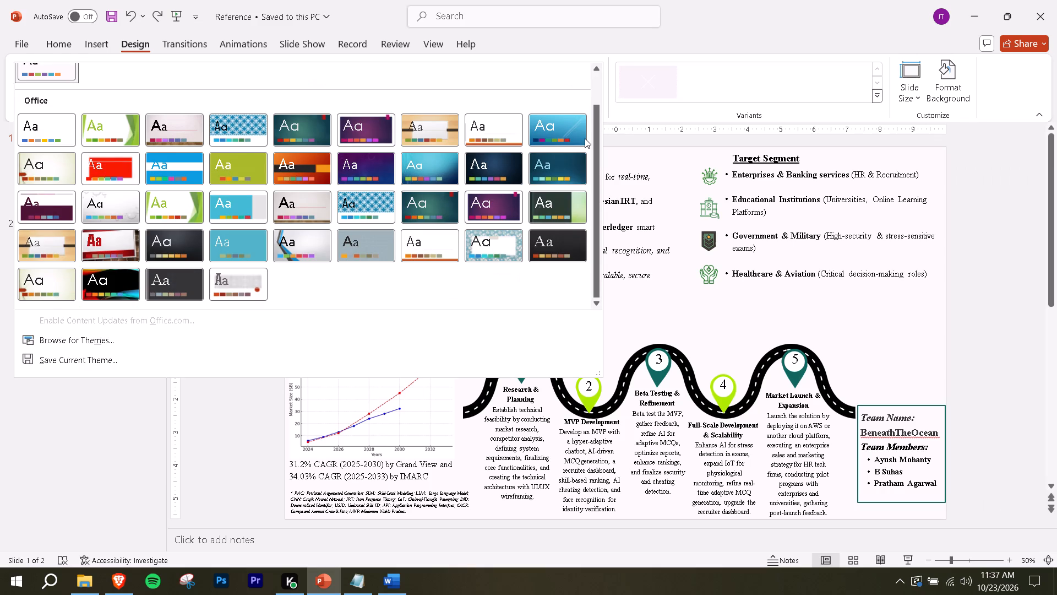
{"action": "left_click", "coordinate": [29, 129]}
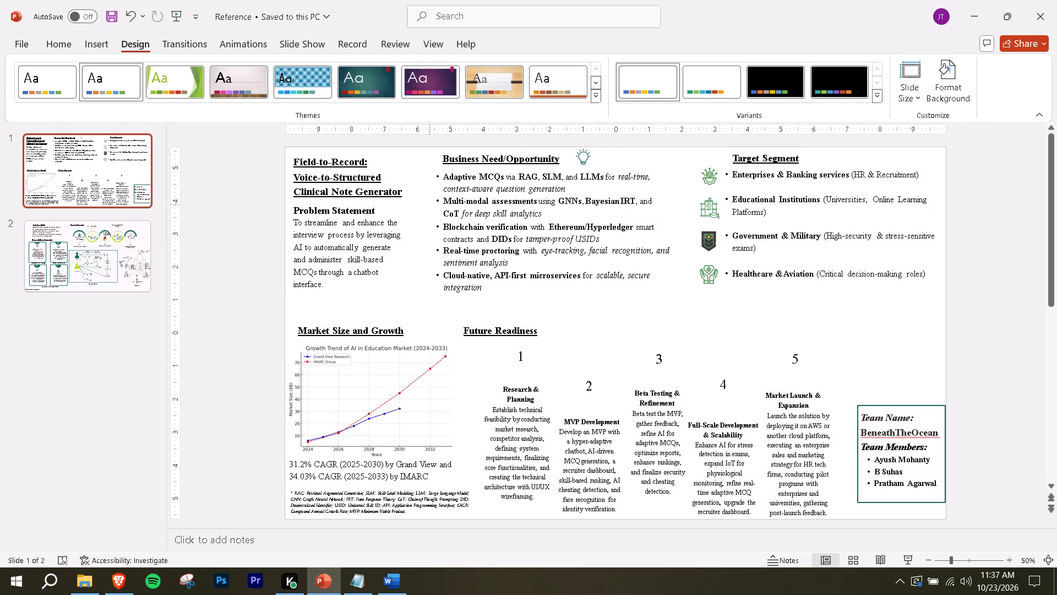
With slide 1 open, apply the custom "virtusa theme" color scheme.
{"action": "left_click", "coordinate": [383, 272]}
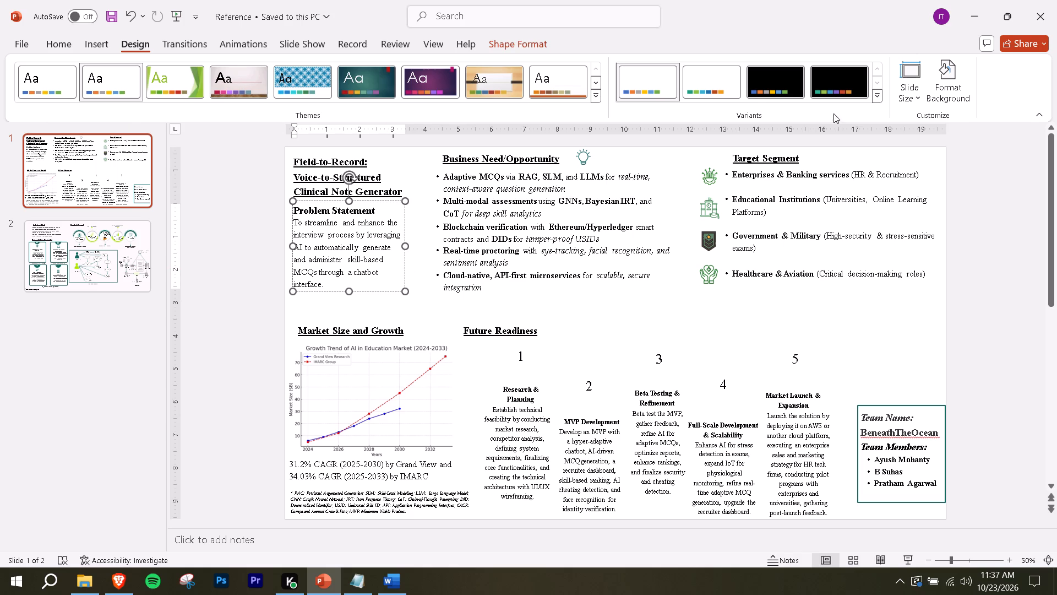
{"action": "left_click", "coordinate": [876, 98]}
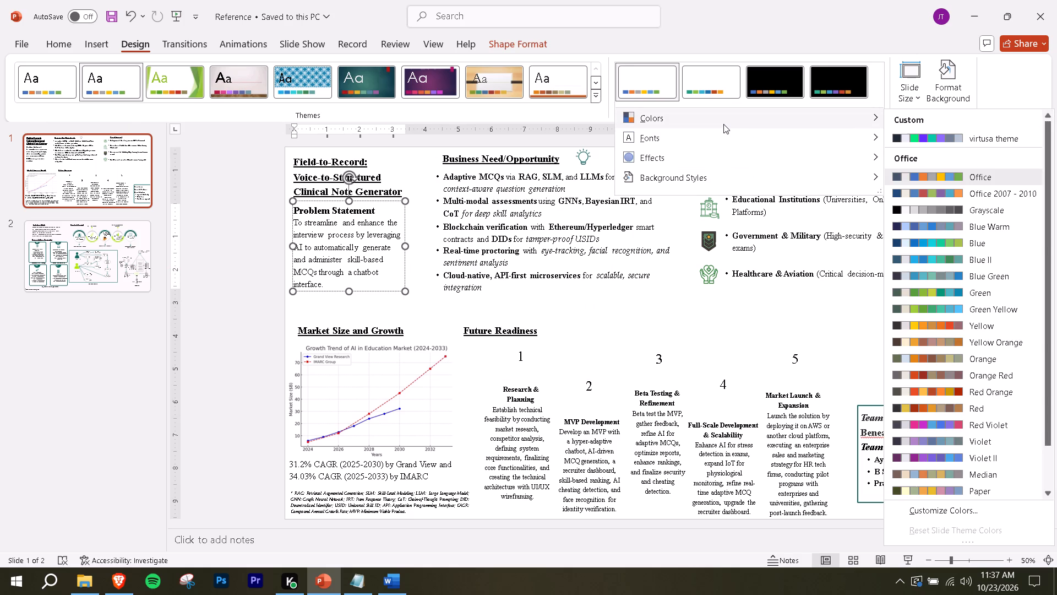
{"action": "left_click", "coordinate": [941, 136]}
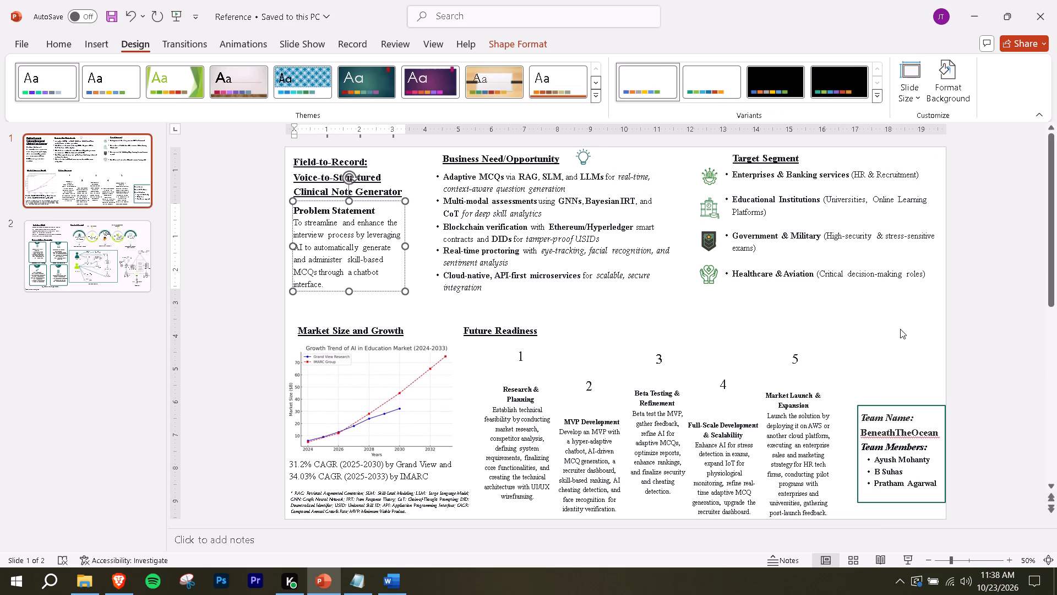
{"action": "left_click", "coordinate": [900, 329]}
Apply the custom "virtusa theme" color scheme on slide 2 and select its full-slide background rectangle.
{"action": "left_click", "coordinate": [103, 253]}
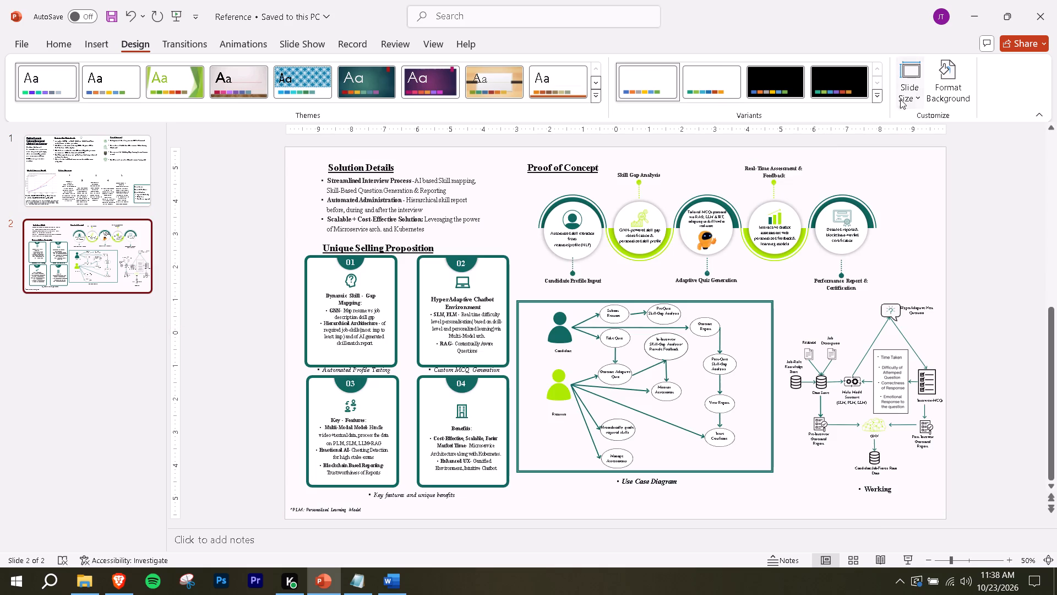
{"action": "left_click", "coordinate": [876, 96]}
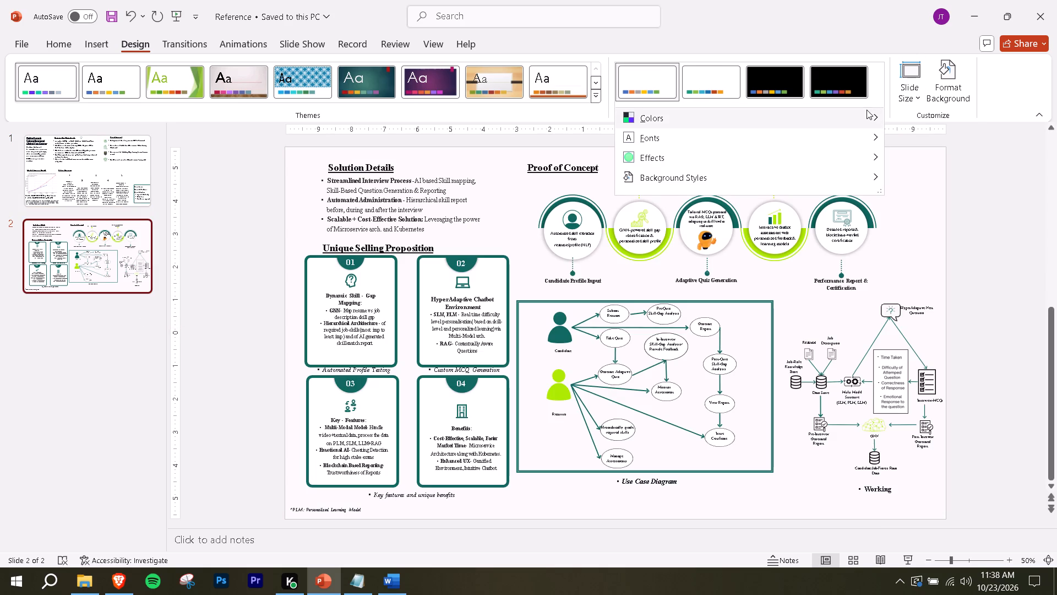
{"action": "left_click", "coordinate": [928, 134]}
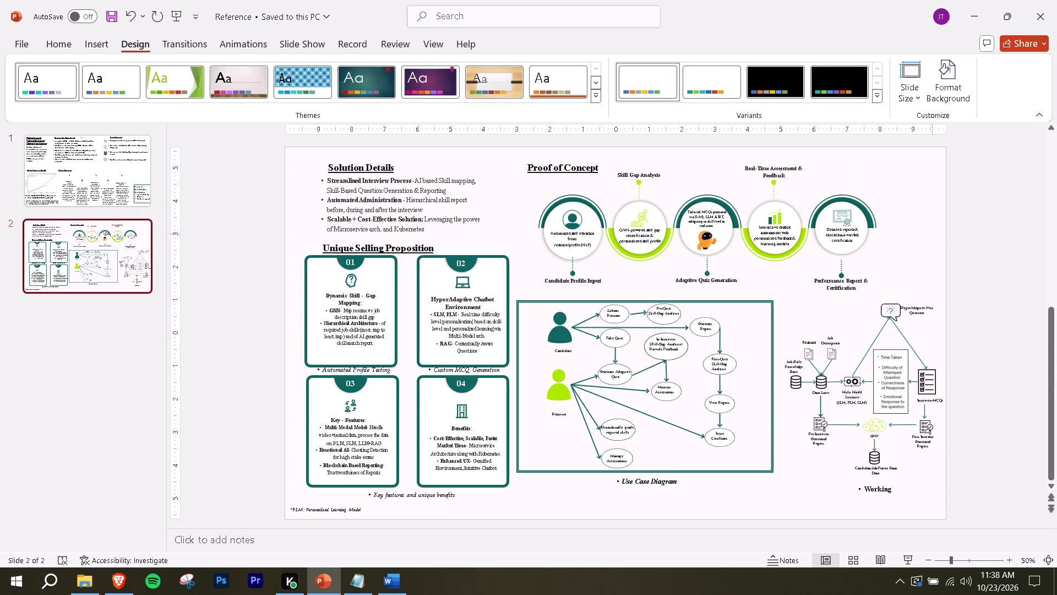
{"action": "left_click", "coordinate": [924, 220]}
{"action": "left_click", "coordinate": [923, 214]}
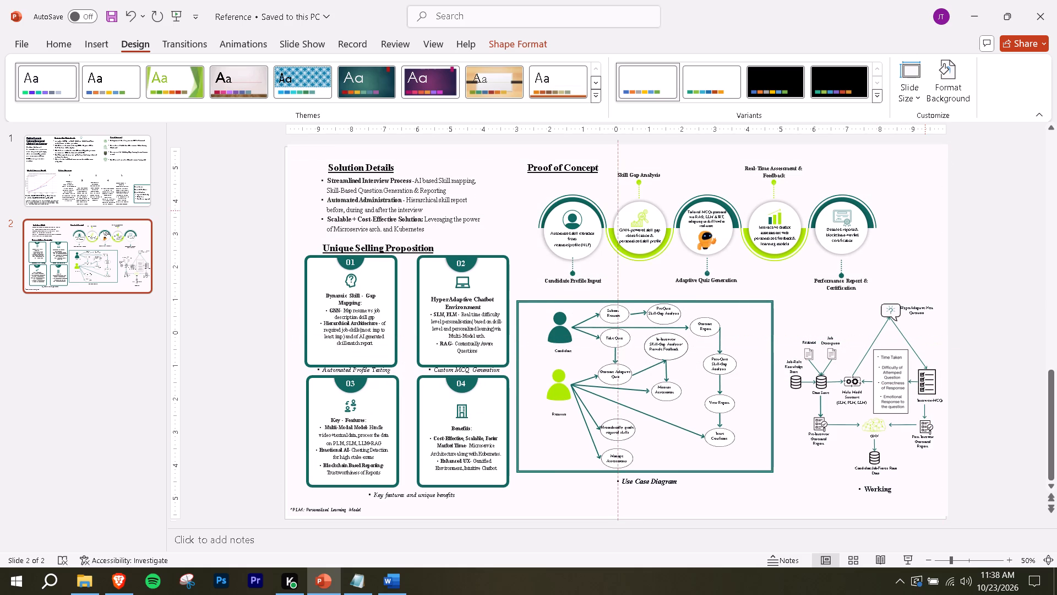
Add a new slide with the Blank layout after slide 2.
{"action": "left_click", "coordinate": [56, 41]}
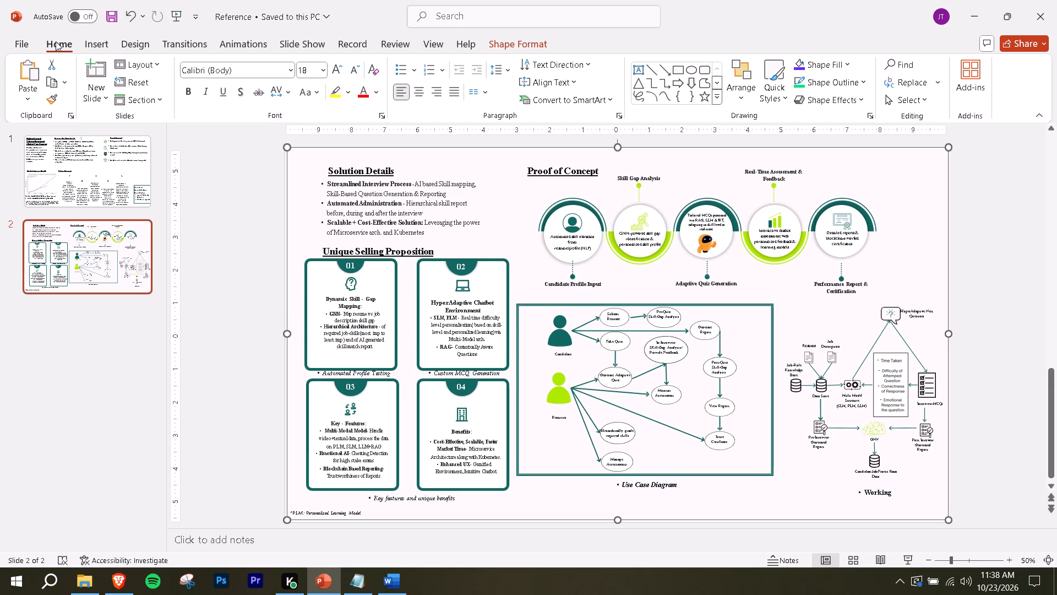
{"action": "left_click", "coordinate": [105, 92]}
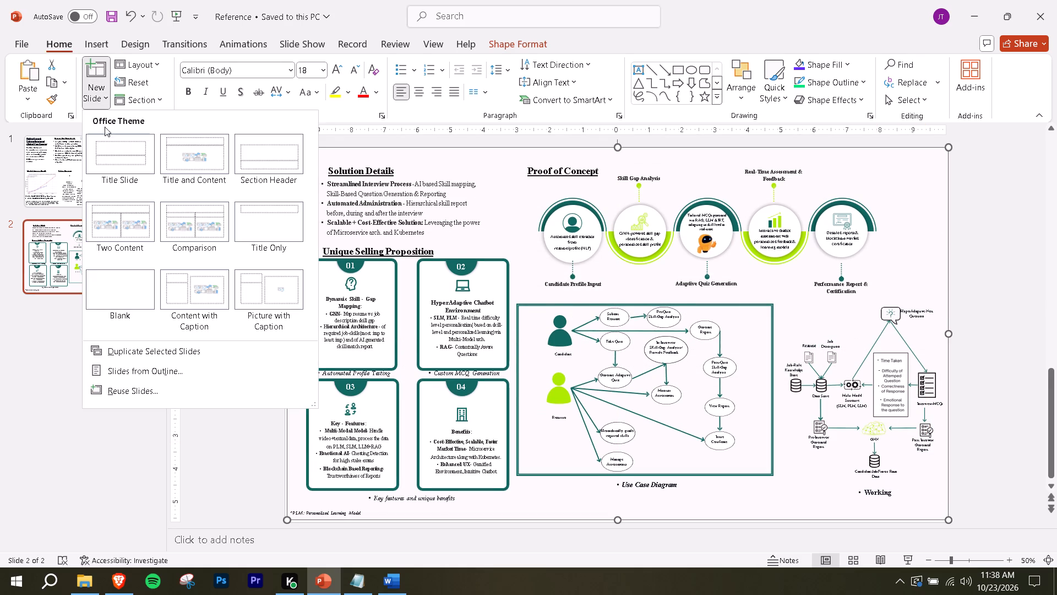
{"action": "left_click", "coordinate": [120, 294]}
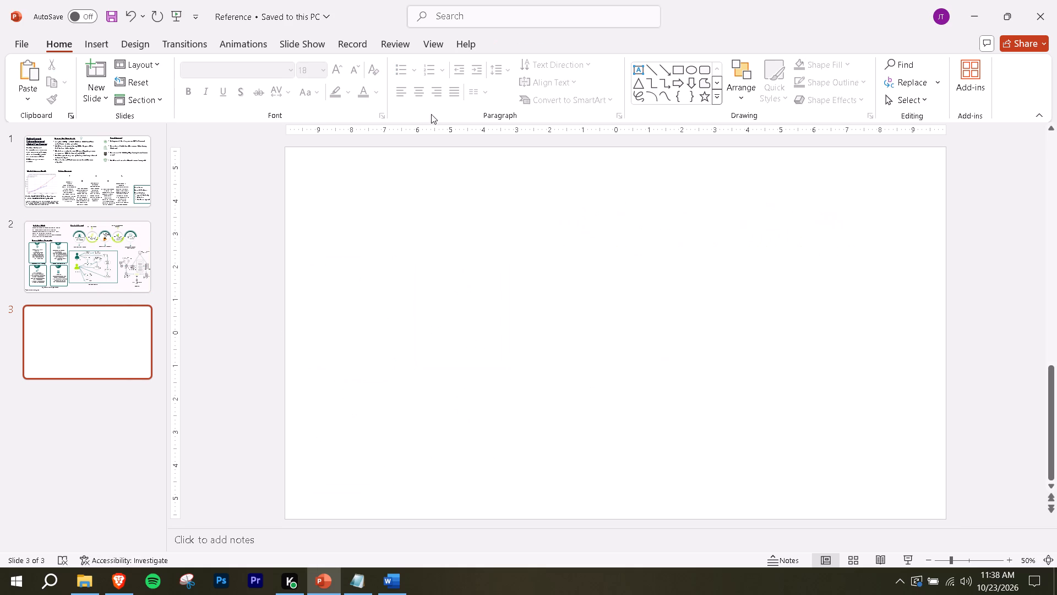
Apply the first black-background variant of the Office theme to the presentation.
{"action": "left_click", "coordinate": [139, 47]}
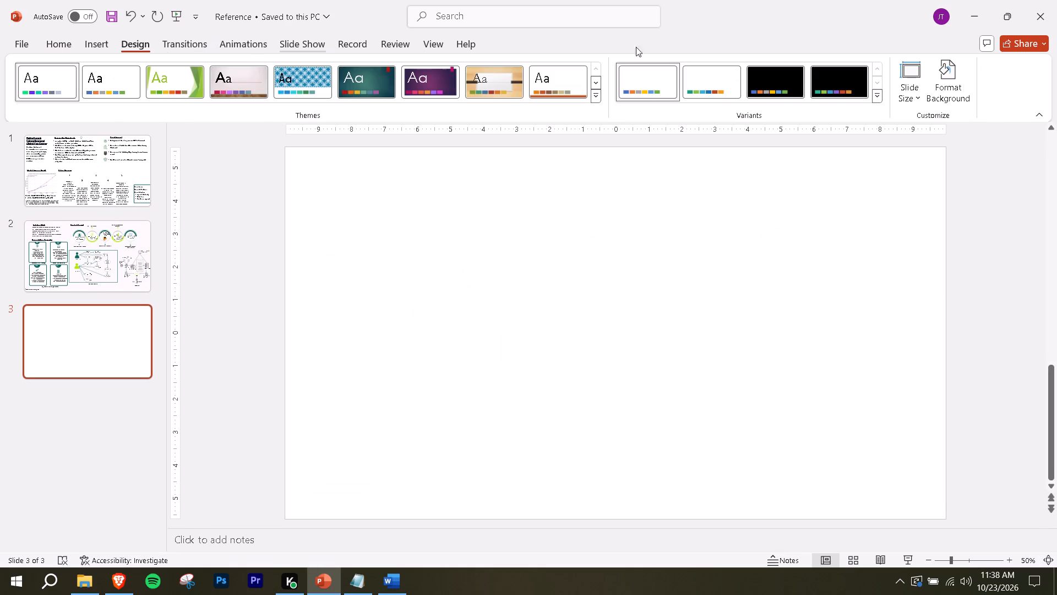
{"action": "left_click", "coordinate": [878, 98]}
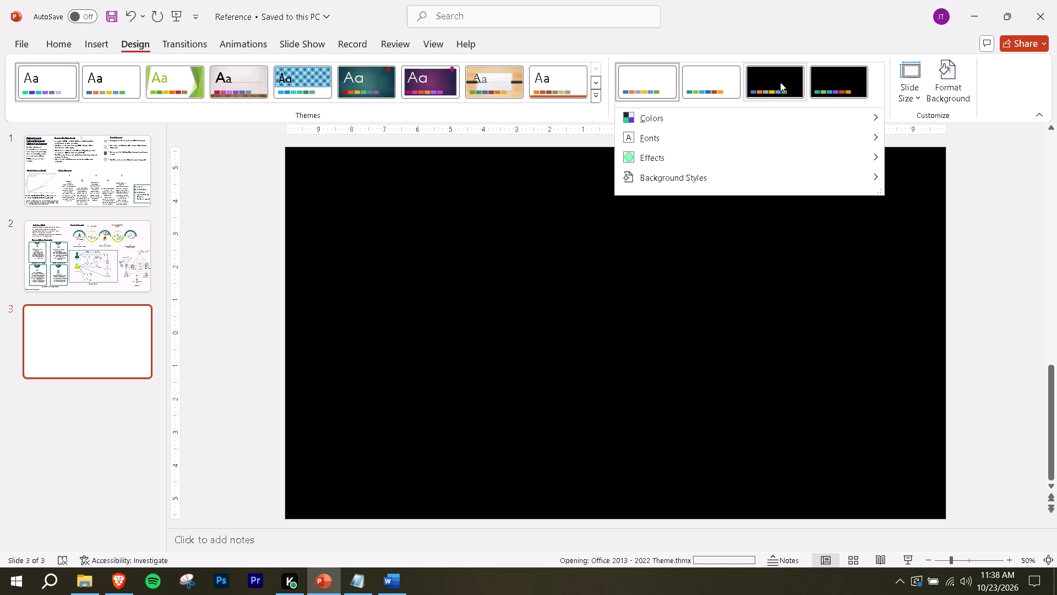
{"action": "left_click", "coordinate": [780, 82]}
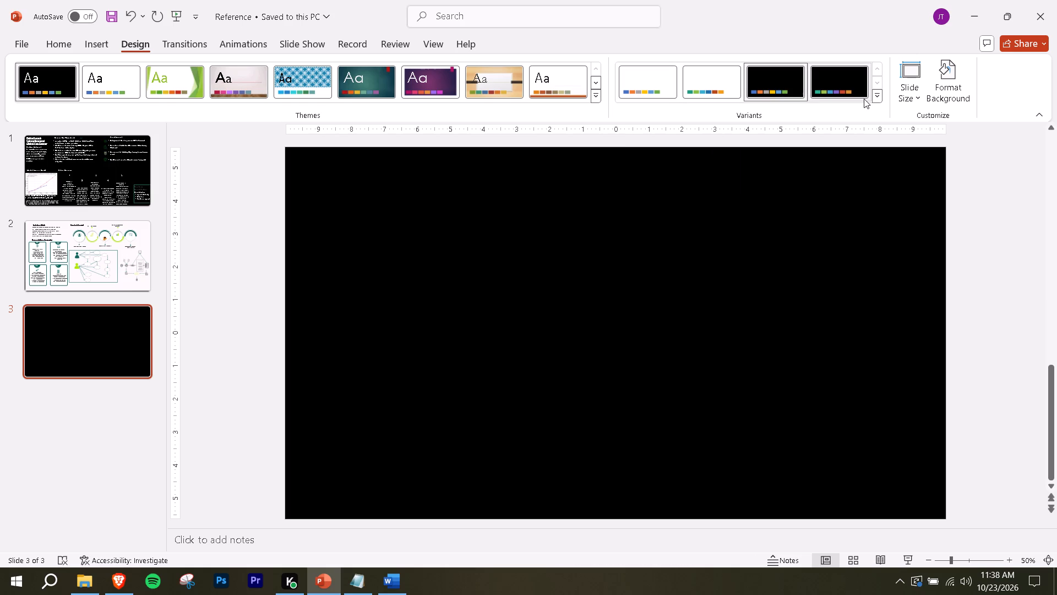
With slide 1 open, apply the custom "virtusa theme" color scheme to the black variant.
{"action": "left_click", "coordinate": [100, 180]}
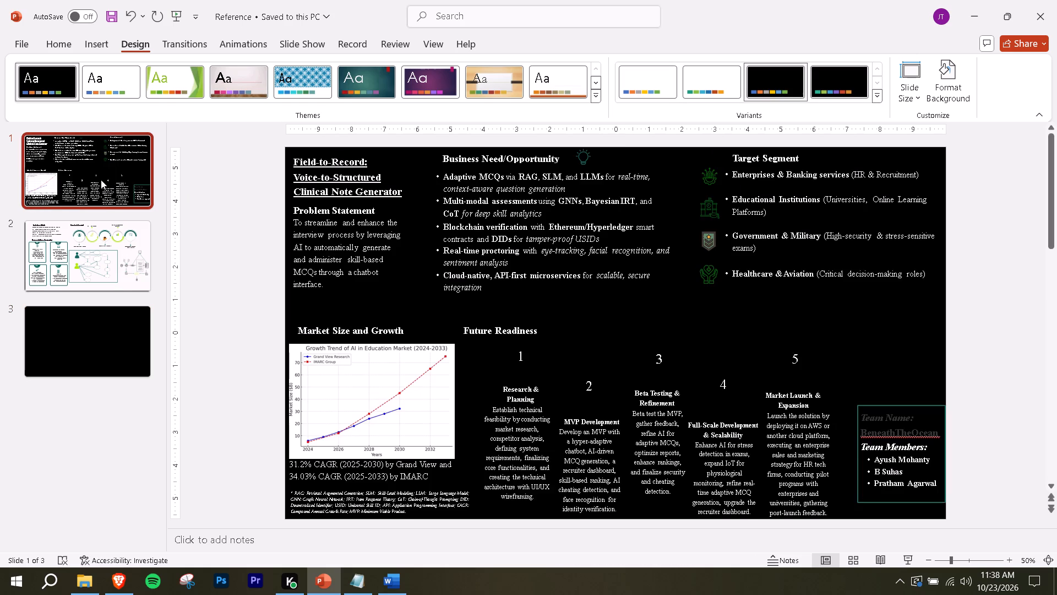
{"action": "left_click", "coordinate": [885, 99]}
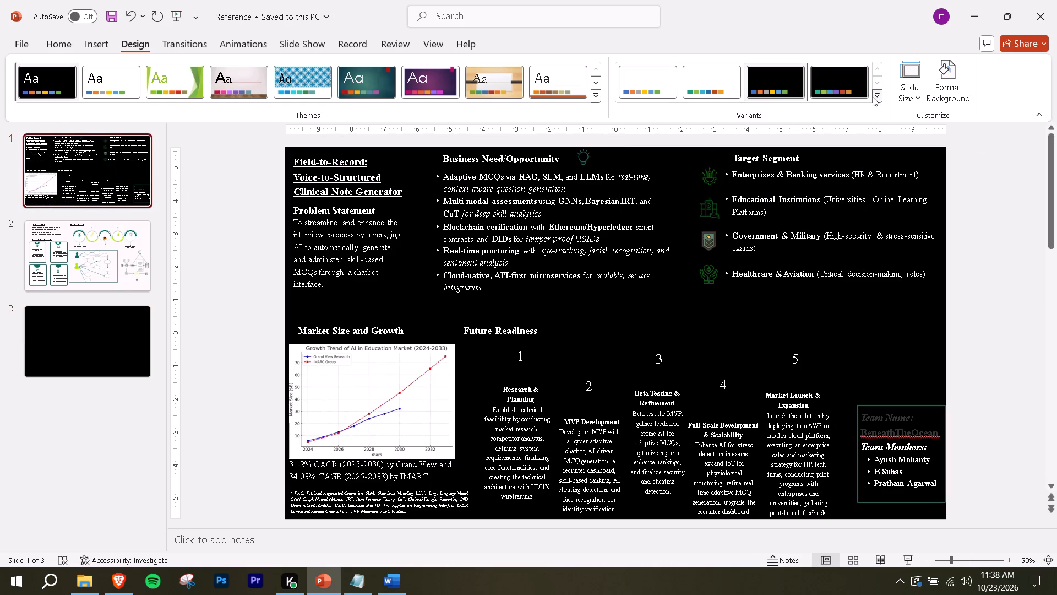
{"action": "left_click", "coordinate": [876, 95]}
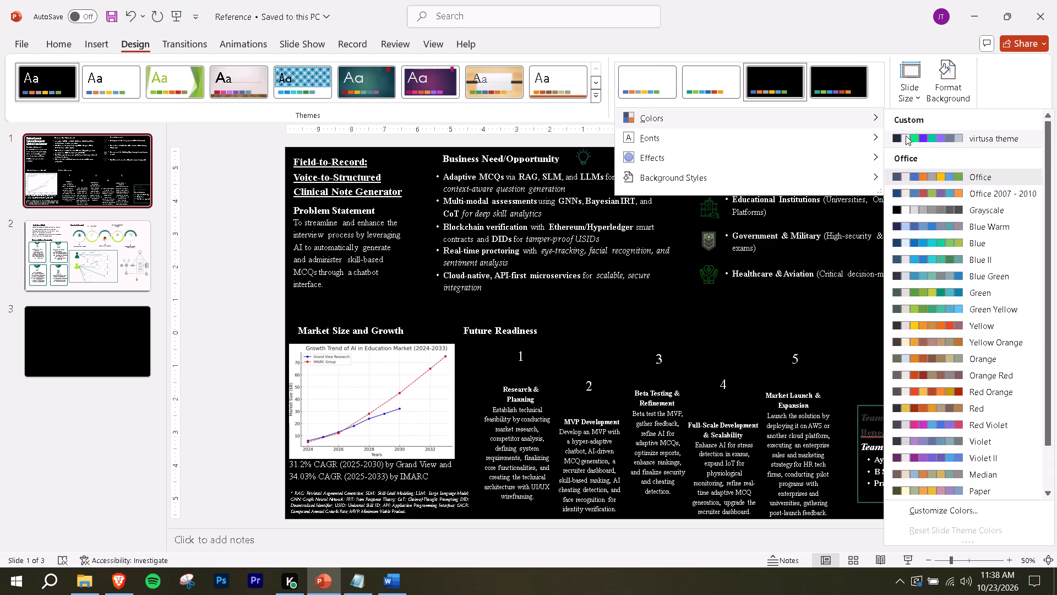
{"action": "left_click", "coordinate": [916, 140]}
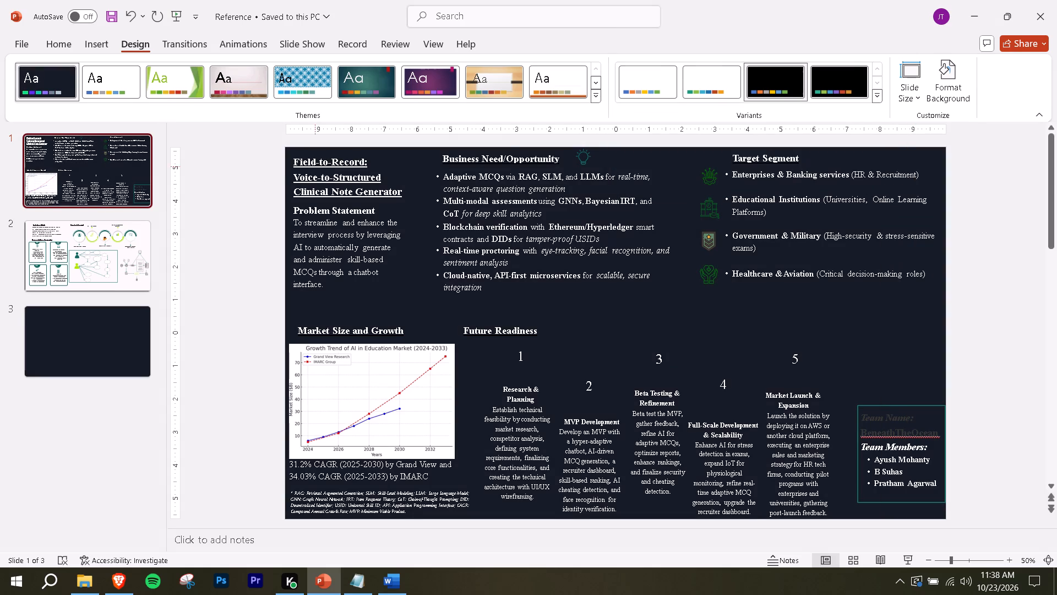
Move the pale pink full-slide background rectangle on slide 2 aside and delete it.
{"action": "left_click", "coordinate": [129, 244]}
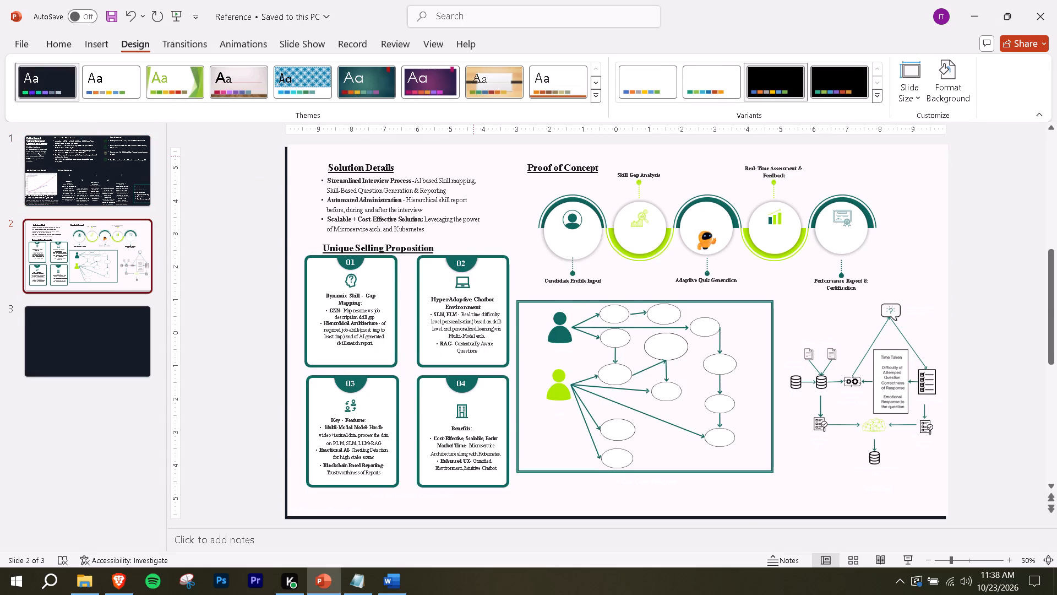
{"action": "left_click", "coordinate": [475, 164]}
{"action": "left_click_drag", "start_coordinate": [478, 167], "coordinate": [243, 319]}
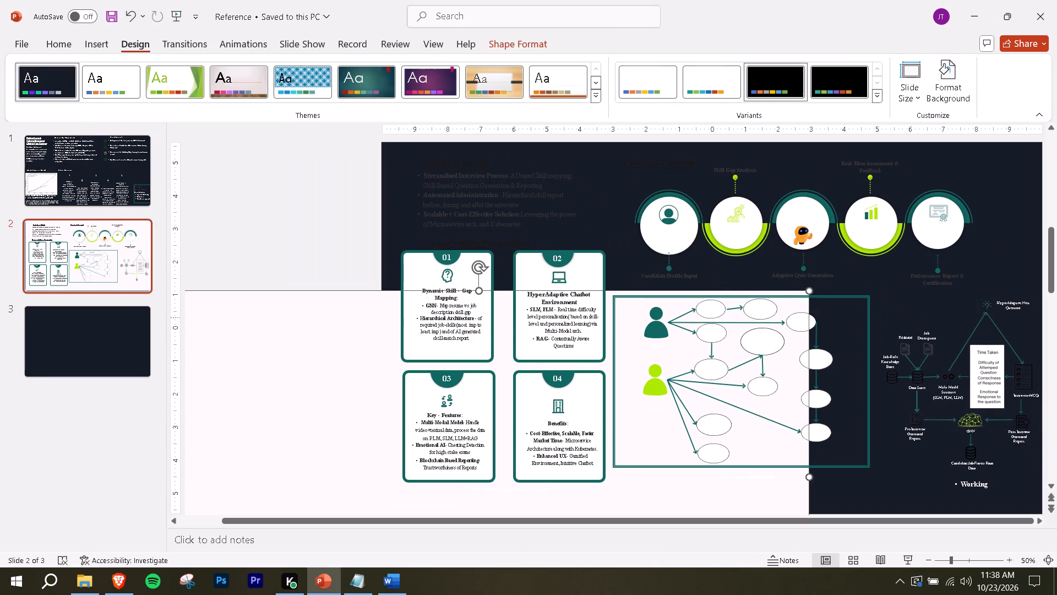
{"action": "key", "text": "Delete"}
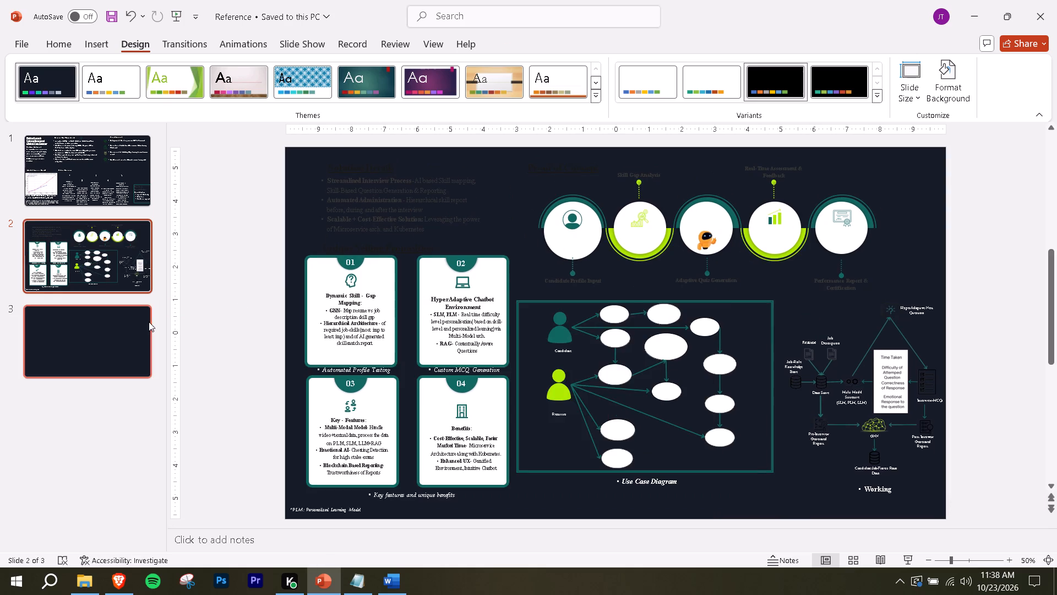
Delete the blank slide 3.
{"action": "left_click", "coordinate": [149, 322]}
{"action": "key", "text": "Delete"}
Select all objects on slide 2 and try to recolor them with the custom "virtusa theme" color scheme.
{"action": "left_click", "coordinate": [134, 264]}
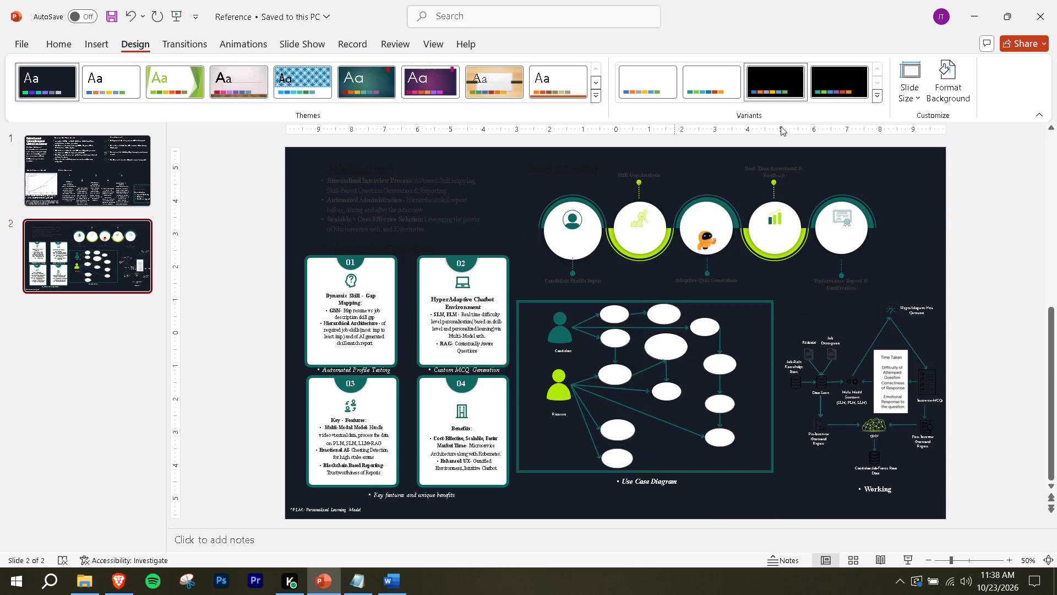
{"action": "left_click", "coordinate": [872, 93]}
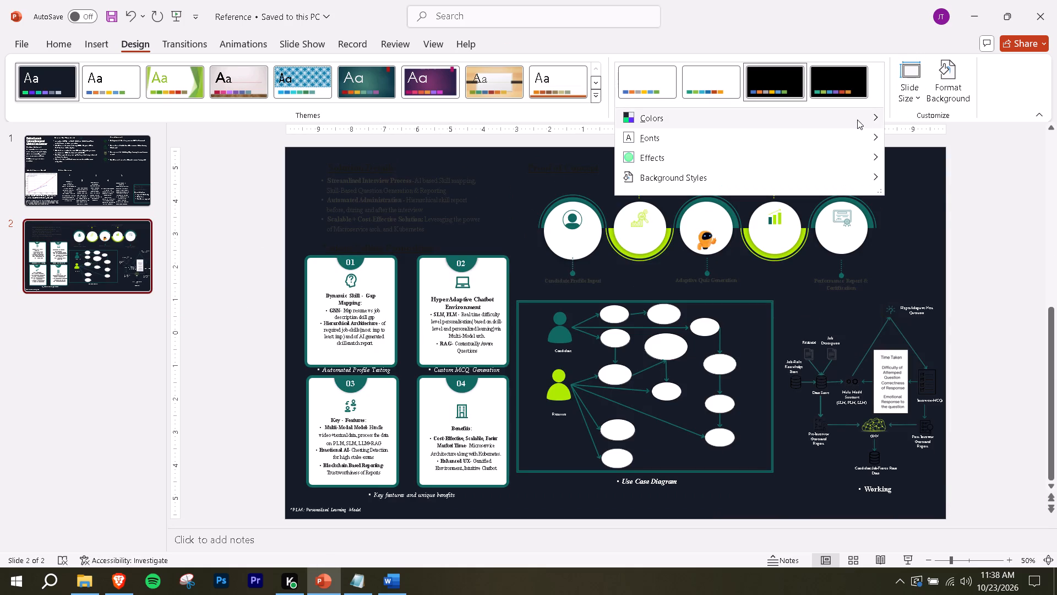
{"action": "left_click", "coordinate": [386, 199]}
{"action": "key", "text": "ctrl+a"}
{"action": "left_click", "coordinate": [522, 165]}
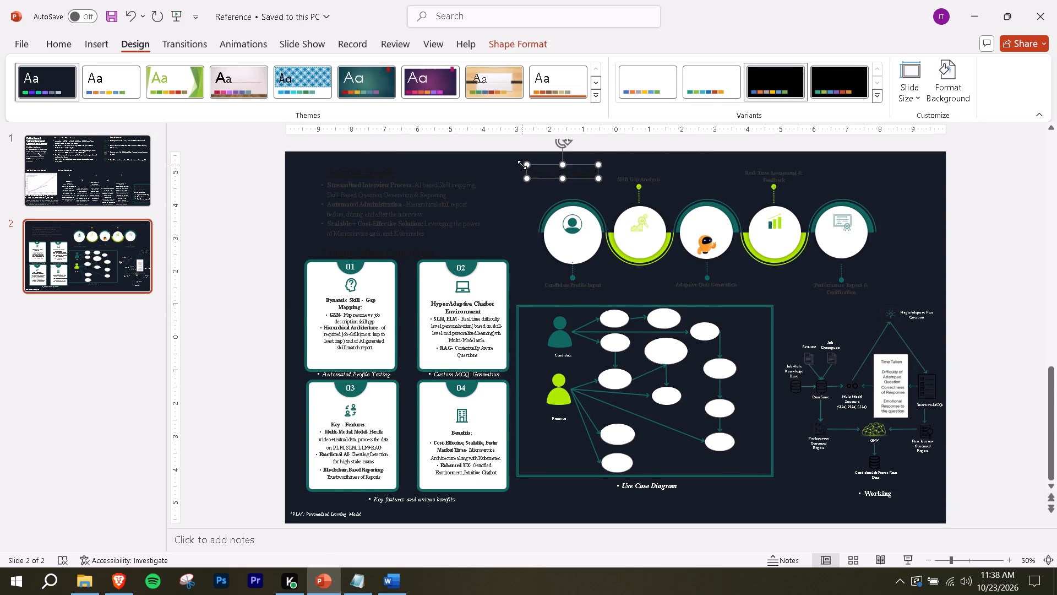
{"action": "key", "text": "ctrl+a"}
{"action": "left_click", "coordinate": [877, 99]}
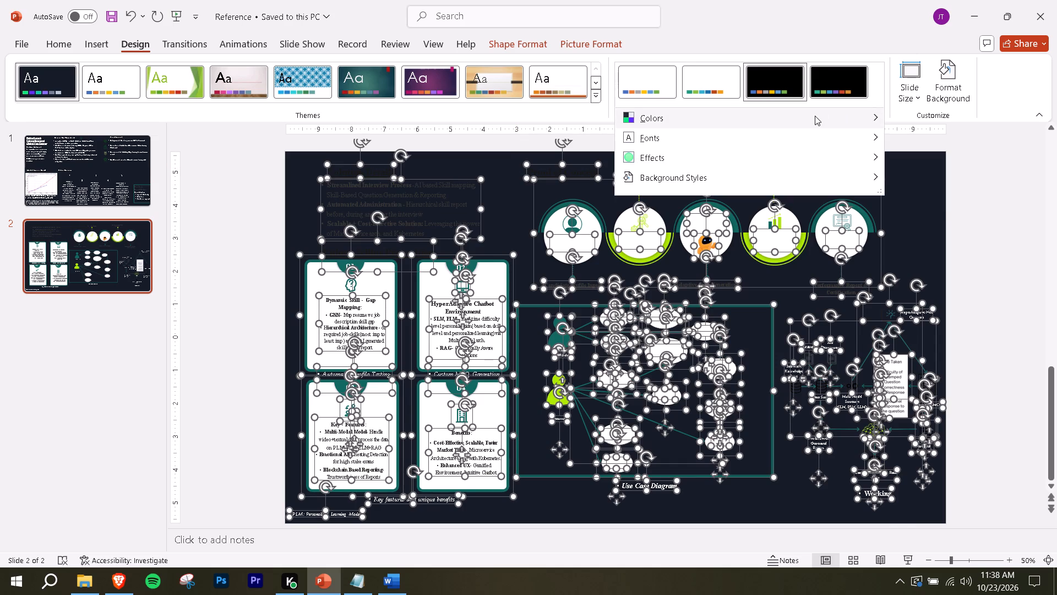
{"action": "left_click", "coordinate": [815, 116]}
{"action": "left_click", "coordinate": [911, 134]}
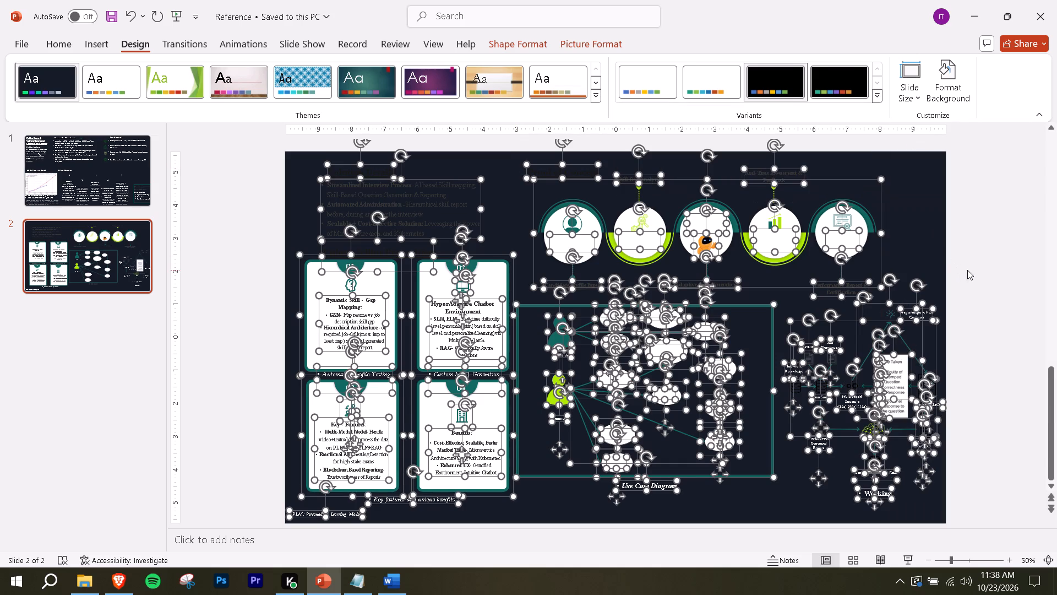
Examine how slide 1's text, icons and team name box read against the dark background.
{"action": "left_click", "coordinate": [70, 169]}
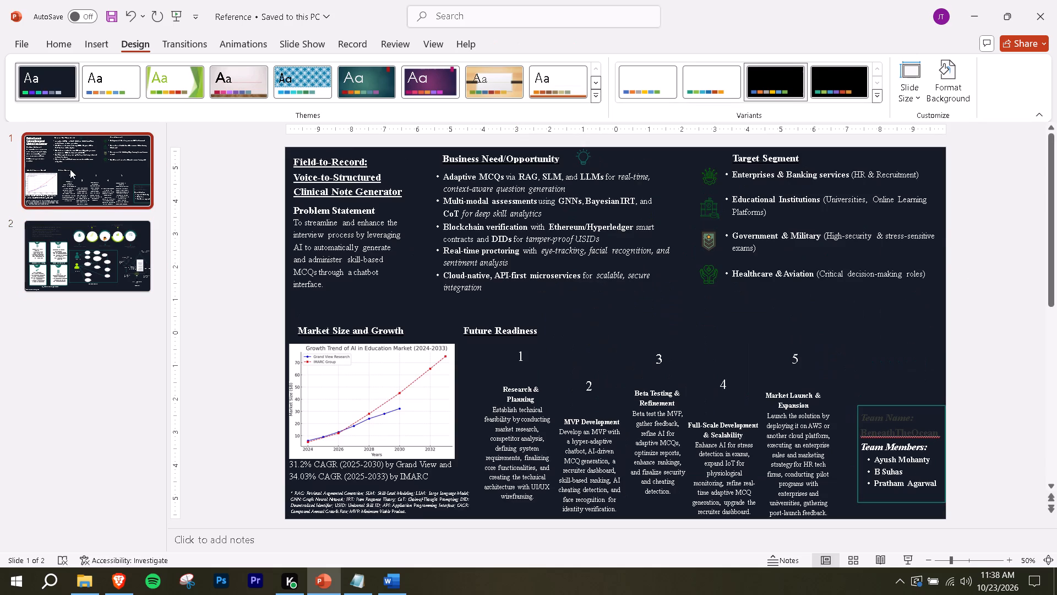
{"action": "scroll", "coordinate": [419, 250], "scroll_direction": "up", "scroll_amount": 2, "text": "ctrl"}
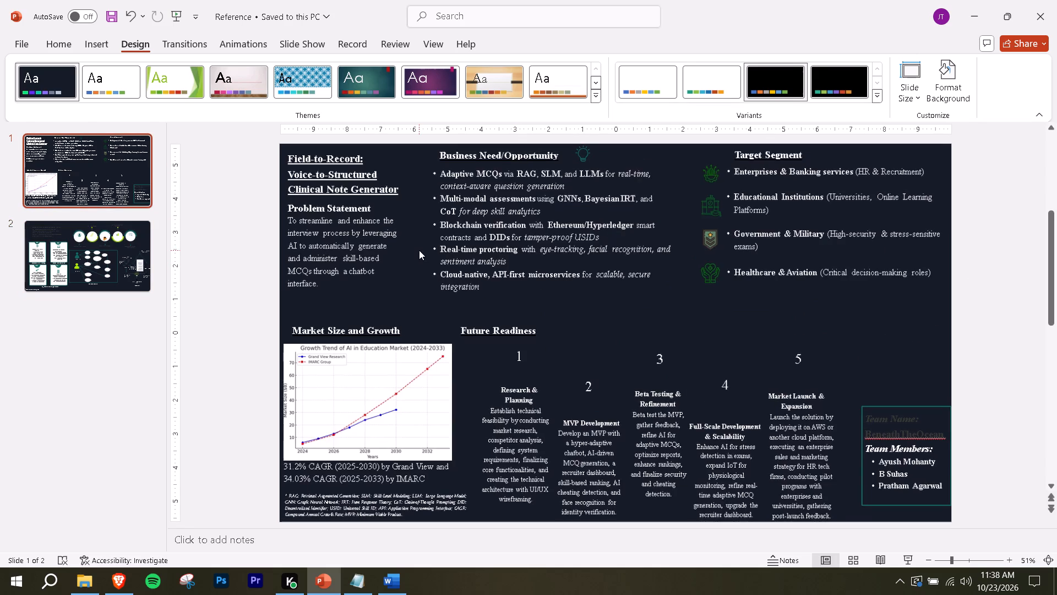
{"action": "scroll", "coordinate": [419, 250], "scroll_direction": "up", "scroll_amount": 2, "text": "ctrl"}
{"action": "scroll", "coordinate": [419, 250], "scroll_direction": "down", "scroll_amount": 3, "text": "ctrl"}
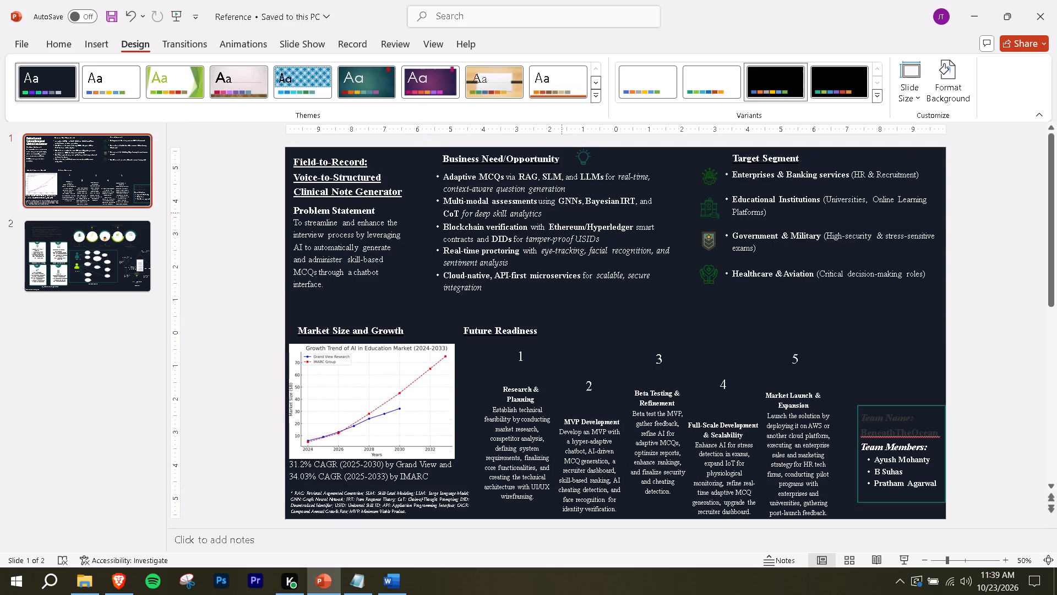
{"action": "scroll", "coordinate": [559, 213], "scroll_direction": "down", "scroll_amount": 1, "text": "ctrl"}
{"action": "scroll", "coordinate": [559, 213], "scroll_direction": "up", "scroll_amount": 1, "text": "ctrl"}
{"action": "left_click", "coordinate": [885, 417]}
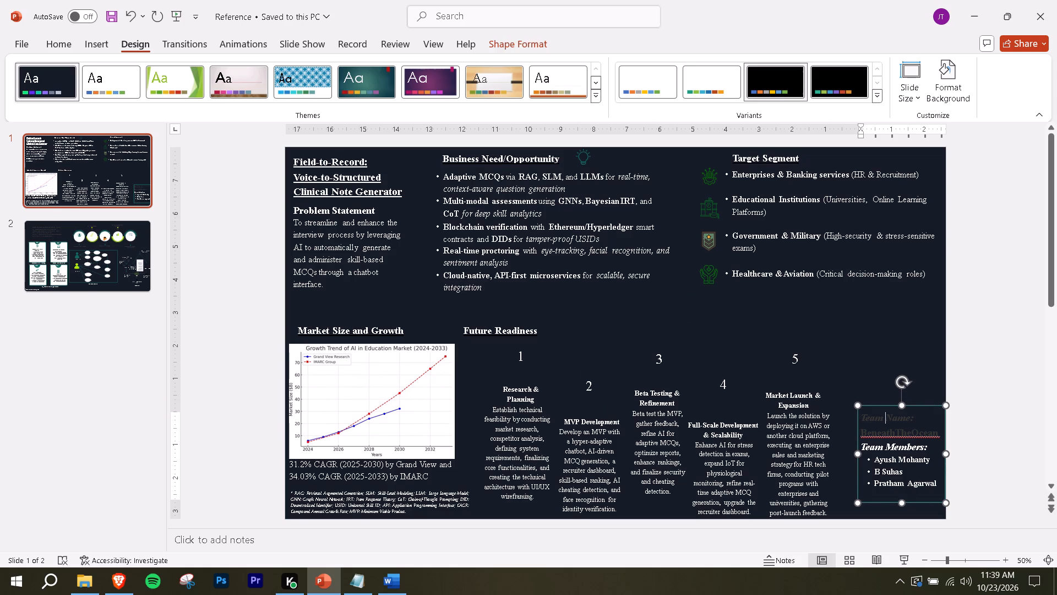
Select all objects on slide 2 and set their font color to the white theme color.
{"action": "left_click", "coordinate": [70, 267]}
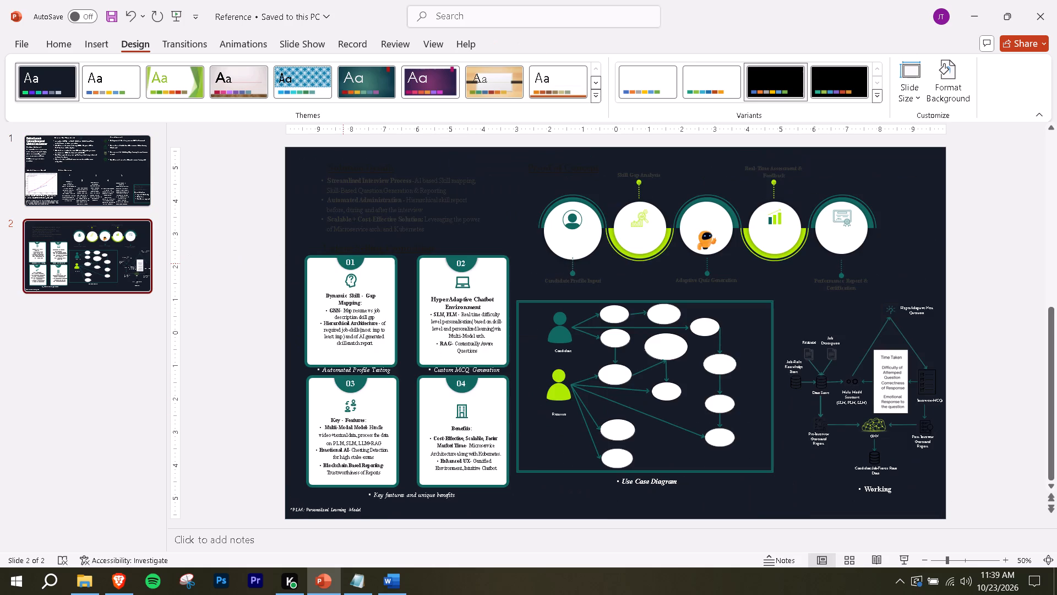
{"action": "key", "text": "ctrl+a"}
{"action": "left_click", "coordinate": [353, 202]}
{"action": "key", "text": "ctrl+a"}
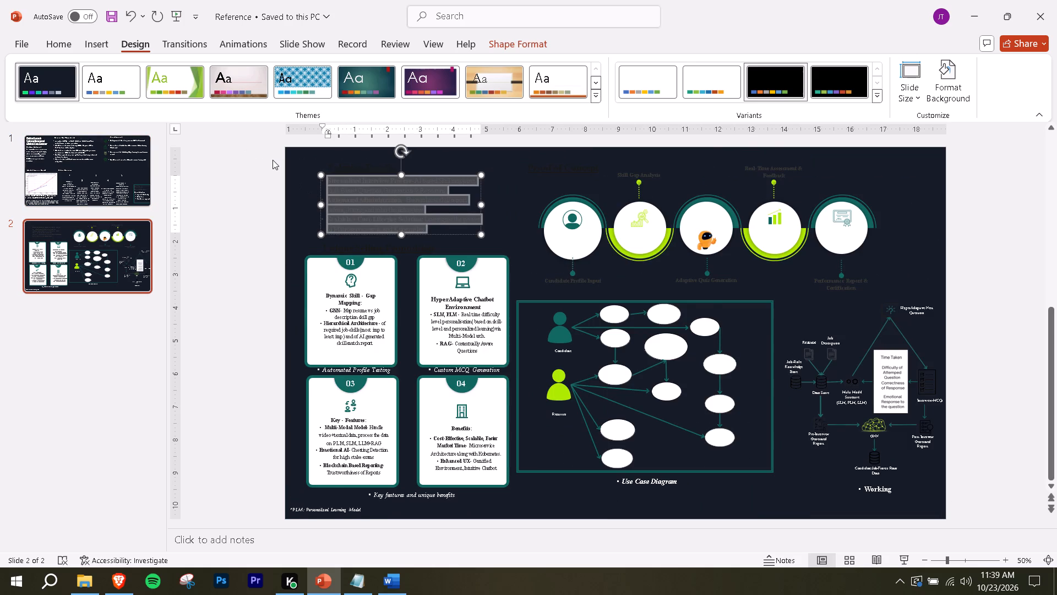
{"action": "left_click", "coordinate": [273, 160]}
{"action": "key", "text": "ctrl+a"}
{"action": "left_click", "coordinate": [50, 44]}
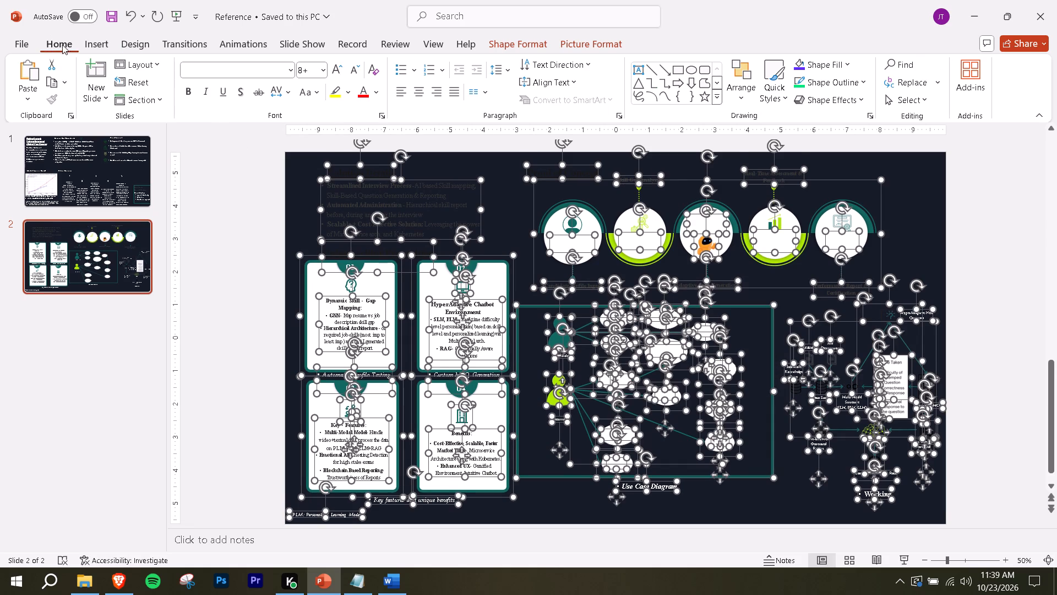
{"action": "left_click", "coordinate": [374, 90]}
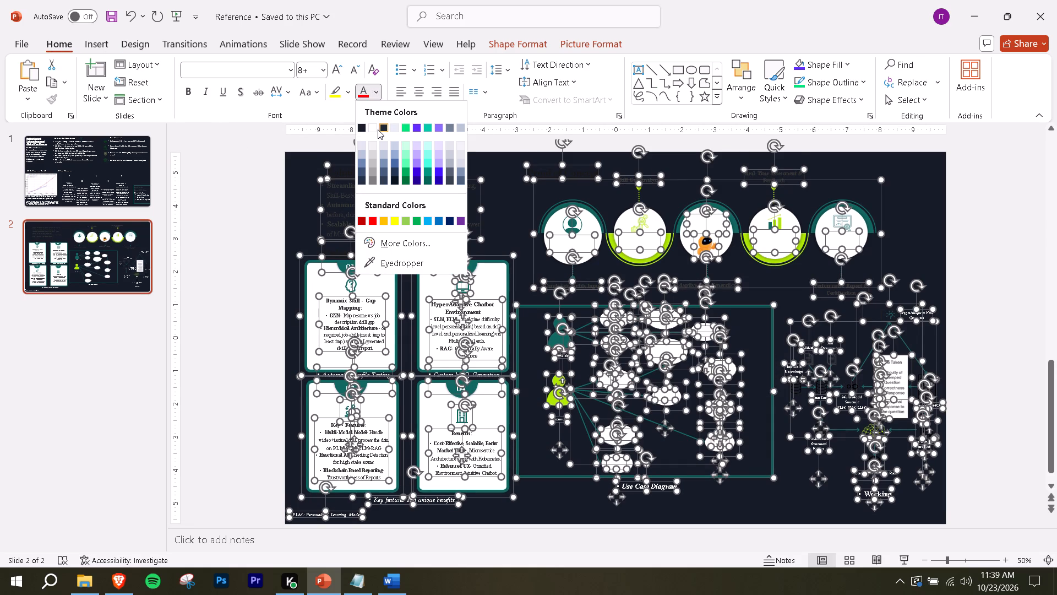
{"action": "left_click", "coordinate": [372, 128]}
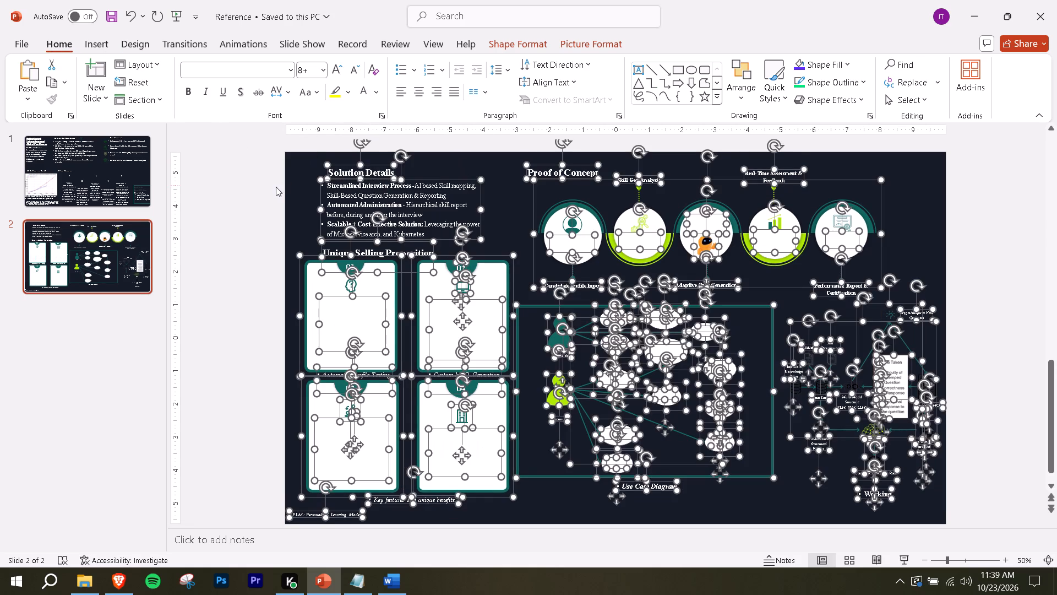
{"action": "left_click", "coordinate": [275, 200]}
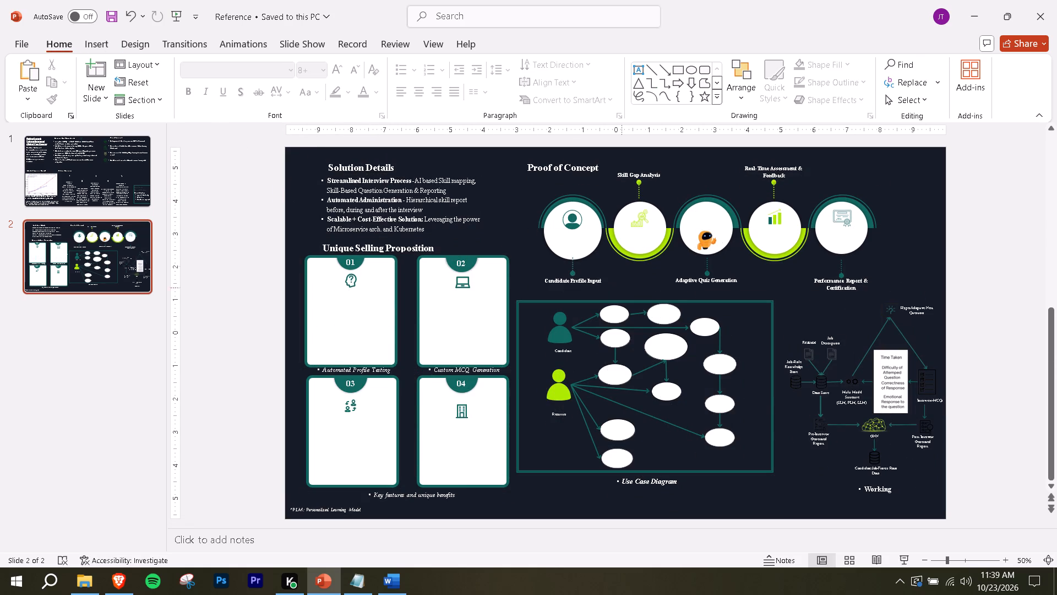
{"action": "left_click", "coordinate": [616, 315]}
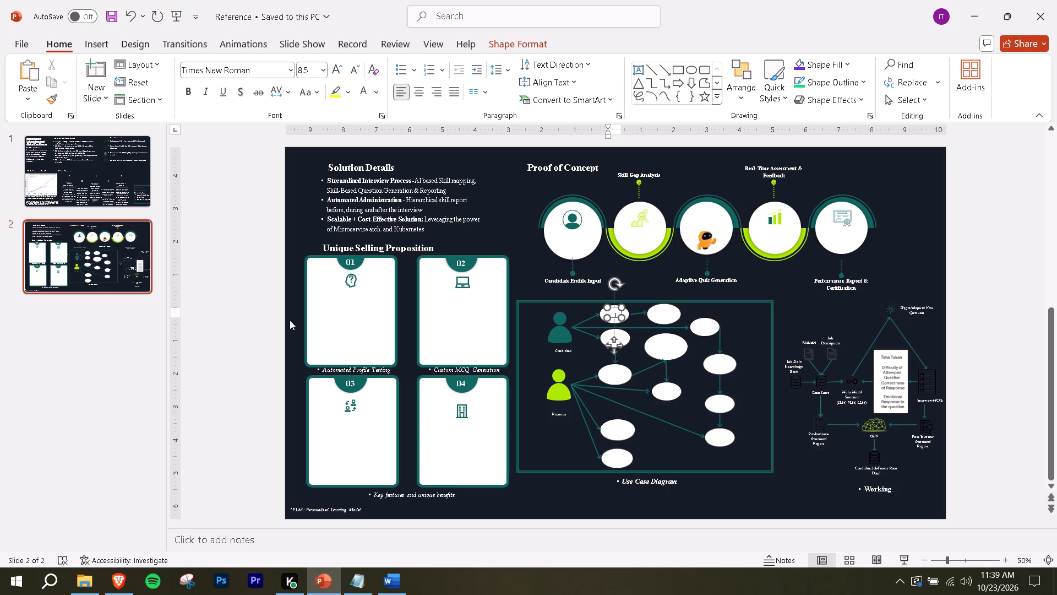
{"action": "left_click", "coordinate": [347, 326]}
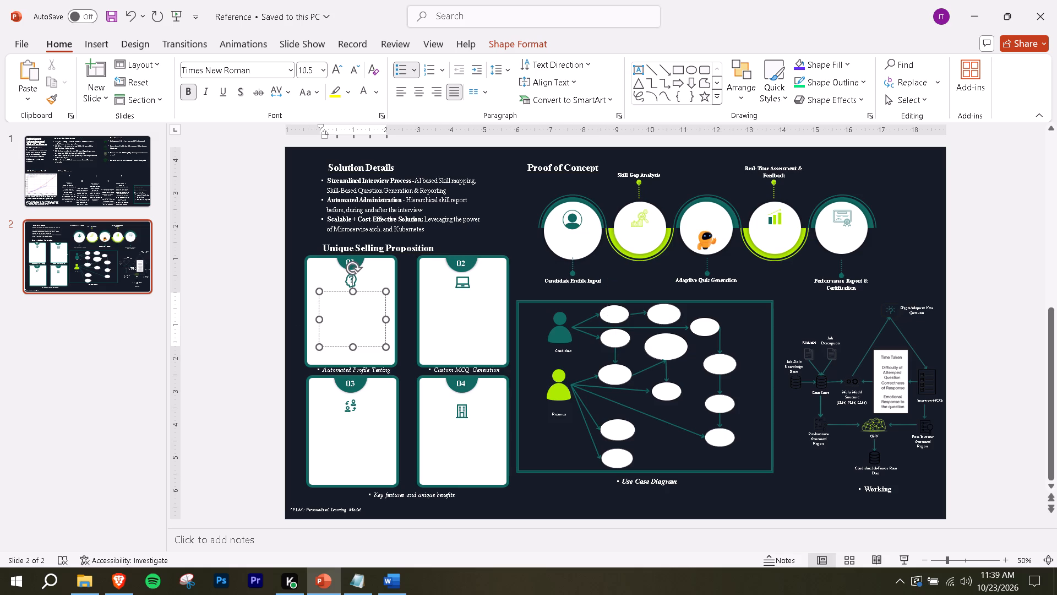
{"action": "left_click", "coordinate": [79, 166]}
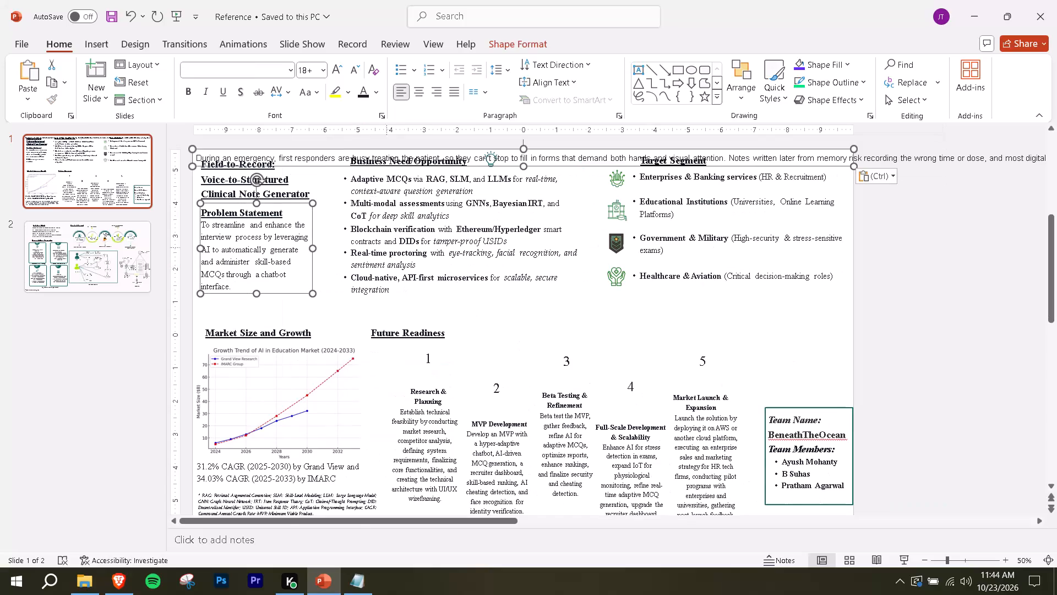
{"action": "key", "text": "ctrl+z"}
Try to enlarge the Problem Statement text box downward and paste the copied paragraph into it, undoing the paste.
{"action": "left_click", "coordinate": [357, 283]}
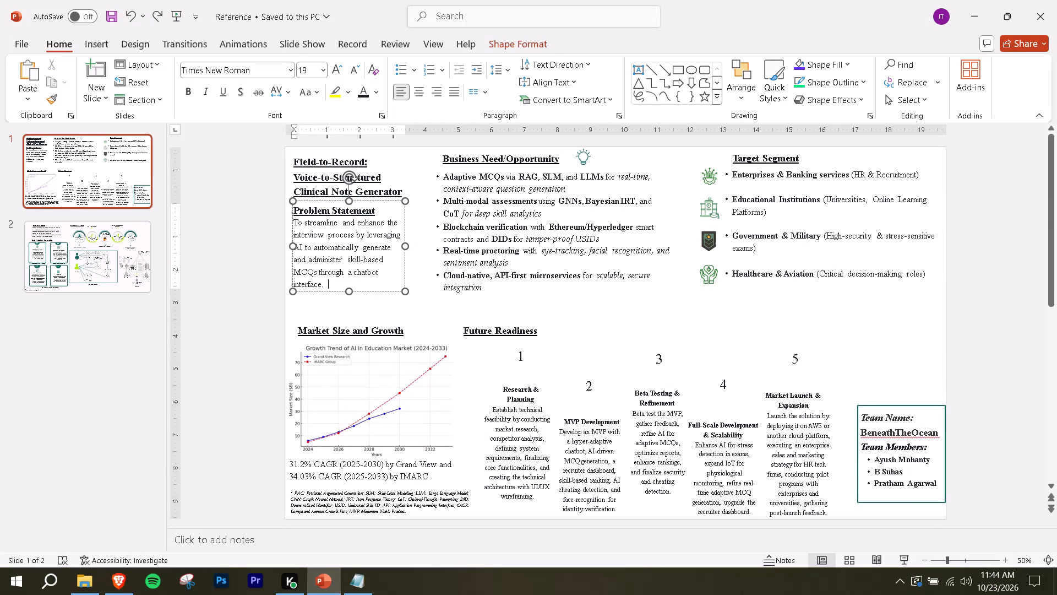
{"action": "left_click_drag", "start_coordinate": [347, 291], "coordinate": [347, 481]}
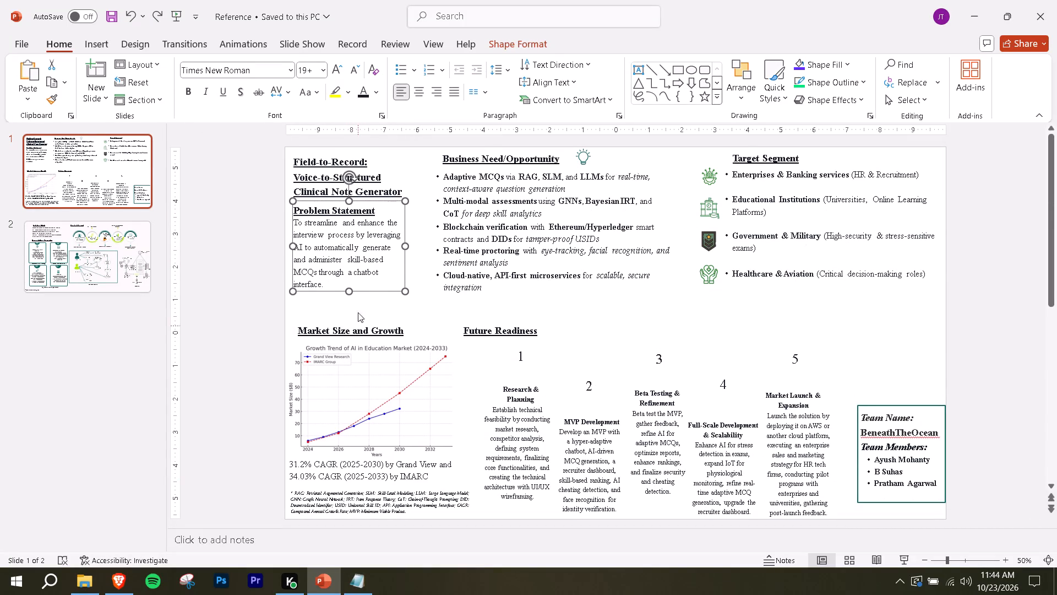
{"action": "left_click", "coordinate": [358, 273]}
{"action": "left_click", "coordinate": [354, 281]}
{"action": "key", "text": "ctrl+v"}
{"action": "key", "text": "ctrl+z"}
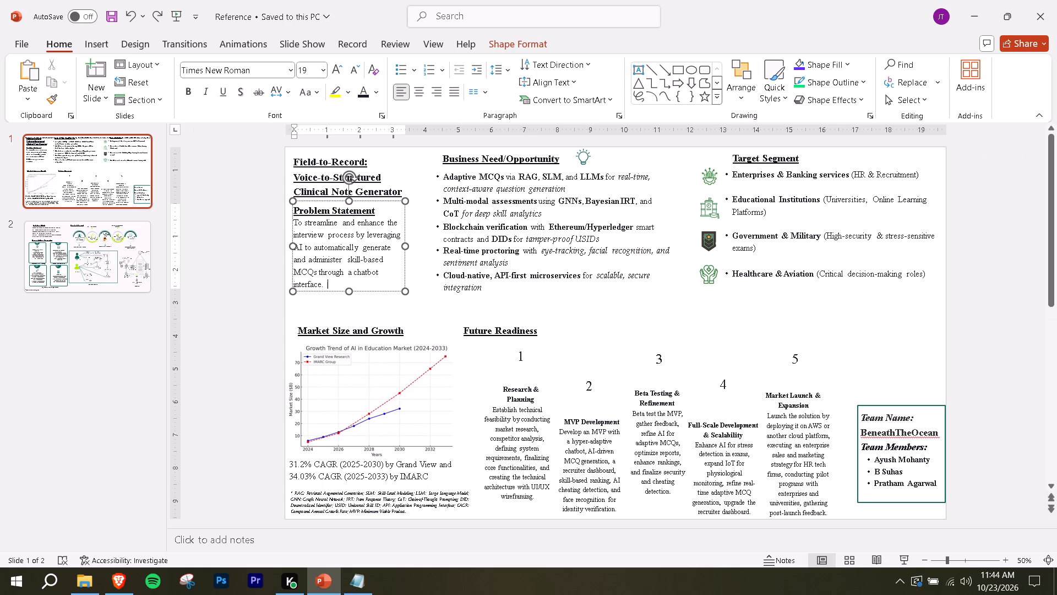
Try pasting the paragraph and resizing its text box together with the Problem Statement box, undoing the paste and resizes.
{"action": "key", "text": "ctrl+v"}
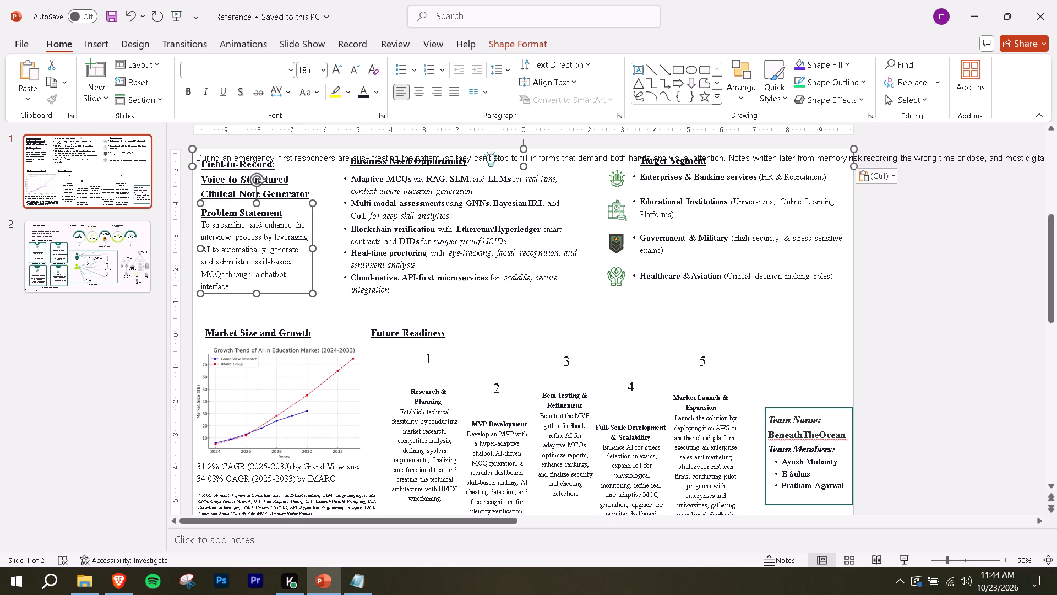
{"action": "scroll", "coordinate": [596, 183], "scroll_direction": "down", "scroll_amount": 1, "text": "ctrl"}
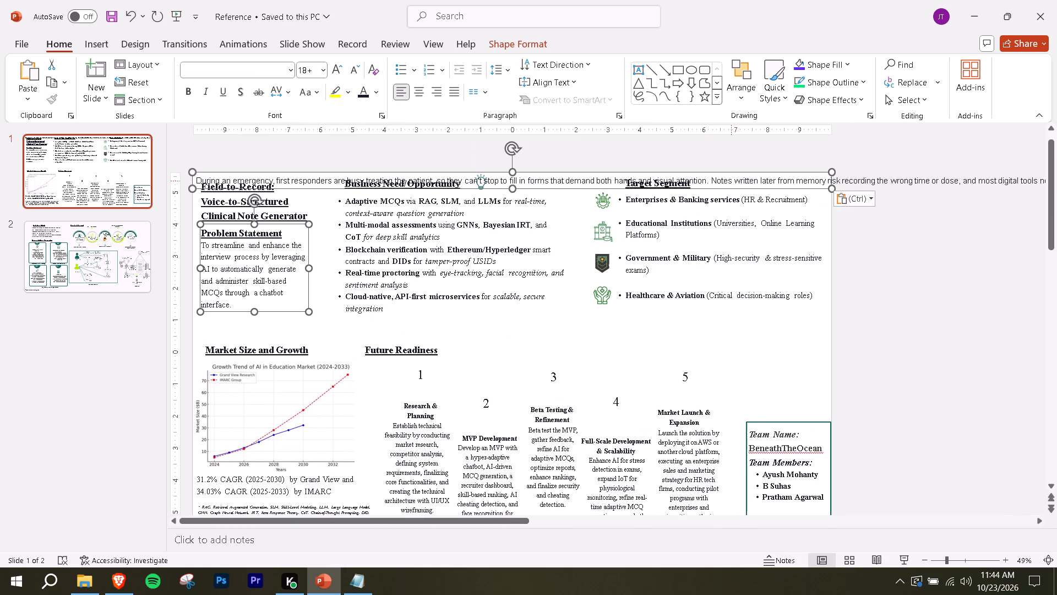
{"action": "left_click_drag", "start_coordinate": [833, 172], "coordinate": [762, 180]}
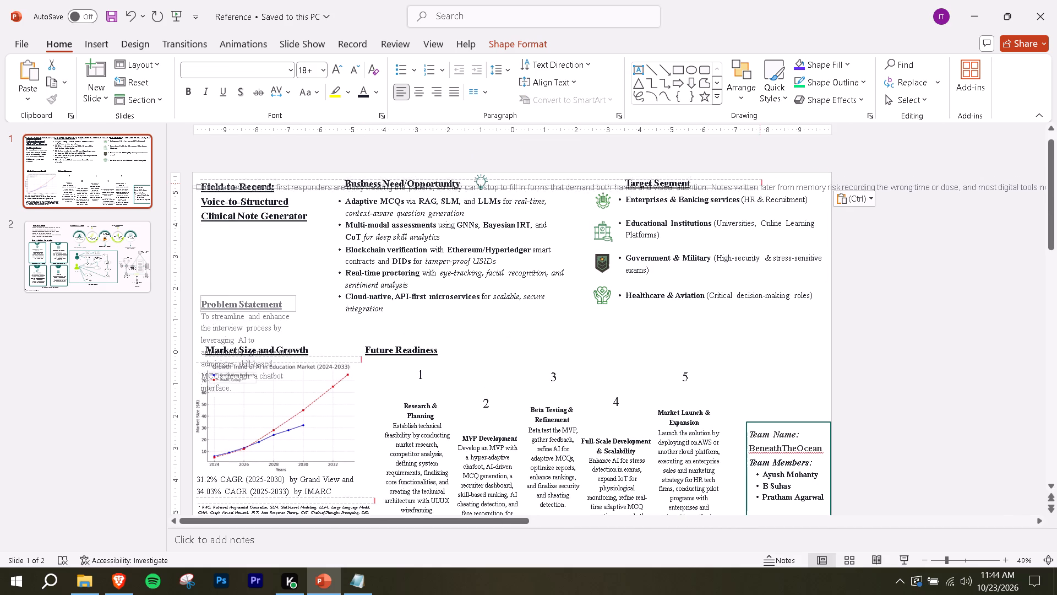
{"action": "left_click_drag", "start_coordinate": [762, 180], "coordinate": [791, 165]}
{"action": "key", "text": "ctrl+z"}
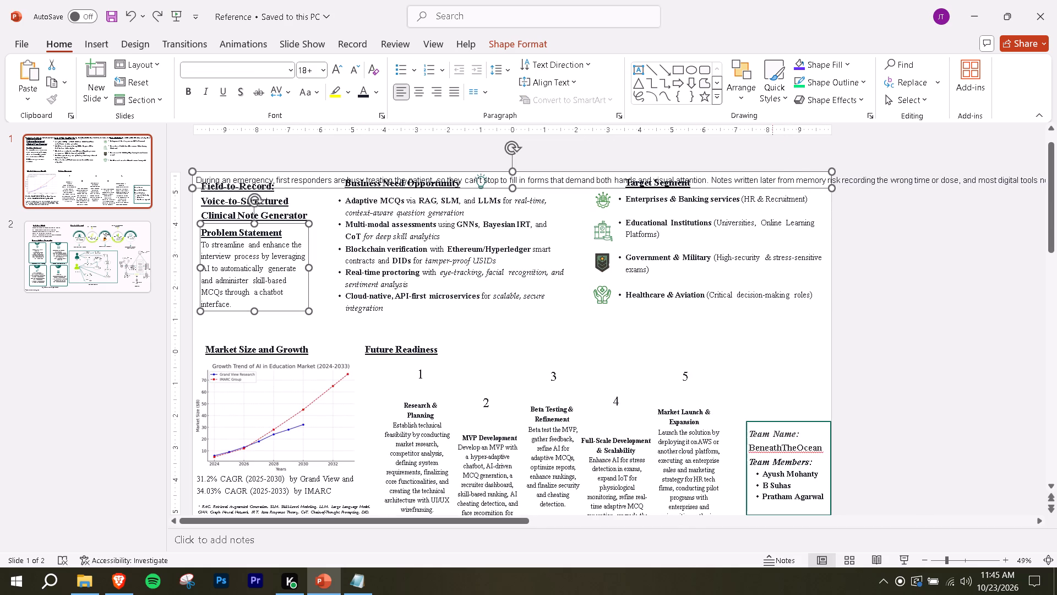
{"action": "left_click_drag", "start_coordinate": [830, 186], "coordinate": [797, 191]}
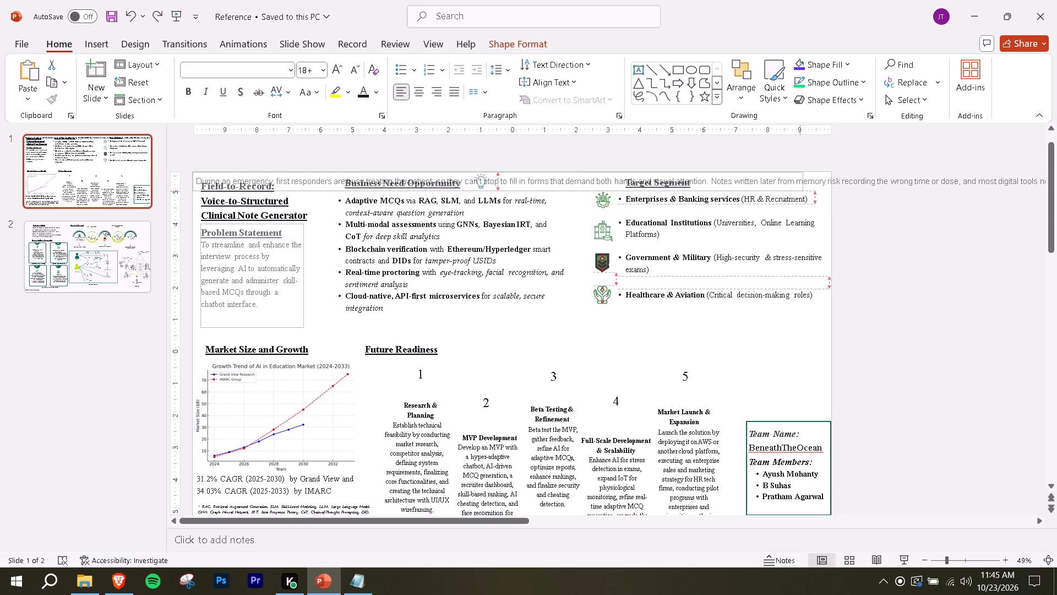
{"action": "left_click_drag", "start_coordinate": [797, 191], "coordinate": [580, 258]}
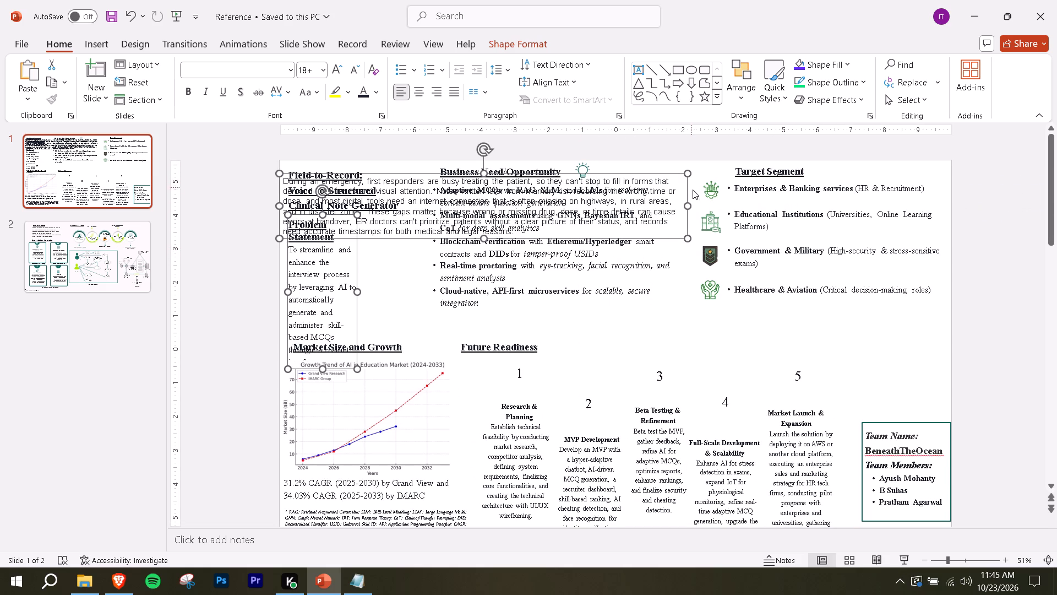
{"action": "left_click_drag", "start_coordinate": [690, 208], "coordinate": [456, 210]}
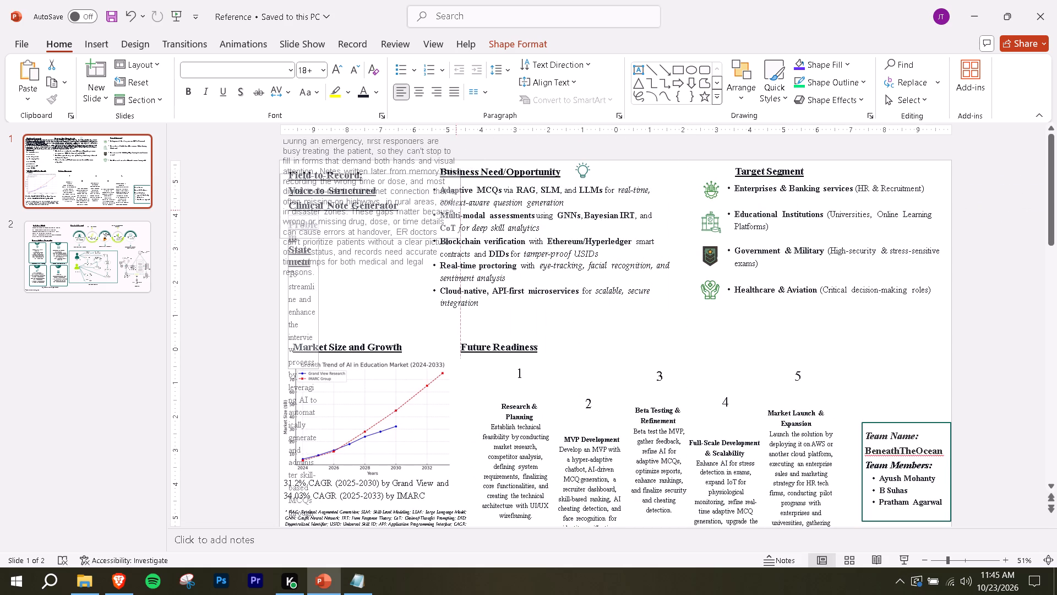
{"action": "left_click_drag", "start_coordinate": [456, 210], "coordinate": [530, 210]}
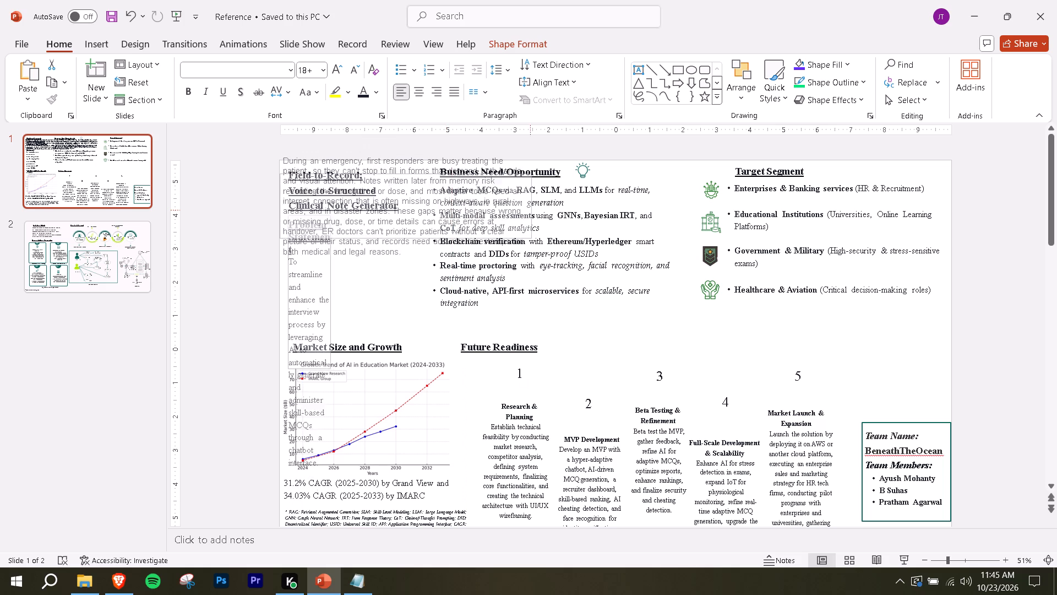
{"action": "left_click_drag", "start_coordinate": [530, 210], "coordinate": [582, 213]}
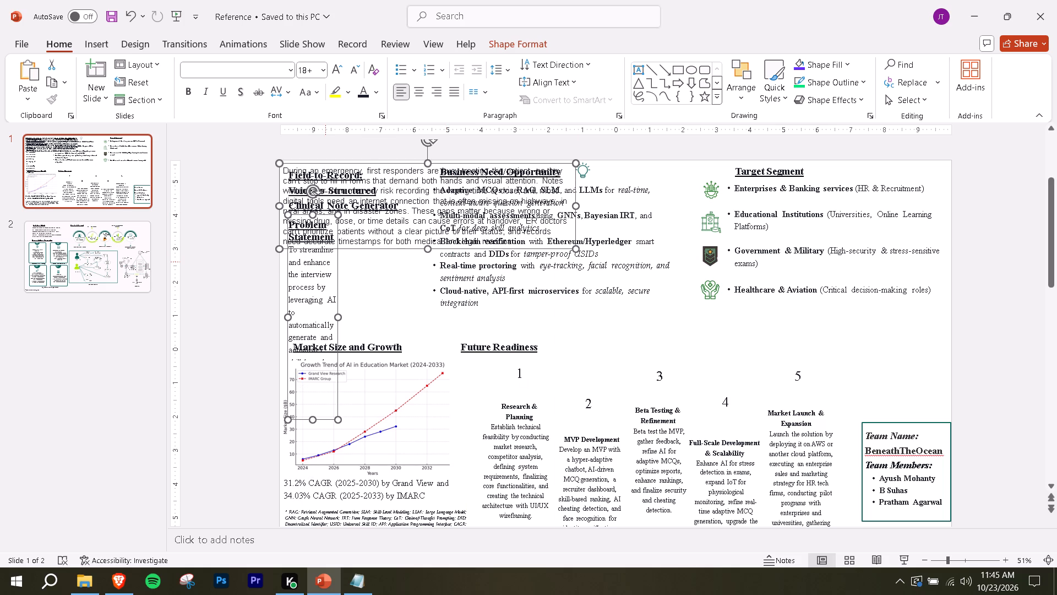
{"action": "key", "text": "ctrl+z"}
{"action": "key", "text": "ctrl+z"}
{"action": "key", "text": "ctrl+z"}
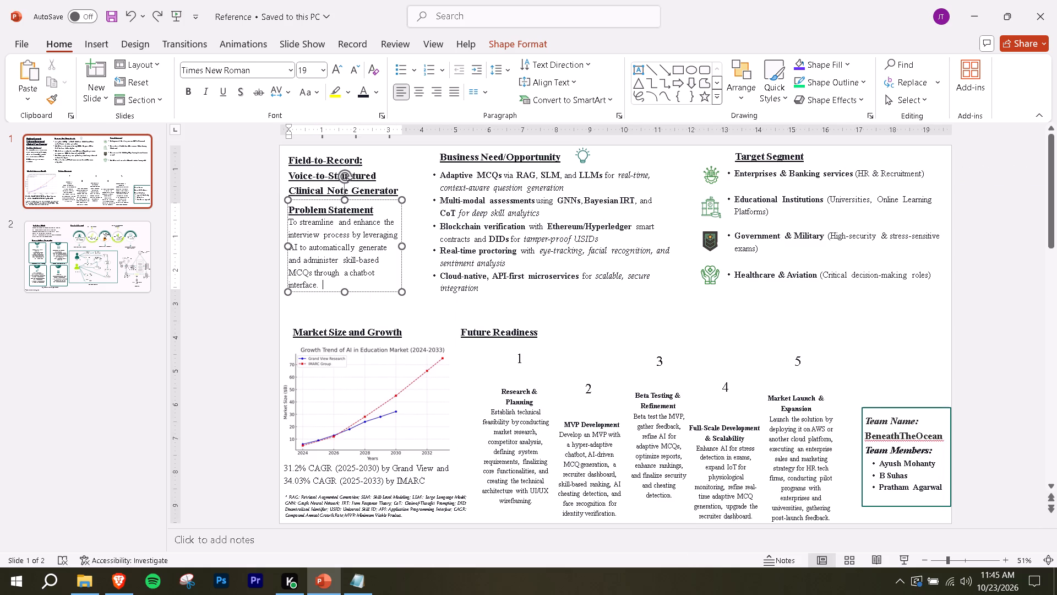
Delete the old body text under the Problem Statement heading on slide 1, keeping the heading.
{"action": "left_click_drag", "start_coordinate": [328, 283], "coordinate": [291, 219]}
{"action": "key", "text": "Delete"}
{"action": "left_click", "coordinate": [344, 230]}
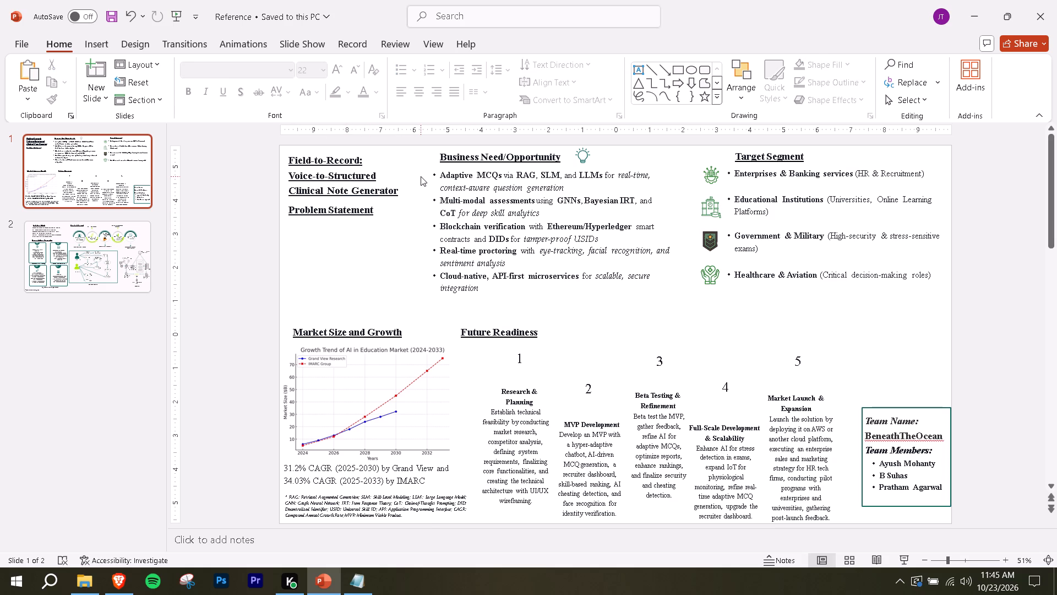
Paste the copied paragraph as a separate text box and resize it to about 7.03" wide by 3.43" high above slide 1.
{"action": "key", "text": "ctrl+v"}
{"action": "scroll", "coordinate": [956, 220], "scroll_direction": "down", "scroll_amount": 2, "text": "ctrl"}
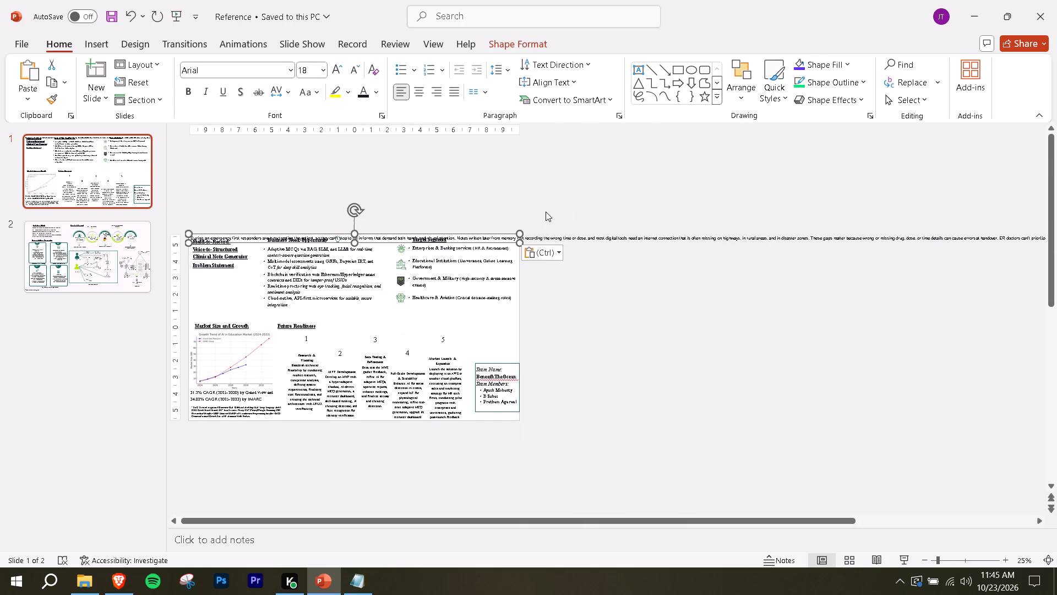
{"action": "left_click", "coordinate": [530, 50]}
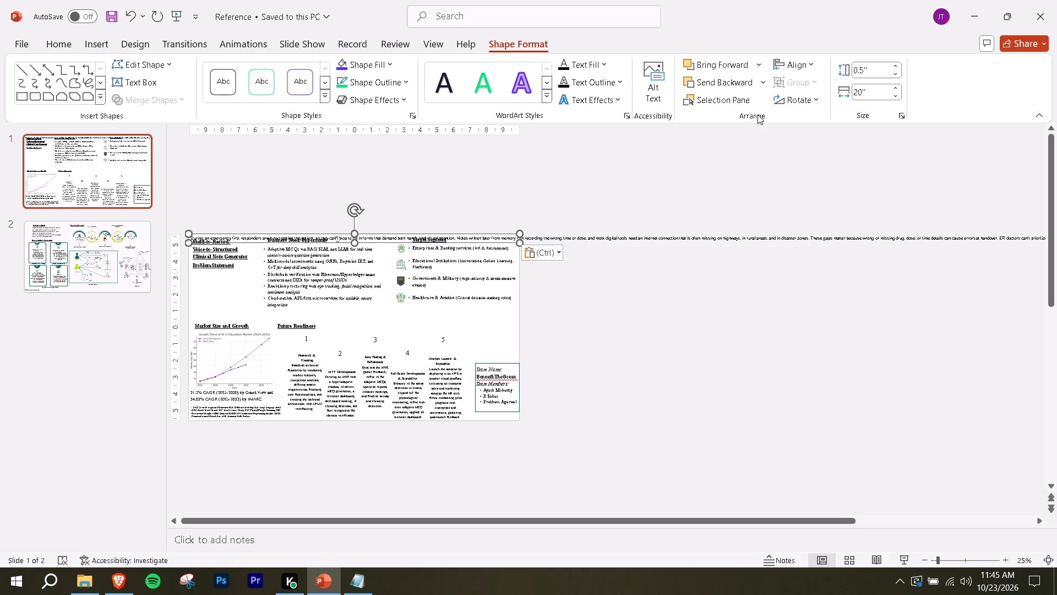
{"action": "left_click", "coordinate": [514, 234]}
{"action": "left_click_drag", "start_coordinate": [521, 231], "coordinate": [445, 268]}
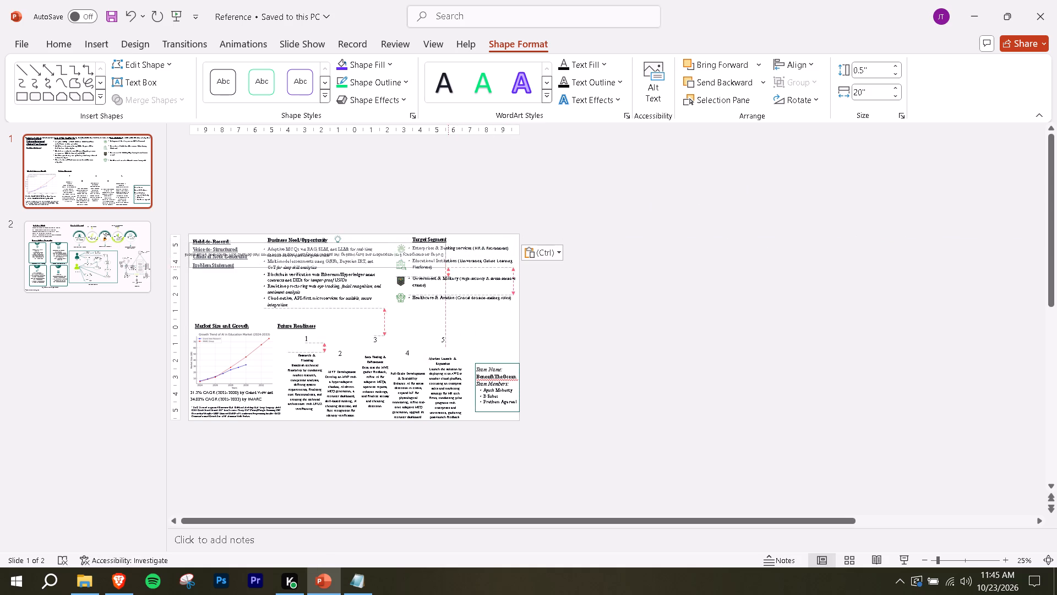
{"action": "left_click_drag", "start_coordinate": [445, 268], "coordinate": [284, 292]}
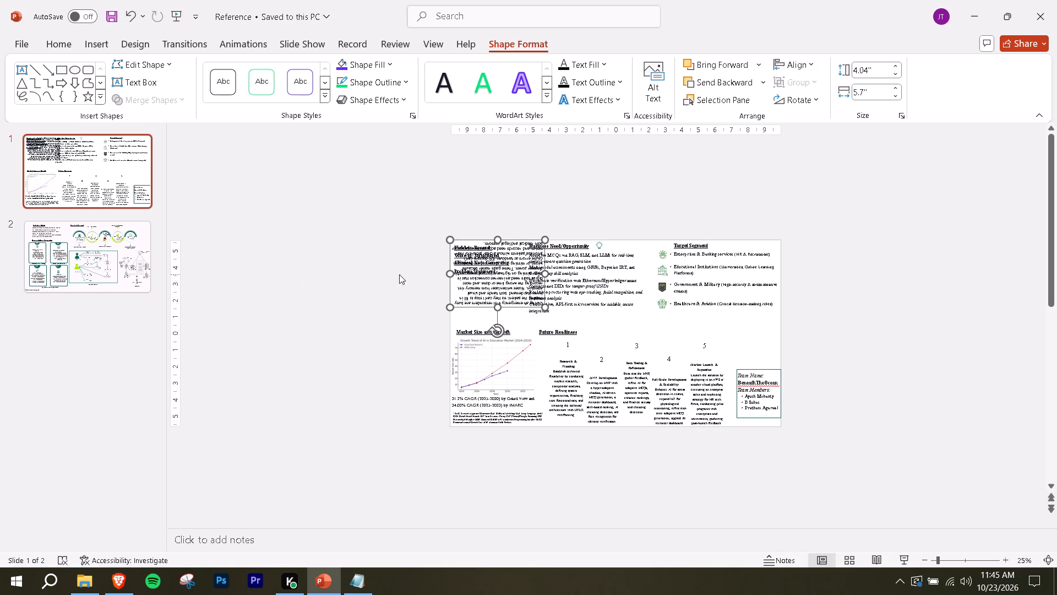
{"action": "left_click", "coordinate": [492, 329]}
{"action": "left_click_drag", "start_coordinate": [543, 306], "coordinate": [565, 190]}
{"action": "scroll", "coordinate": [566, 189], "scroll_direction": "up", "scroll_amount": 4, "text": "ctrl"}
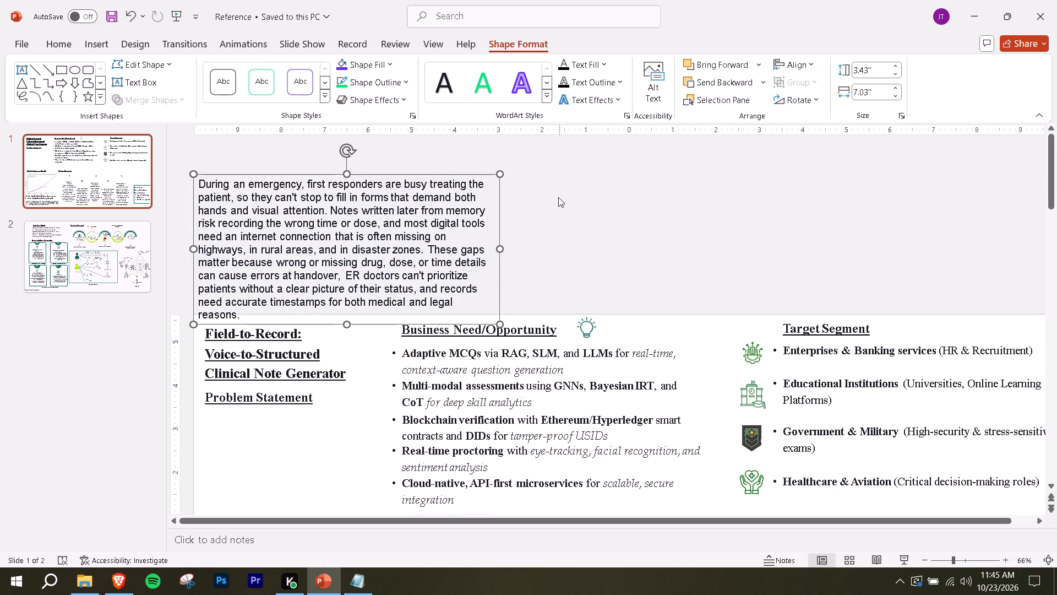
{"action": "scroll", "coordinate": [552, 201], "scroll_direction": "down", "scroll_amount": 3}
{"action": "left_click_drag", "start_coordinate": [501, 202], "coordinate": [402, 212]}
{"action": "scroll", "coordinate": [467, 199], "scroll_direction": "down", "scroll_amount": 1}
{"action": "scroll", "coordinate": [467, 199], "scroll_direction": "down", "scroll_amount": 1, "text": "ctrl"}
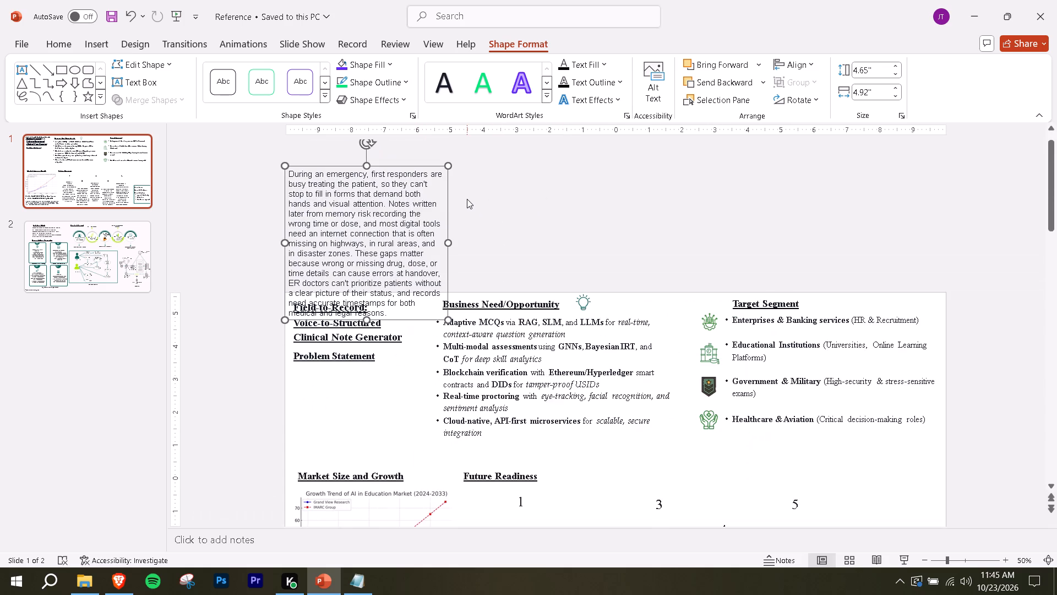
{"action": "left_click_drag", "start_coordinate": [429, 166], "coordinate": [425, 241]}
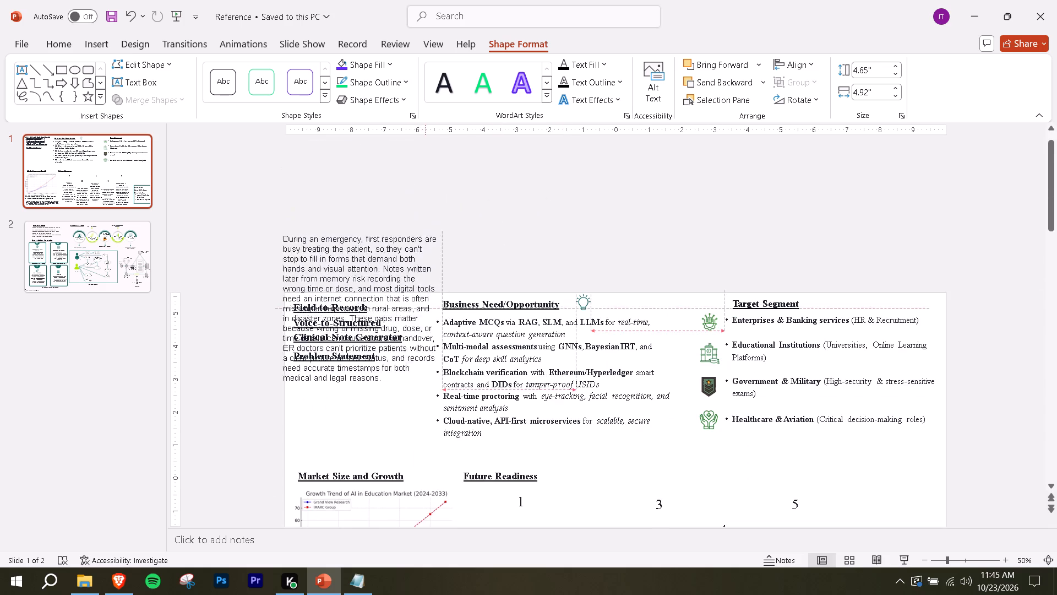
{"action": "left_click_drag", "start_coordinate": [425, 241], "coordinate": [431, 369]}
{"action": "scroll", "coordinate": [477, 320], "scroll_direction": "down", "scroll_amount": 1}
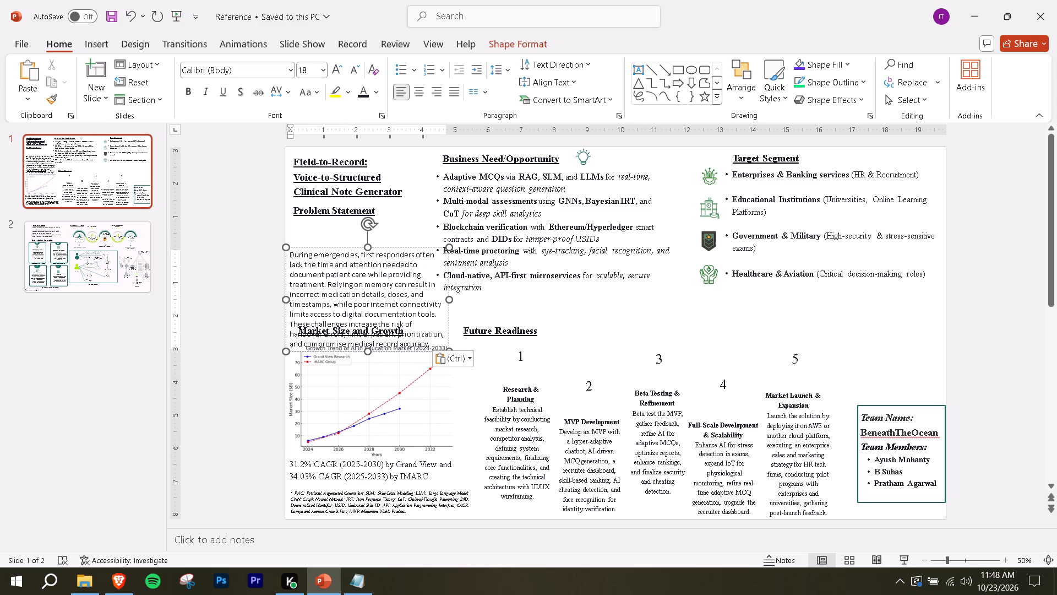
Move the emergency paragraph's text box directly beneath the Problem Statement heading and narrow it to clear the Business Need/Opportunity column.
{"action": "left_click_drag", "start_coordinate": [386, 247], "coordinate": [392, 217]}
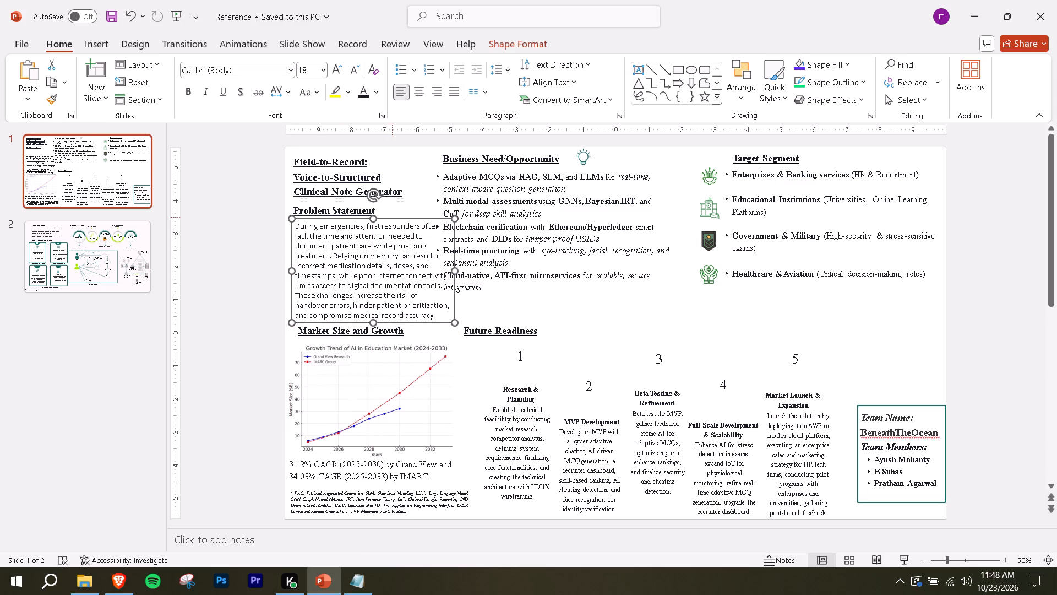
{"action": "left_click_drag", "start_coordinate": [456, 271], "coordinate": [437, 268]}
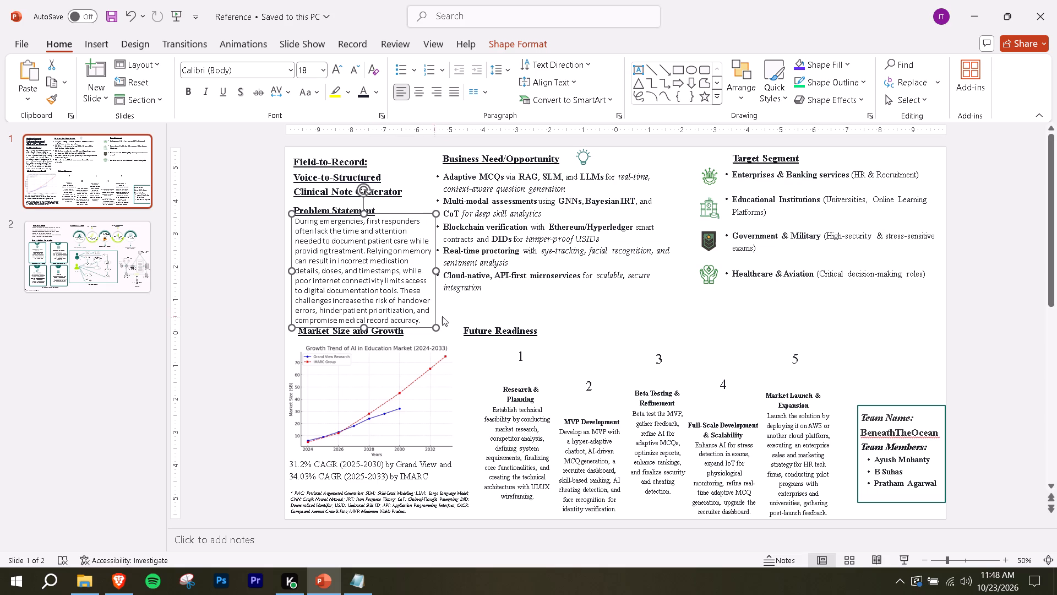
{"action": "left_click", "coordinate": [435, 273]}
{"action": "left_click", "coordinate": [525, 309]}
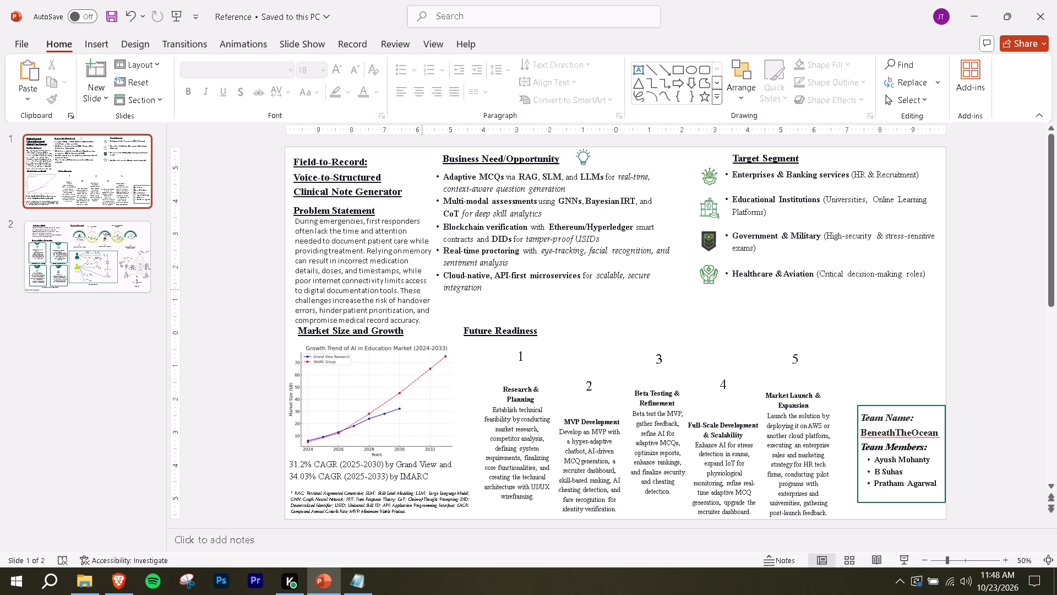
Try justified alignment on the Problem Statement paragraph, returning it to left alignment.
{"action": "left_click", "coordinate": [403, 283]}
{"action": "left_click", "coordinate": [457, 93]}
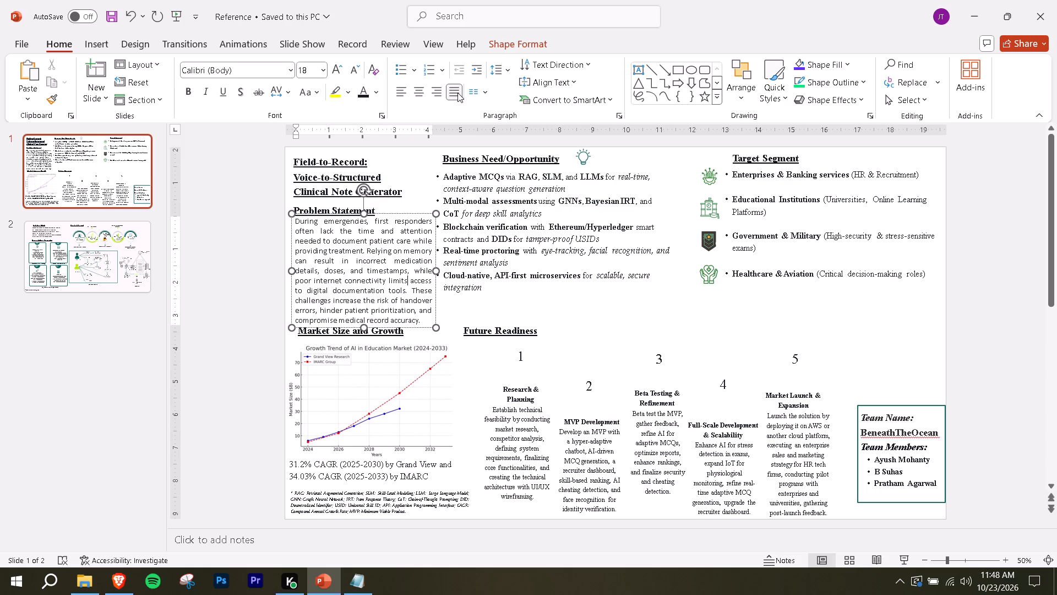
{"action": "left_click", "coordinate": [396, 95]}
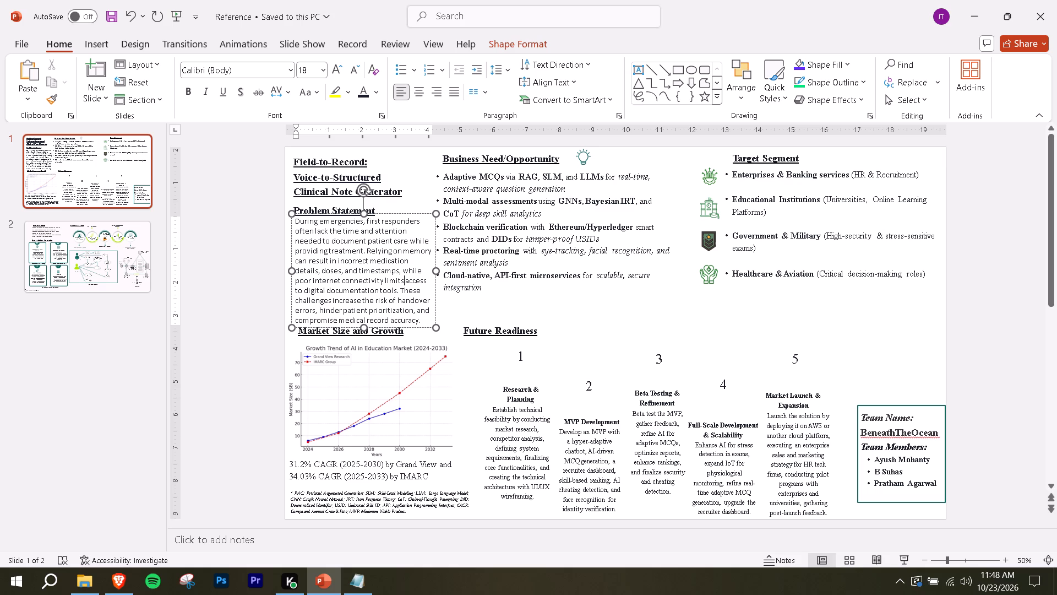
Shift the Business Need/Opportunity text box rightward in small increments, away from the Problem Statement paragraph.
{"action": "left_click", "coordinate": [468, 295]}
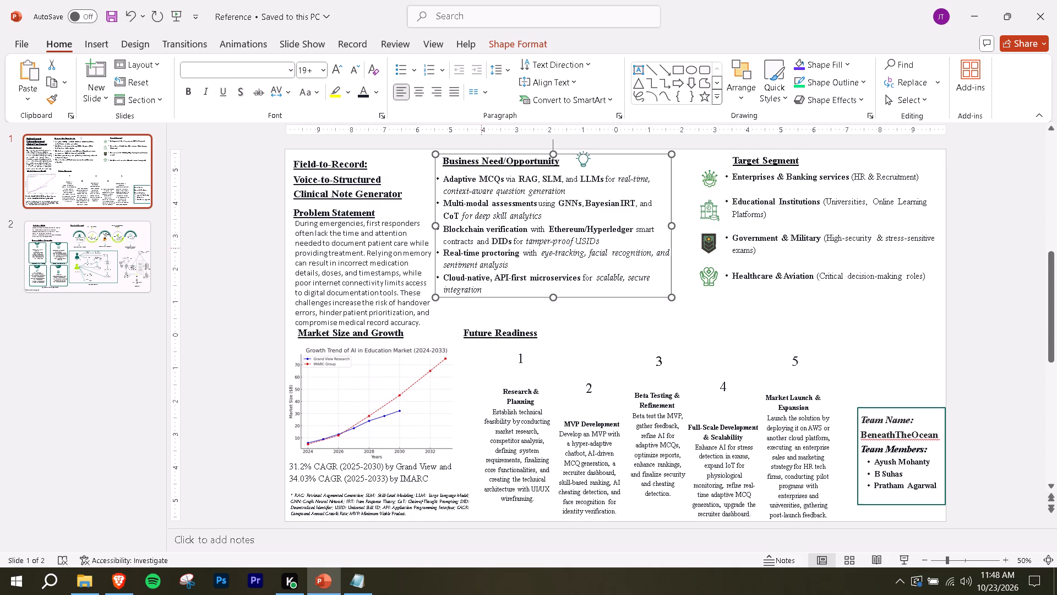
{"action": "key", "text": "Right"}
{"action": "key", "text": "Right"}
{"action": "key", "text": "Right"}
{"action": "key", "text": "Right"}
{"action": "key", "text": "Right"}
{"action": "key", "text": "Right"}
{"action": "key", "text": "Right"}
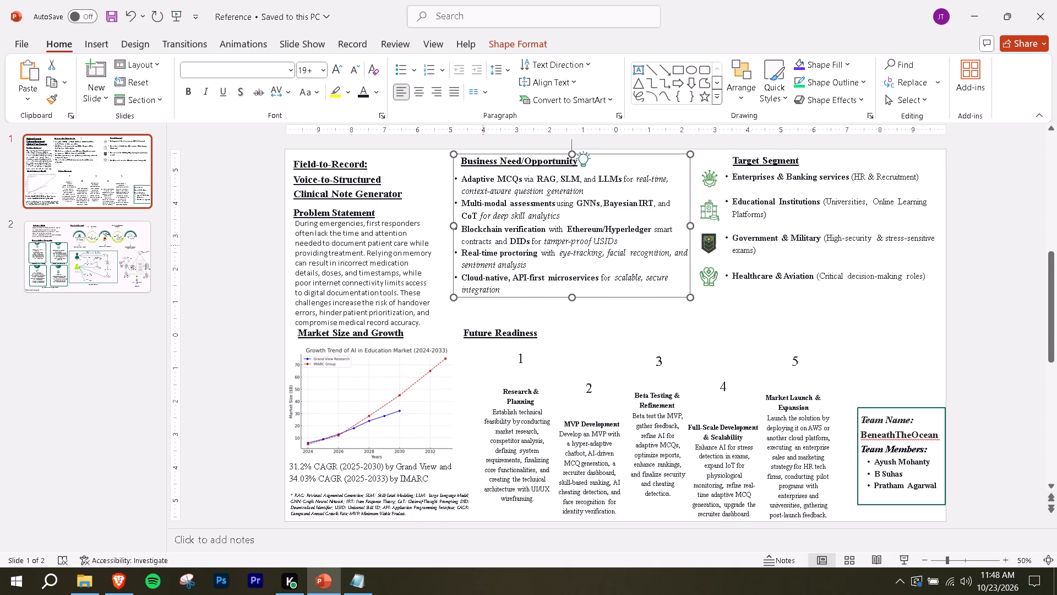
{"action": "key", "text": "Right"}
Nudge the Business Need/Opportunity text box down on the slide.
{"action": "left_click", "coordinate": [589, 156]}
{"action": "left_click", "coordinate": [584, 158]}
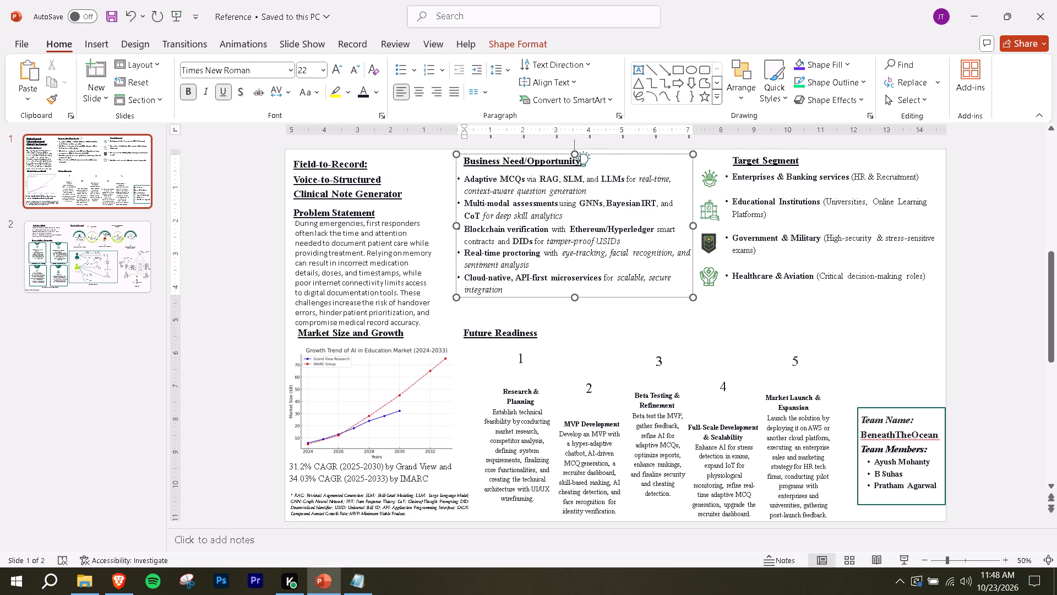
{"action": "left_click", "coordinate": [564, 158]}
{"action": "left_click", "coordinate": [557, 156]}
{"action": "left_click", "coordinate": [557, 154]}
{"action": "key", "text": "Down"}
{"action": "key", "text": "Down"}
{"action": "key", "text": "Down"}
{"action": "key", "text": "Down"}
Delete the light bulb icon beside the Business Need/Opportunity heading.
{"action": "left_click", "coordinate": [585, 155]}
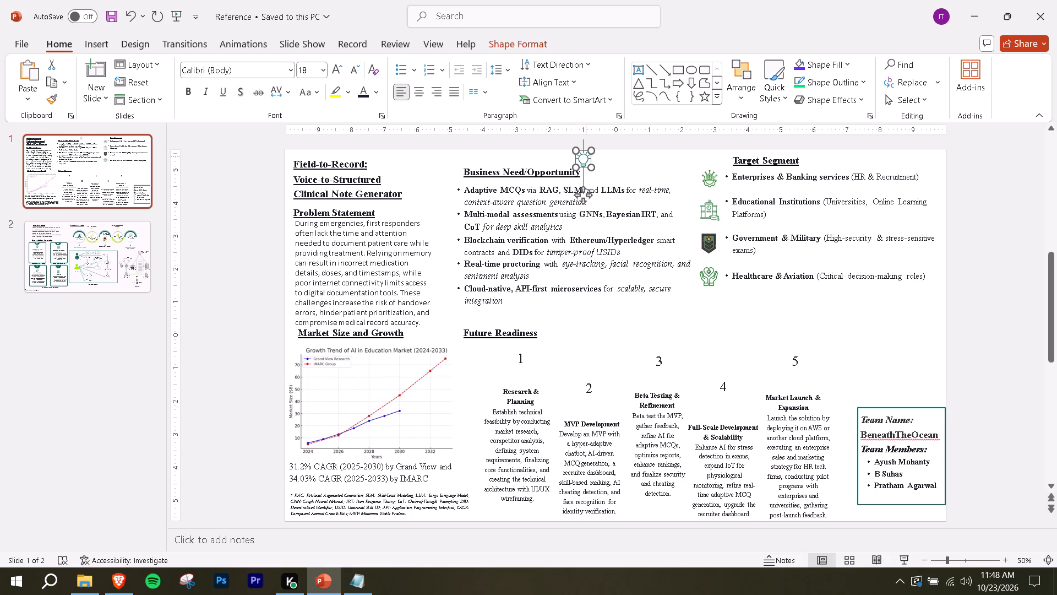
{"action": "key", "text": "Delete"}
Nudge the Business Need/Opportunity text box slightly back up.
{"action": "left_click", "coordinate": [568, 171]}
{"action": "key", "text": "Up"}
{"action": "left_click", "coordinate": [564, 166]}
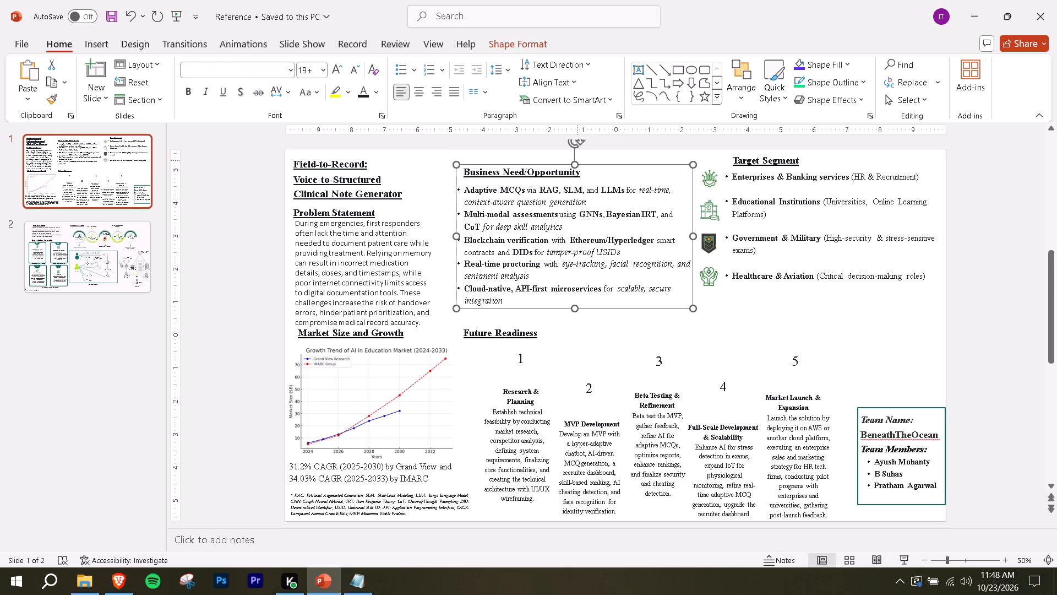
{"action": "key", "text": "Up"}
{"action": "key", "text": "Up"}
{"action": "key", "text": "Down"}
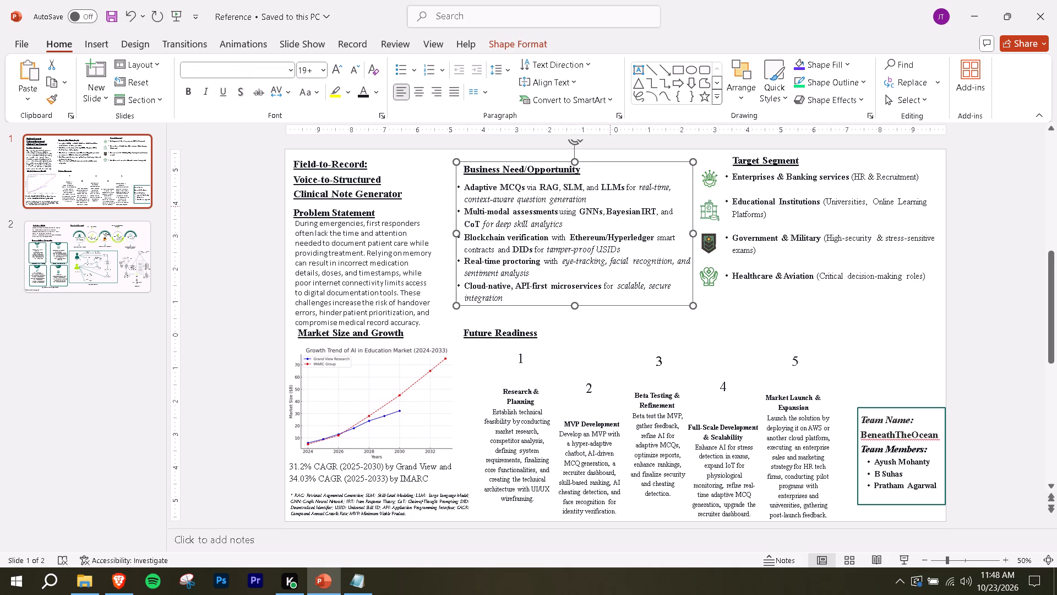
Widen the Problem Statement paragraph's text box toward the Business Need/Opportunity column.
{"action": "left_click", "coordinate": [416, 274]}
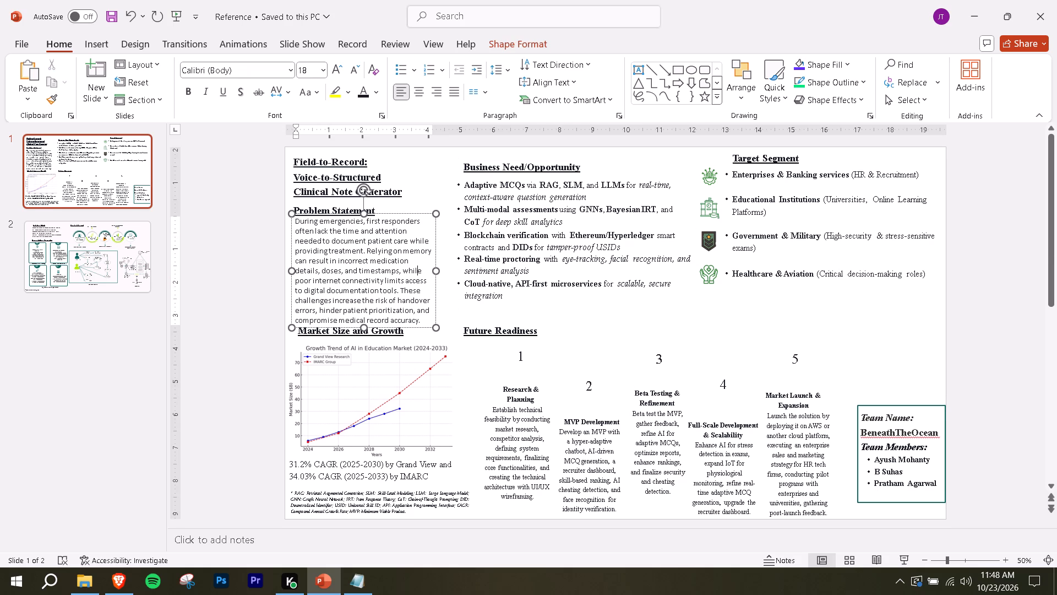
{"action": "left_click_drag", "start_coordinate": [435, 270], "coordinate": [439, 268]}
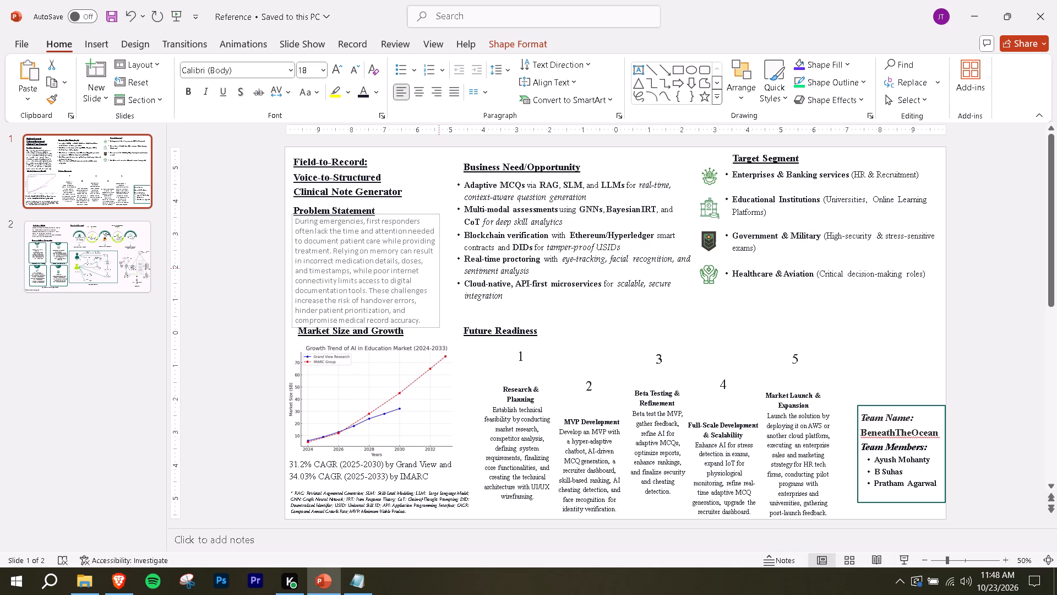
{"action": "left_click_drag", "start_coordinate": [439, 268], "coordinate": [445, 266]}
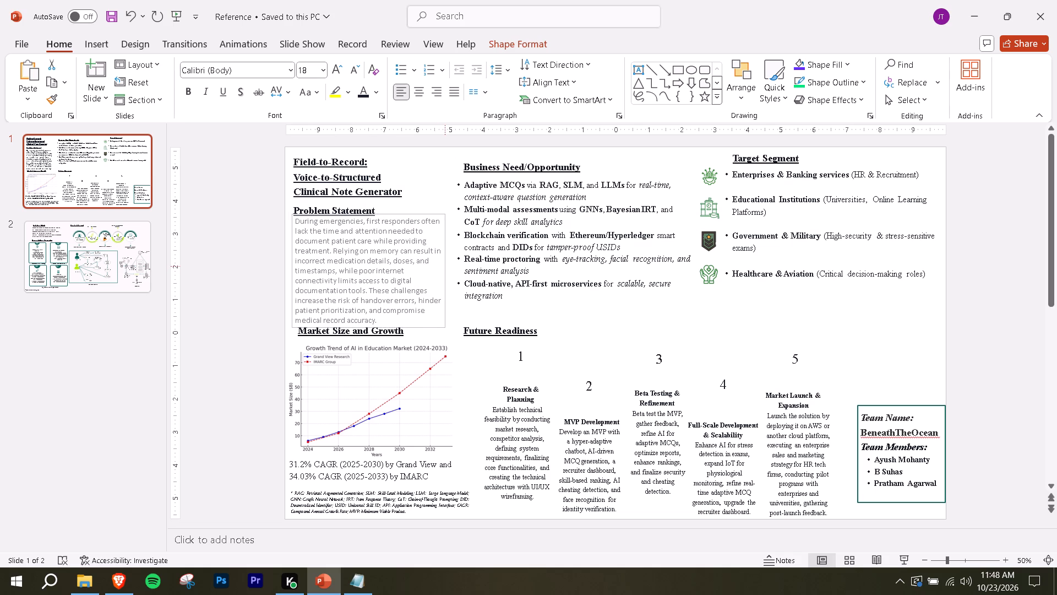
{"action": "left_click_drag", "start_coordinate": [445, 266], "coordinate": [449, 266]}
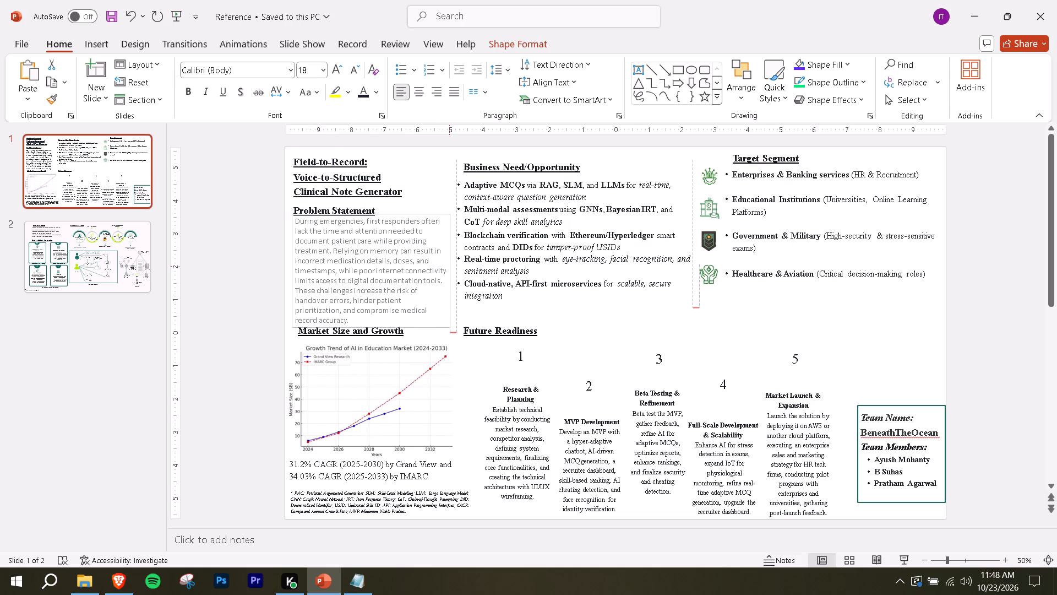
{"action": "left_click_drag", "start_coordinate": [449, 266], "coordinate": [454, 266]}
{"action": "key", "text": "Up"}
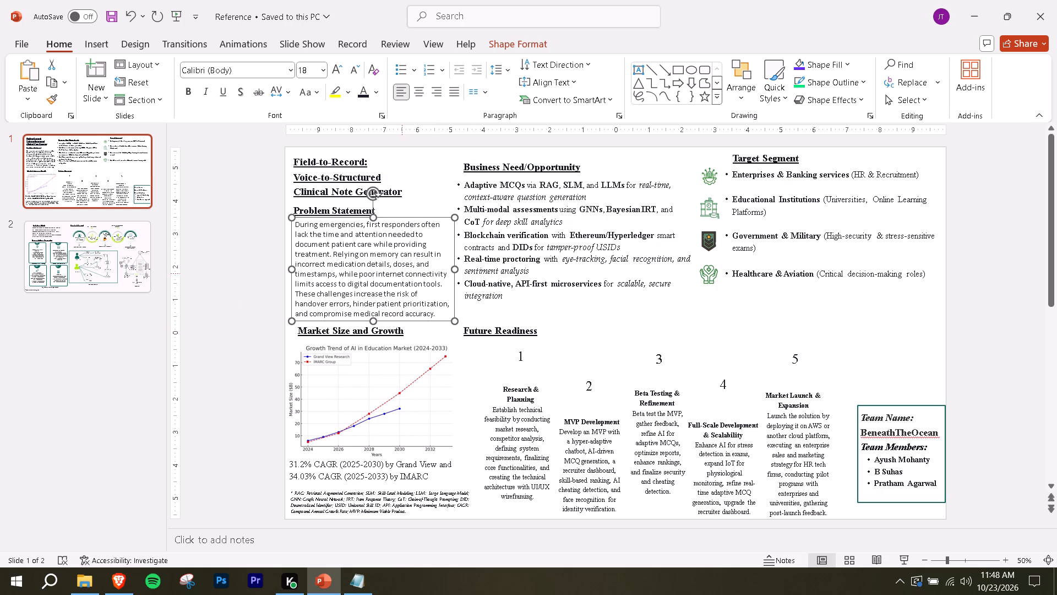
Justify the Problem Statement paragraph and narrow its text box slightly.
{"action": "left_click", "coordinate": [420, 97]}
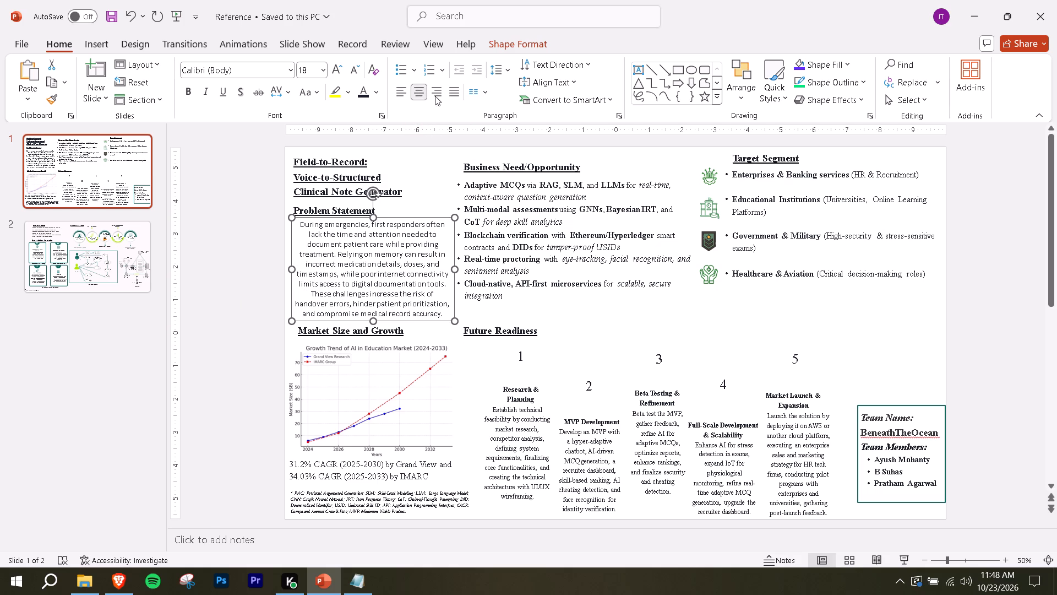
{"action": "left_click", "coordinate": [443, 94]}
{"action": "left_click", "coordinate": [447, 94]}
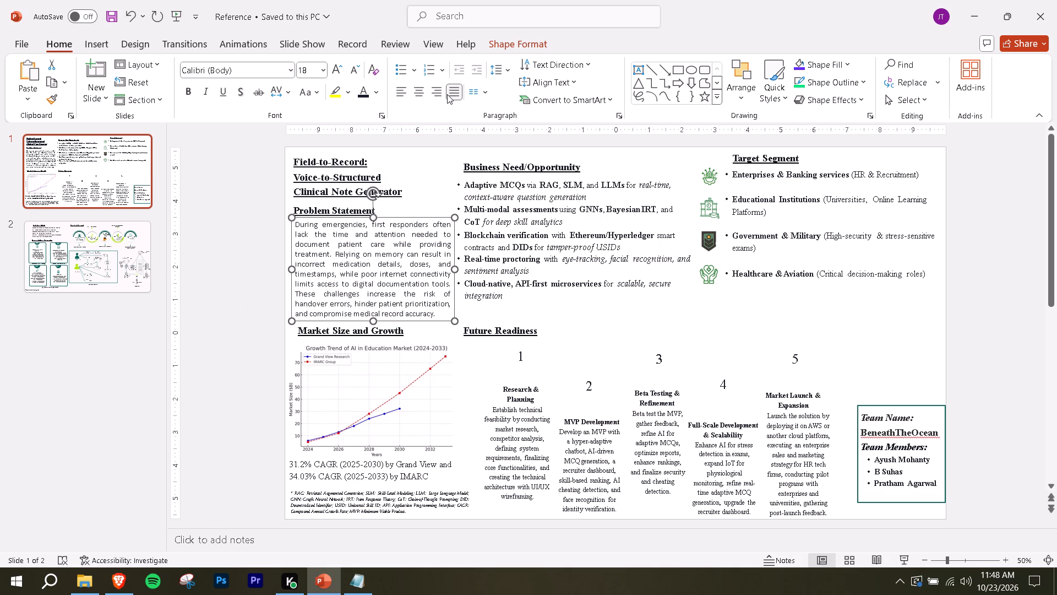
{"action": "left_click", "coordinate": [453, 272]}
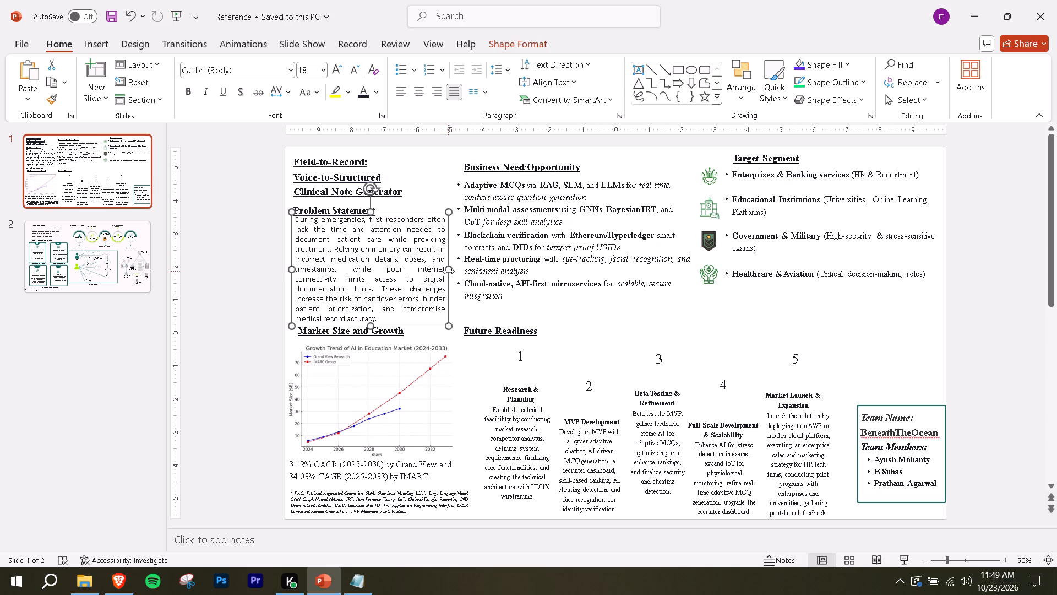
Set the whole Problem Statement paragraph's font to Times New Roman.
{"action": "left_click", "coordinate": [390, 271]}
{"action": "key", "text": "ctrl+a"}
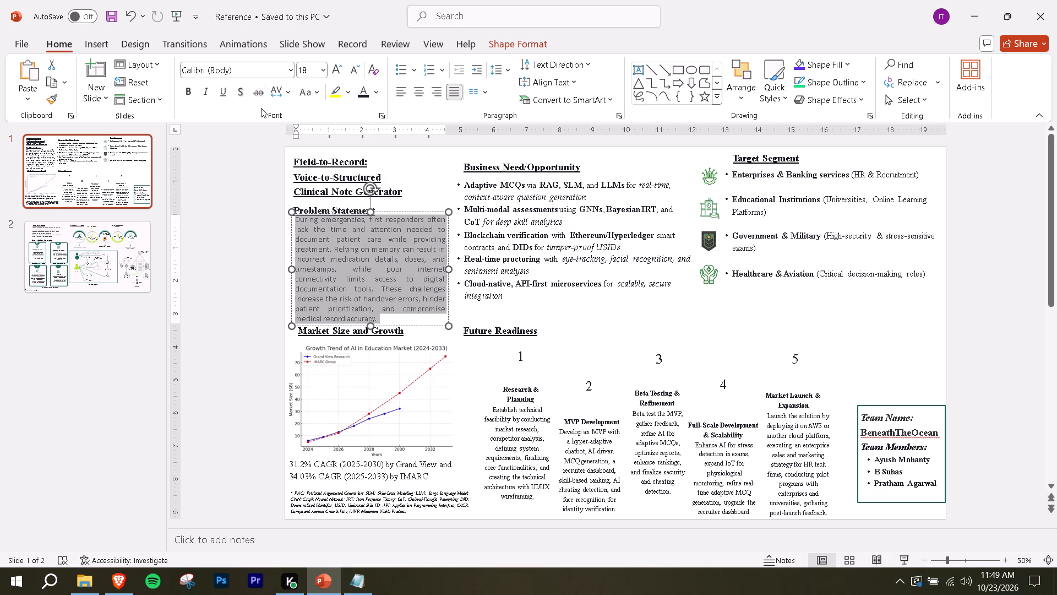
{"action": "left_click", "coordinate": [253, 72]}
{"action": "key", "text": "t"}
{"action": "key", "text": "Return"}
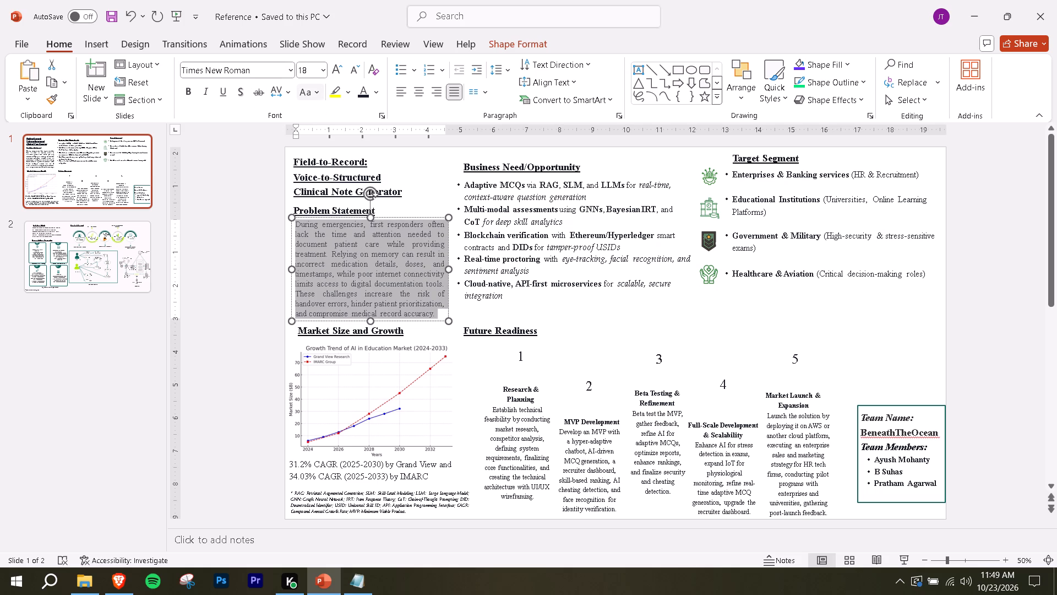
{"action": "left_click", "coordinate": [473, 307]}
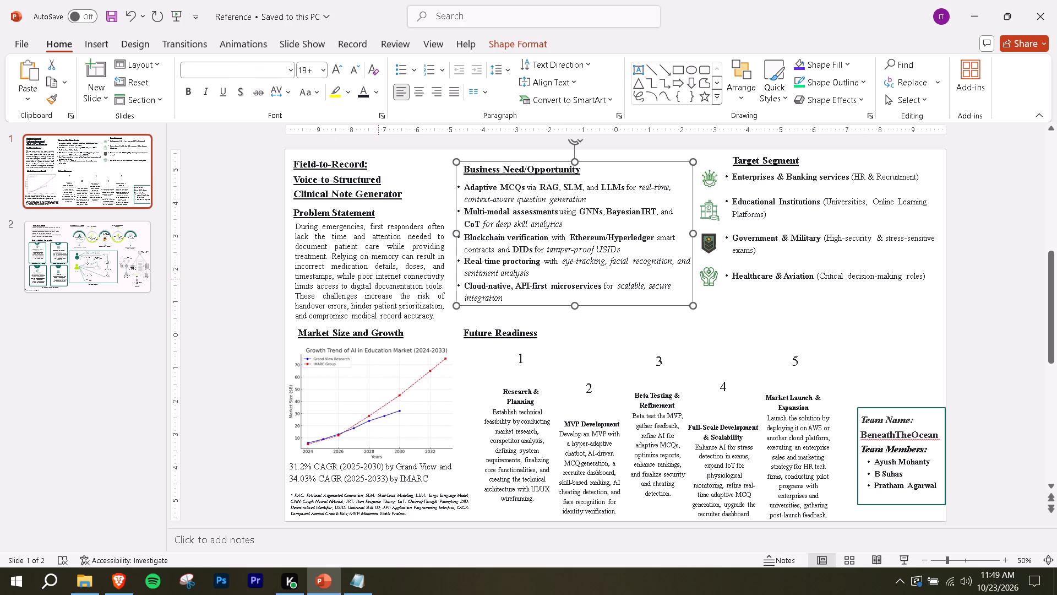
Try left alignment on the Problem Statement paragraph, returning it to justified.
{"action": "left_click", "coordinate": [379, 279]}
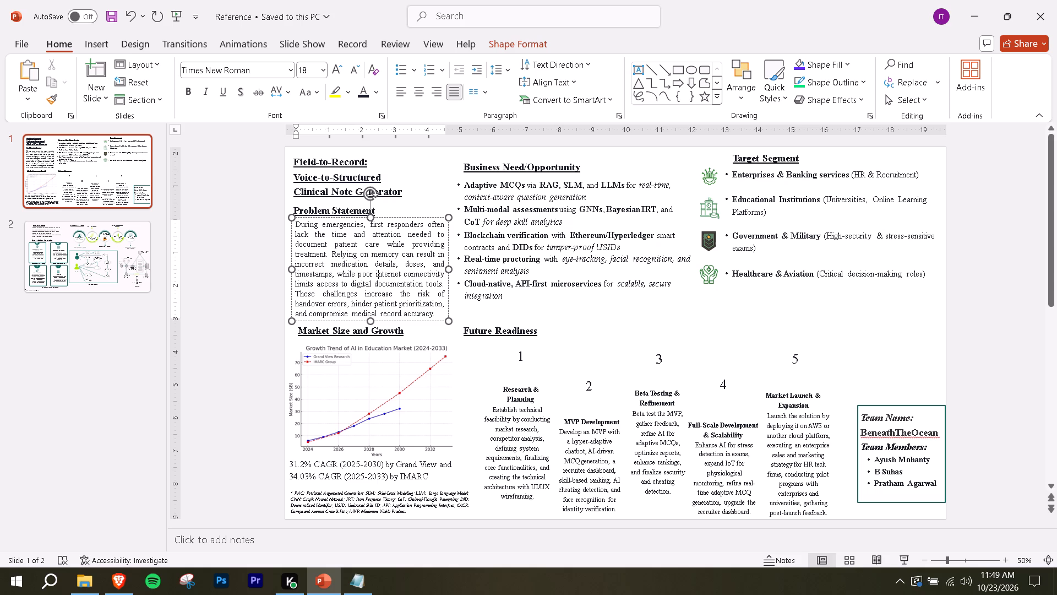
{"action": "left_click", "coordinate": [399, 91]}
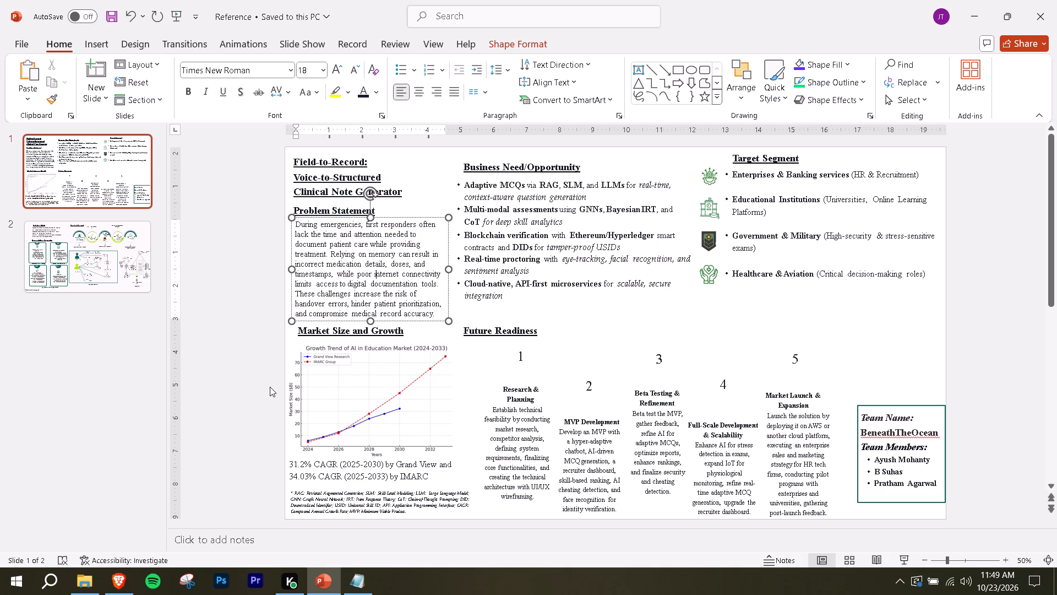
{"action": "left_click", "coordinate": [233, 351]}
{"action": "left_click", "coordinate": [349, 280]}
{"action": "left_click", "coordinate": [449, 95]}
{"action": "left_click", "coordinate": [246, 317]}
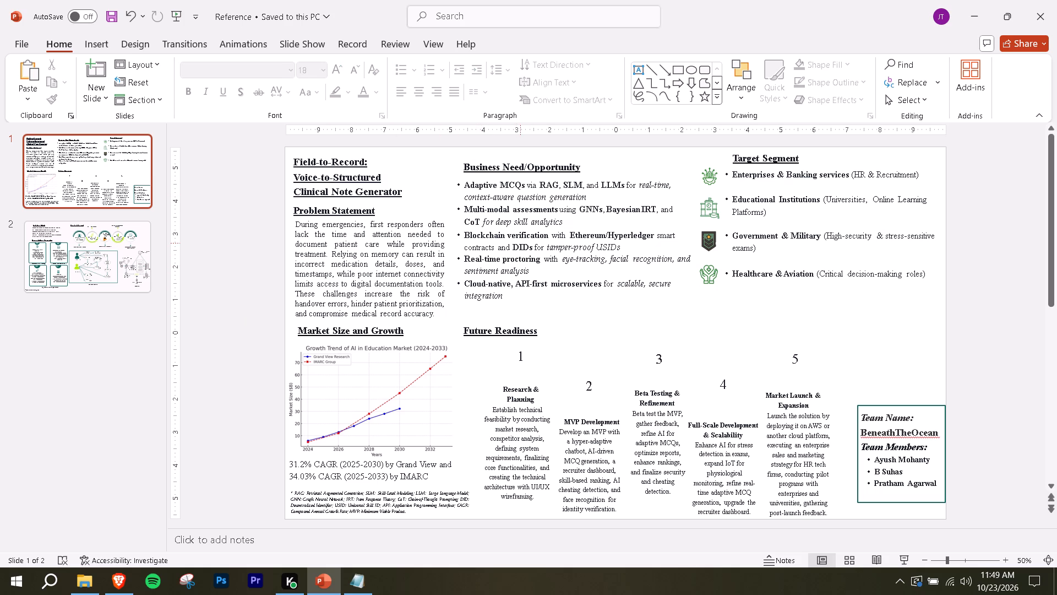
{"action": "left_click", "coordinate": [481, 171]}
{"action": "left_click", "coordinate": [482, 161]}
{"action": "left_click", "coordinate": [482, 165]}
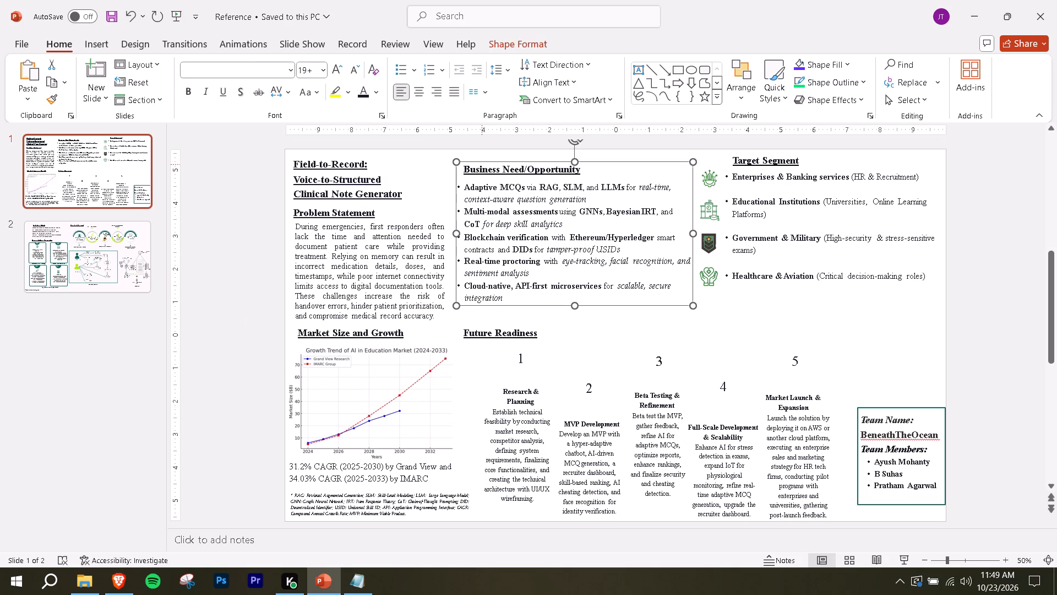
{"action": "triple_click", "coordinate": [490, 170]}
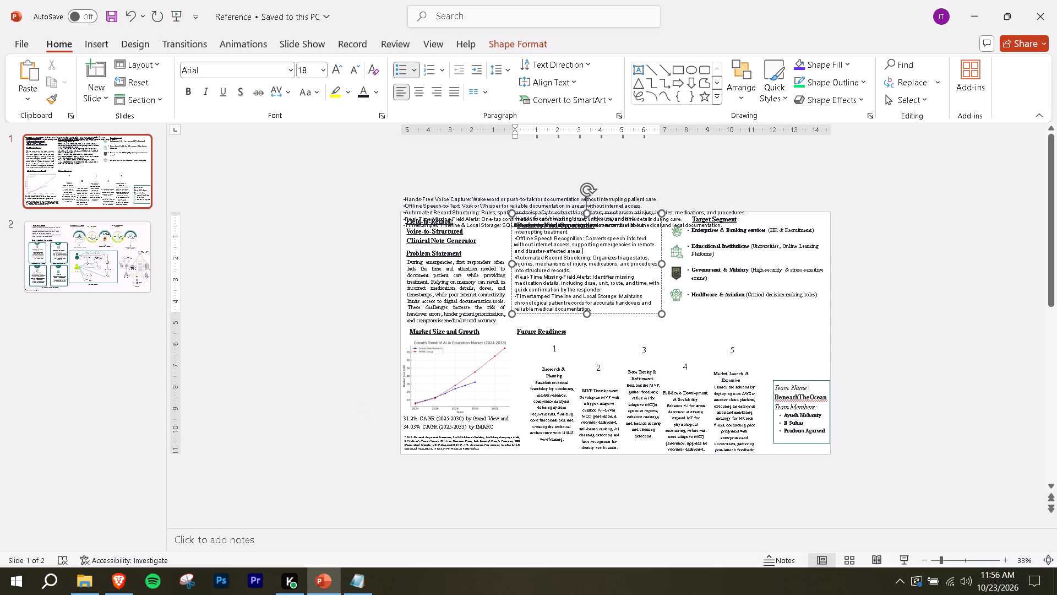
{"action": "left_click", "coordinate": [659, 314]}
{"action": "key", "text": "Delete"}
Move the pasted bullet text box below the Business Need/Opportunity heading and narrow it to fit before Target Segment.
{"action": "left_click", "coordinate": [491, 182]}
{"action": "left_click", "coordinate": [495, 194]}
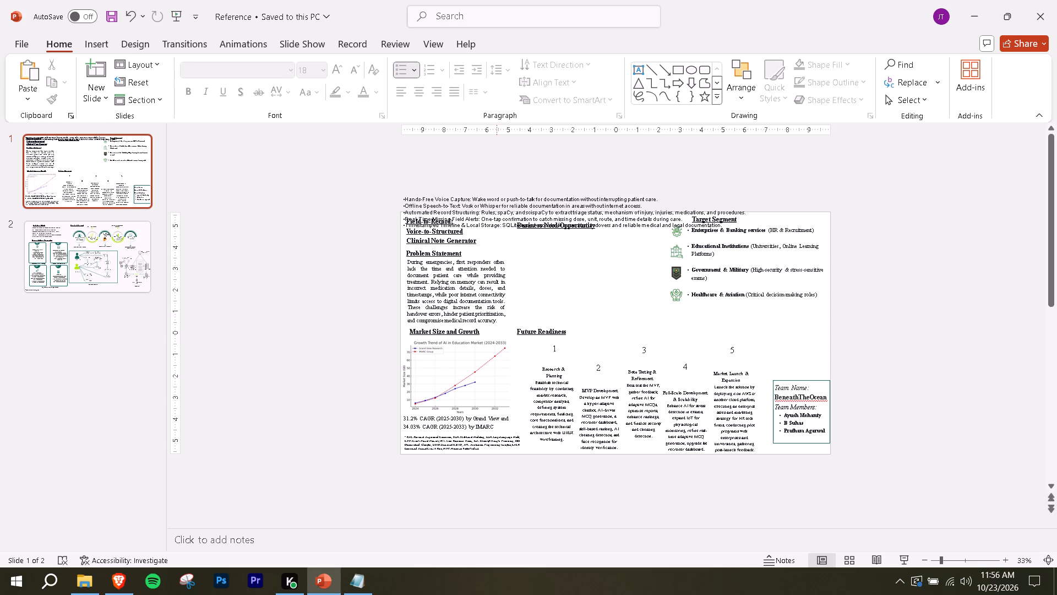
{"action": "left_click", "coordinate": [497, 201]}
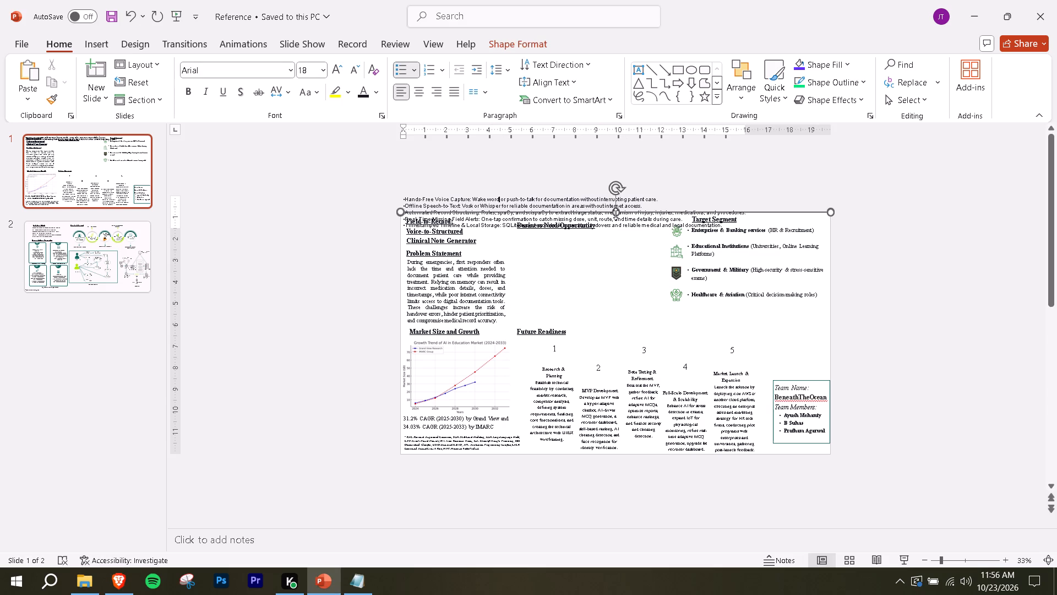
{"action": "left_click_drag", "start_coordinate": [615, 214], "coordinate": [633, 275]}
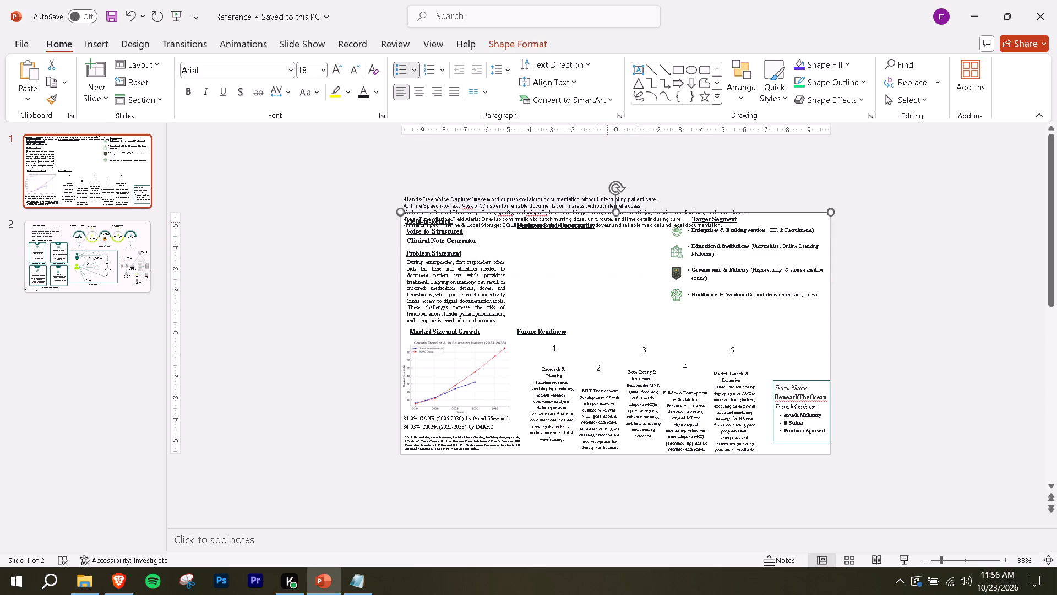
{"action": "left_click_drag", "start_coordinate": [399, 210], "coordinate": [397, 203]}
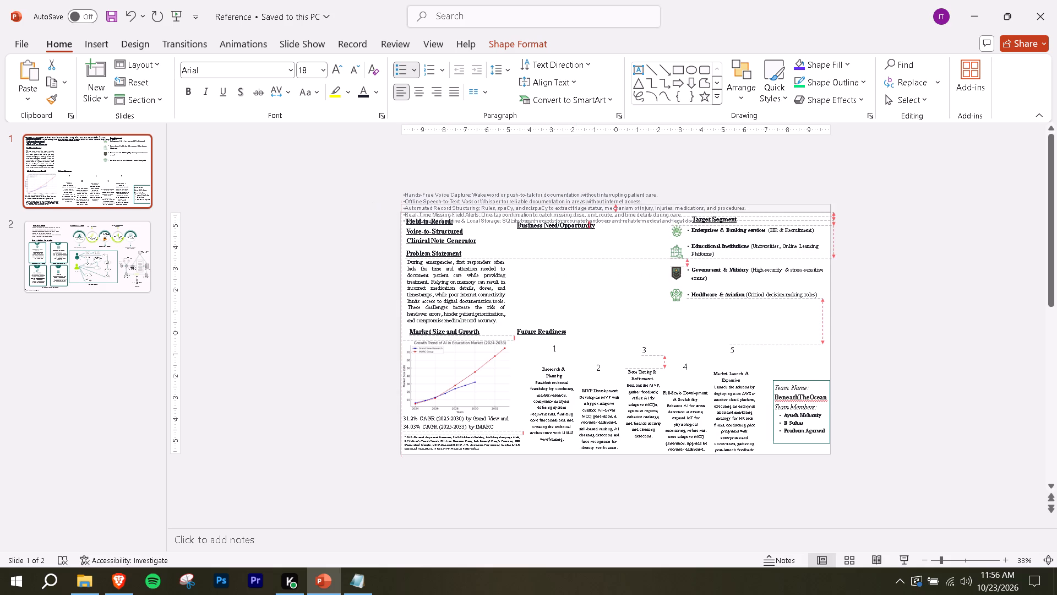
{"action": "left_click_drag", "start_coordinate": [397, 203], "coordinate": [392, 169]}
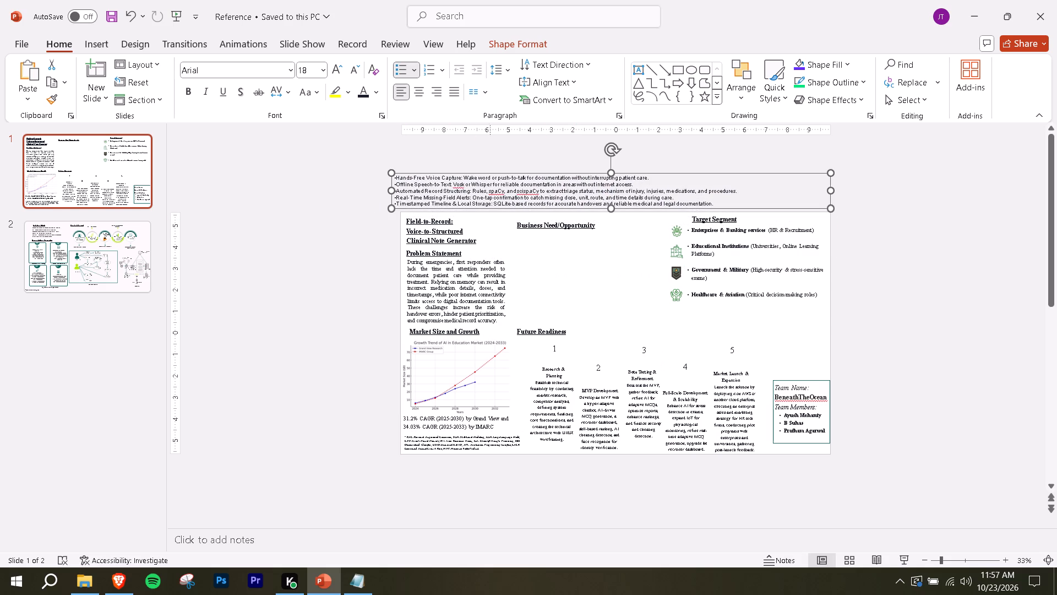
{"action": "left_click_drag", "start_coordinate": [557, 173], "coordinate": [677, 236]}
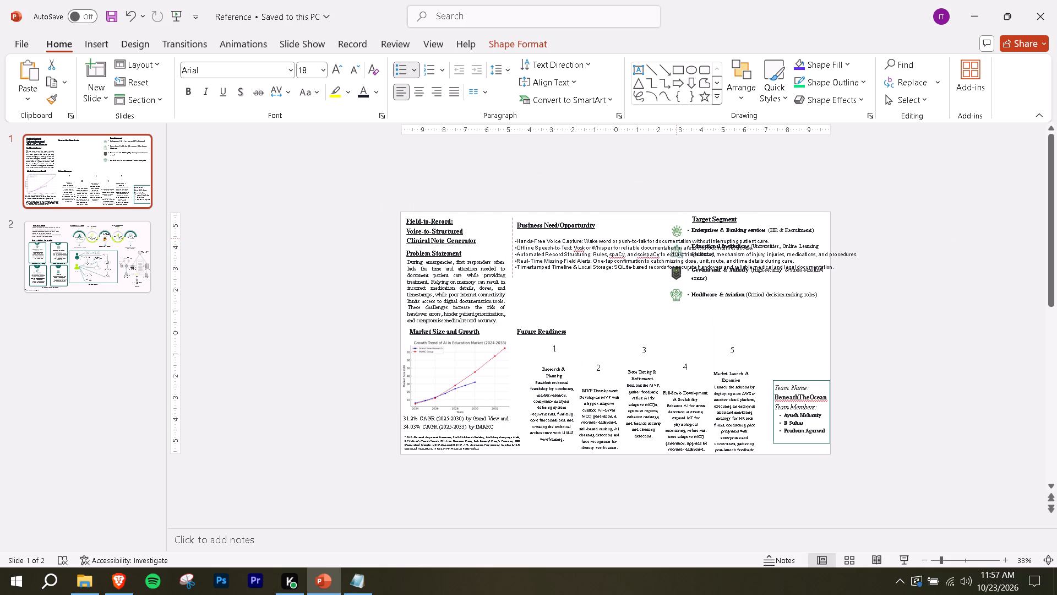
{"action": "left_click_drag", "start_coordinate": [677, 236], "coordinate": [677, 233]}
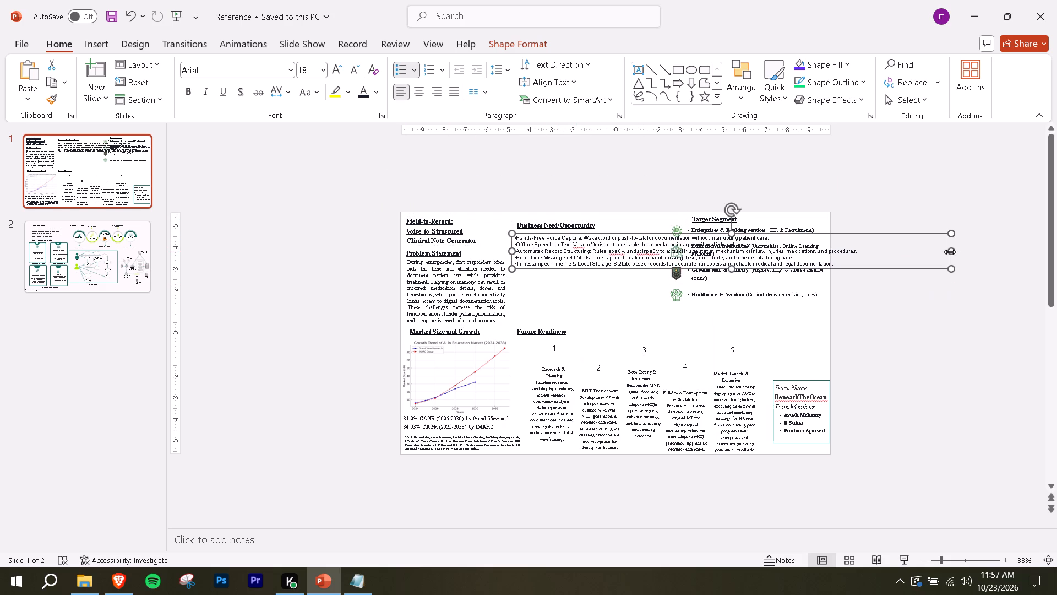
{"action": "left_click_drag", "start_coordinate": [950, 252], "coordinate": [644, 255]}
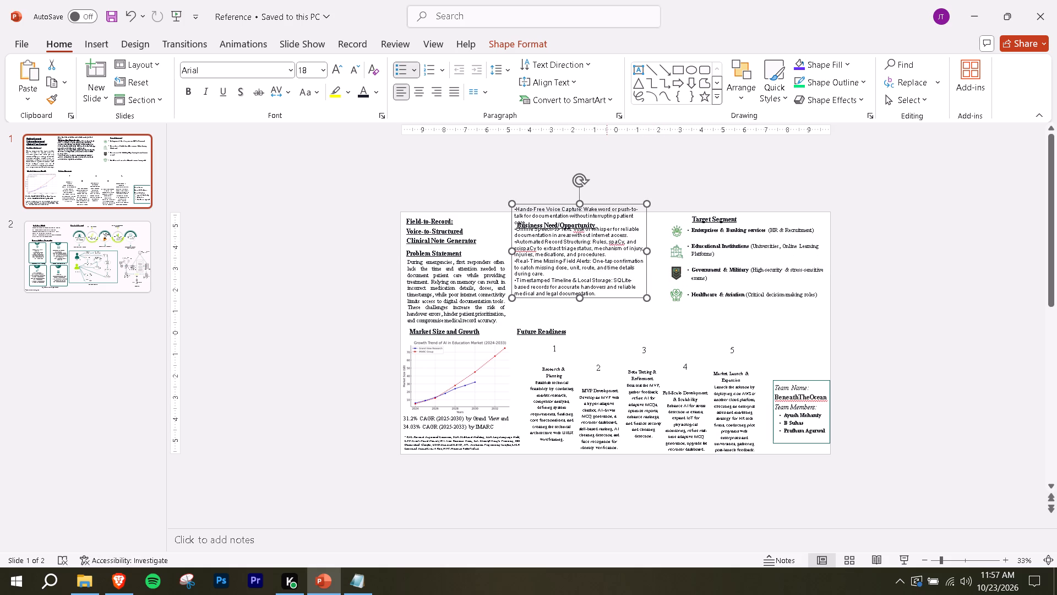
{"action": "left_click_drag", "start_coordinate": [607, 204], "coordinate": [607, 231]}
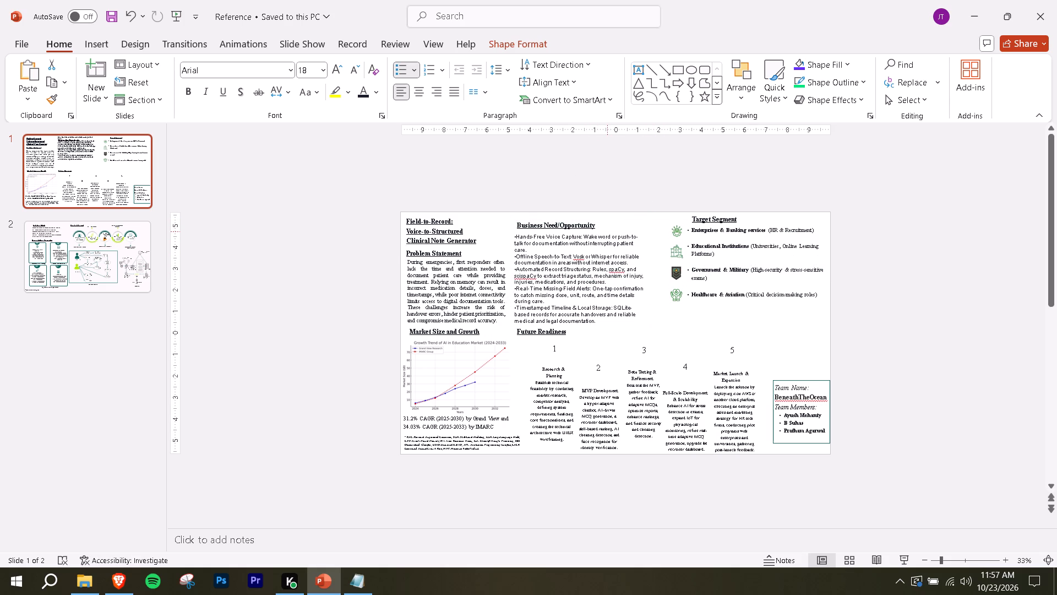
{"action": "left_click_drag", "start_coordinate": [607, 231], "coordinate": [608, 230]}
Set the font of all the Business Need/Opportunity bullet text to Times New Roman.
{"action": "left_click", "coordinate": [592, 247]}
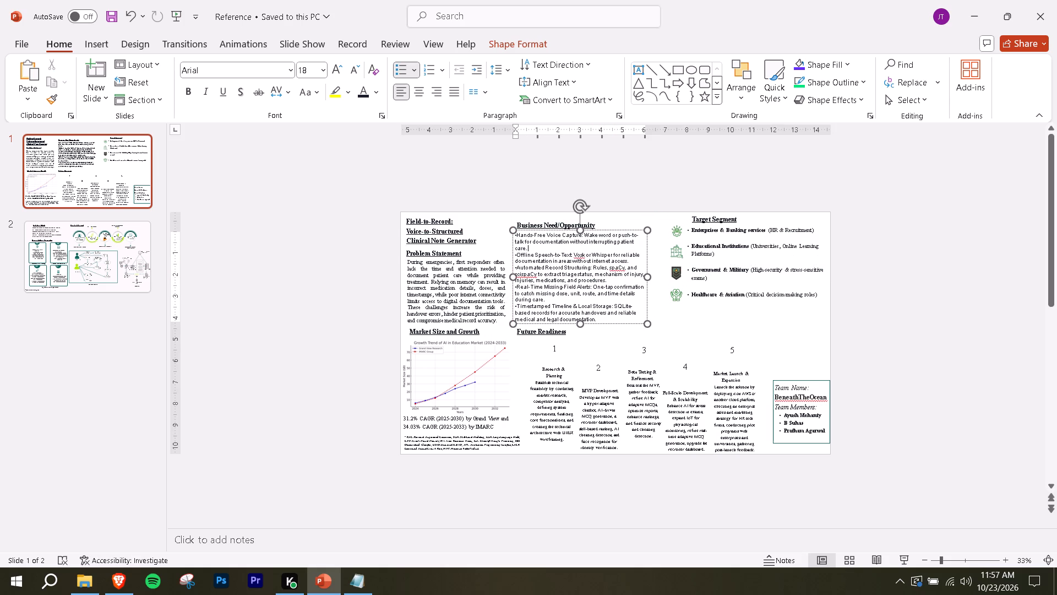
{"action": "key", "text": "ctrl+a"}
{"action": "left_click", "coordinate": [230, 68]}
{"action": "key", "text": "t"}
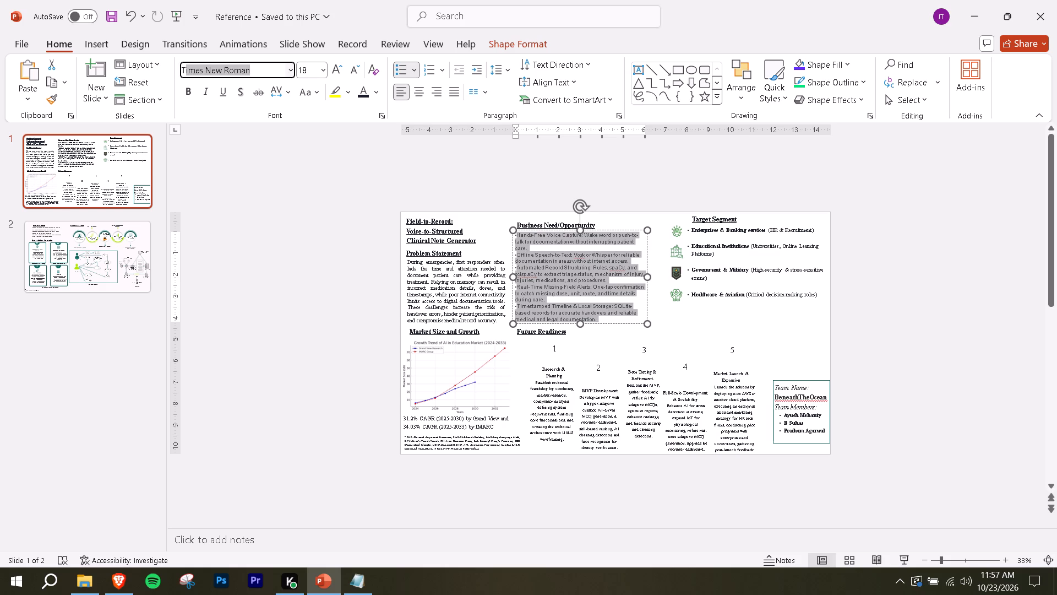
{"action": "key", "text": "Return"}
Nudge the bullet text box slightly up, closer beneath the Business Need/Opportunity heading.
{"action": "scroll", "coordinate": [635, 315], "scroll_direction": "up", "scroll_amount": 3, "text": "ctrl"}
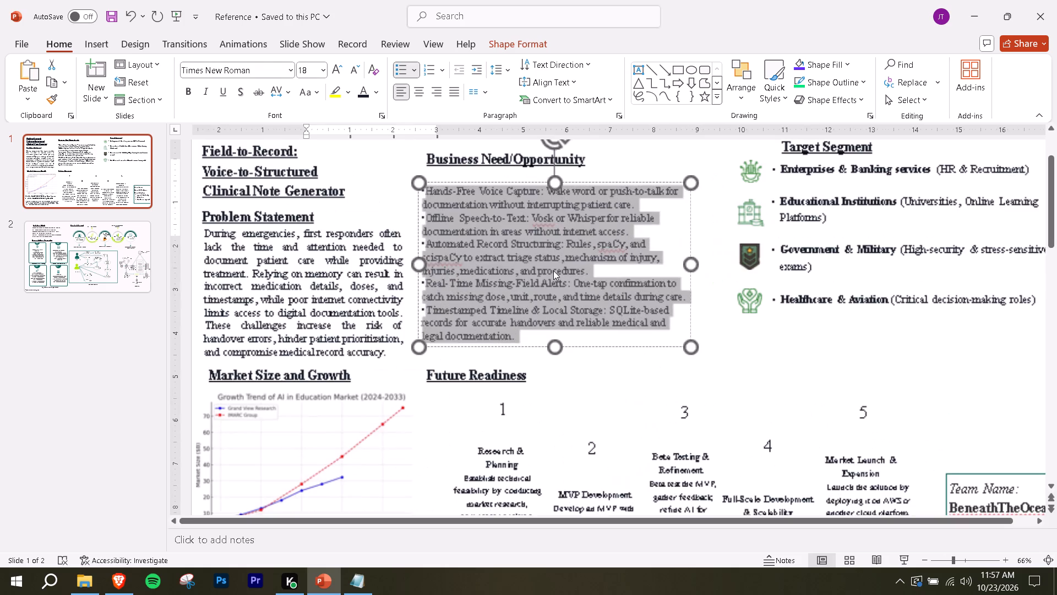
{"action": "left_click", "coordinate": [549, 269]}
{"action": "left_click_drag", "start_coordinate": [521, 183], "coordinate": [527, 177]}
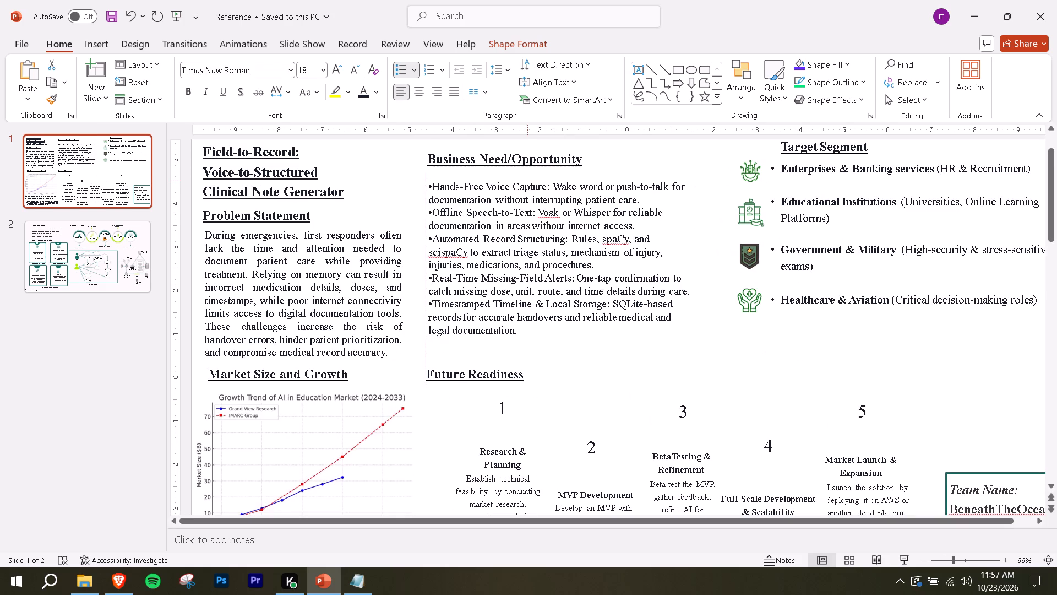
{"action": "left_click_drag", "start_coordinate": [527, 177], "coordinate": [526, 174]}
Add a space after the bullet symbol on each of the five Business Need/Opportunity points.
{"action": "left_click", "coordinate": [434, 183]}
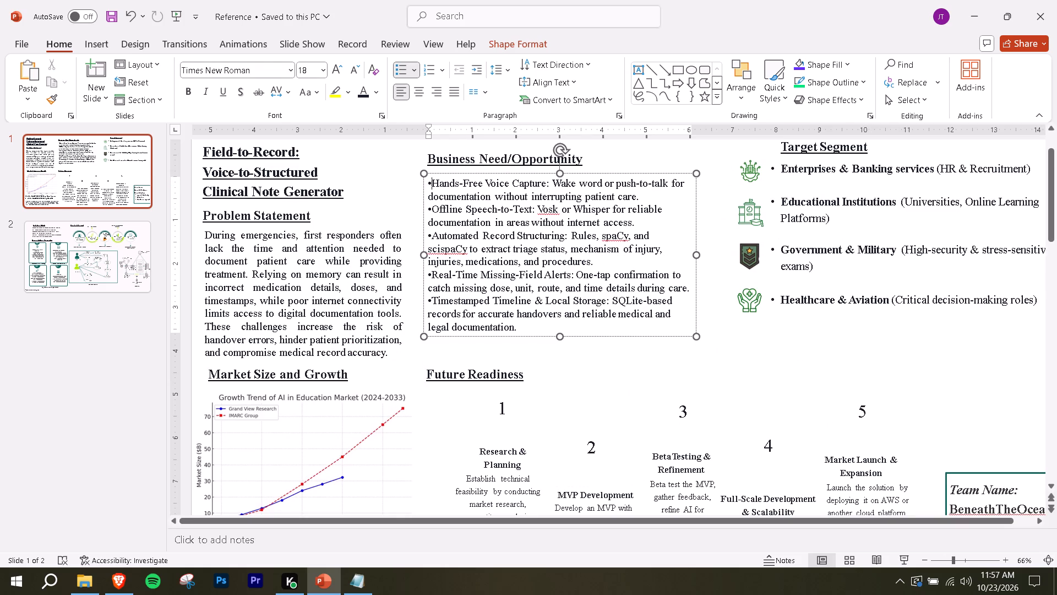
{"action": "key", "text": "space"}
{"action": "left_click", "coordinate": [433, 204]}
{"action": "key", "text": "space"}
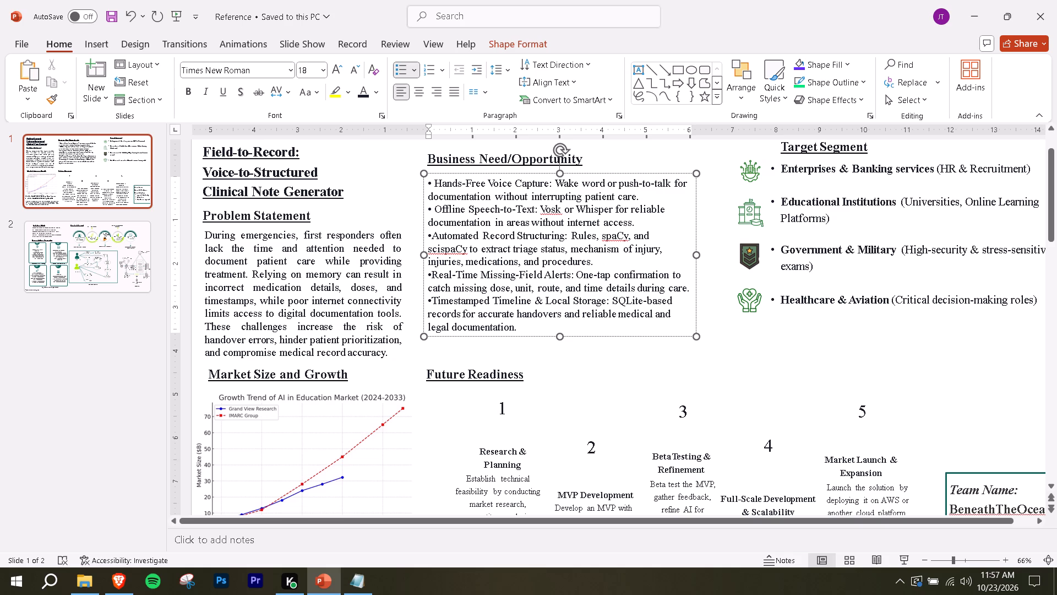
{"action": "left_click", "coordinate": [434, 236]}
{"action": "key", "text": "space"}
{"action": "left_click", "coordinate": [432, 276]}
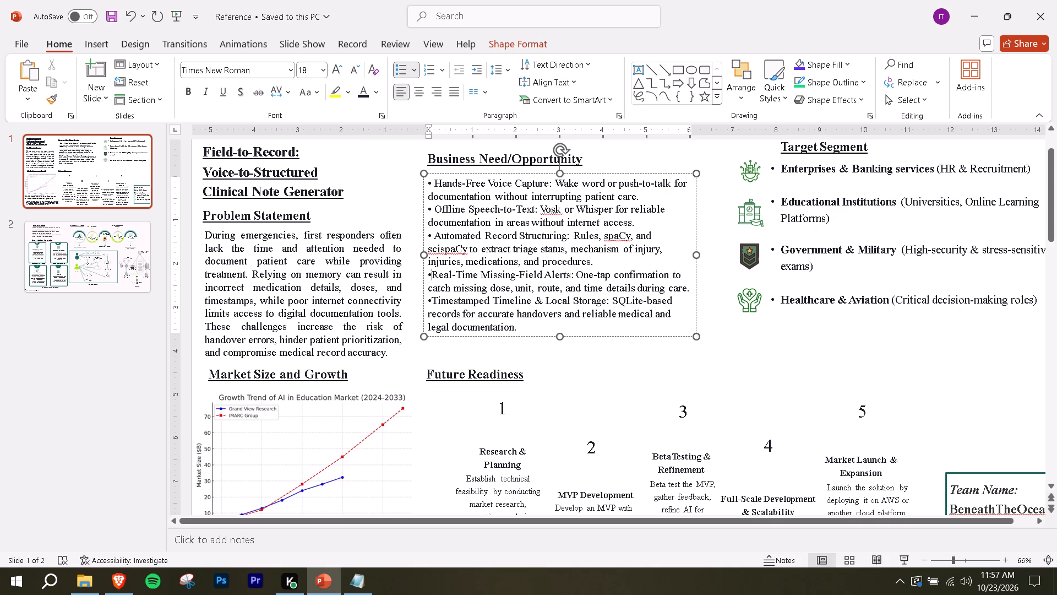
{"action": "key", "text": "space"}
{"action": "left_click", "coordinate": [433, 301]}
{"action": "key", "text": "space"}
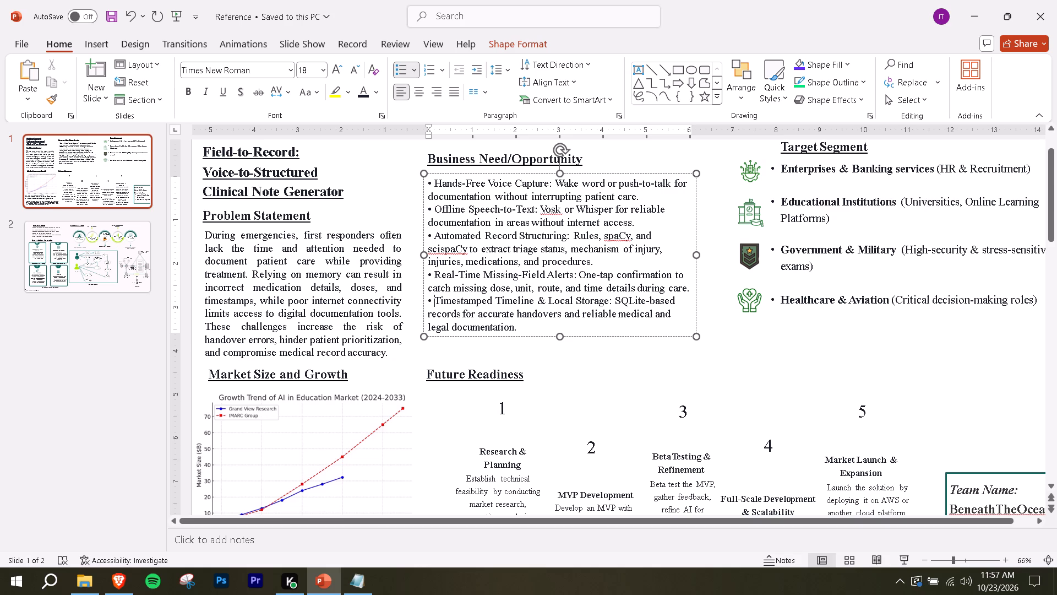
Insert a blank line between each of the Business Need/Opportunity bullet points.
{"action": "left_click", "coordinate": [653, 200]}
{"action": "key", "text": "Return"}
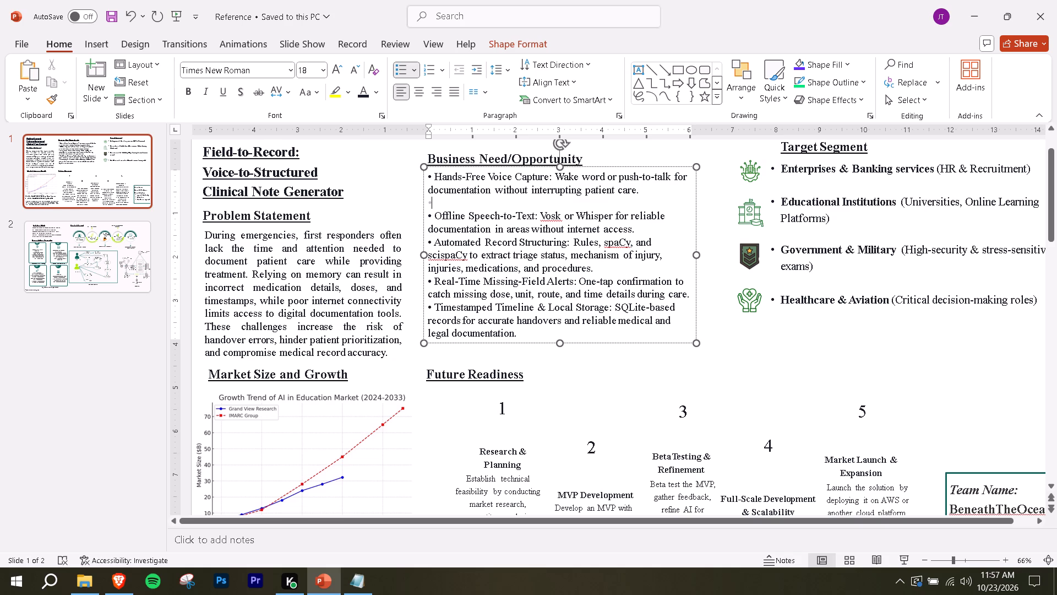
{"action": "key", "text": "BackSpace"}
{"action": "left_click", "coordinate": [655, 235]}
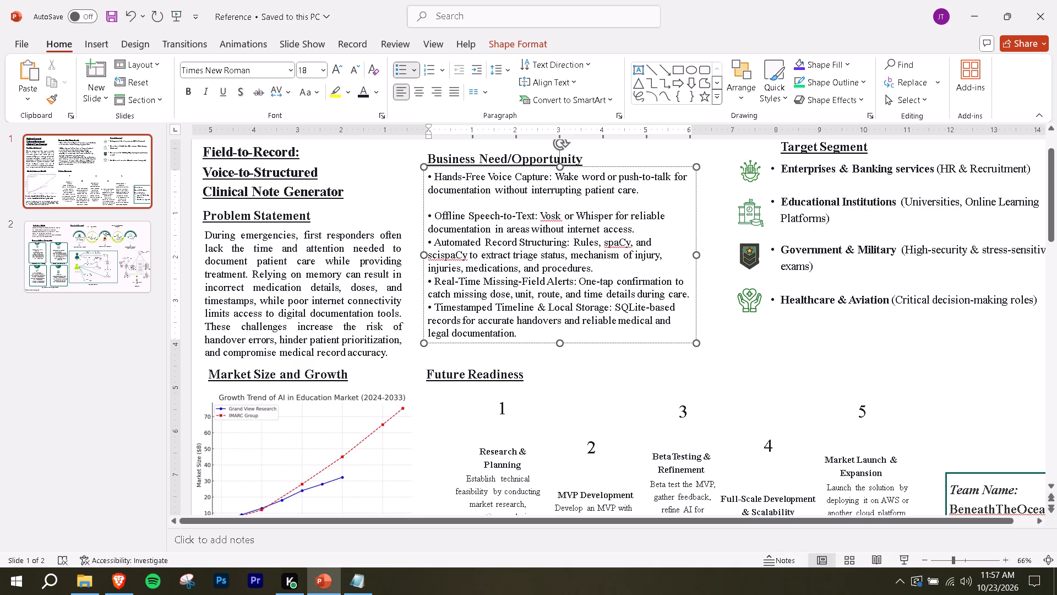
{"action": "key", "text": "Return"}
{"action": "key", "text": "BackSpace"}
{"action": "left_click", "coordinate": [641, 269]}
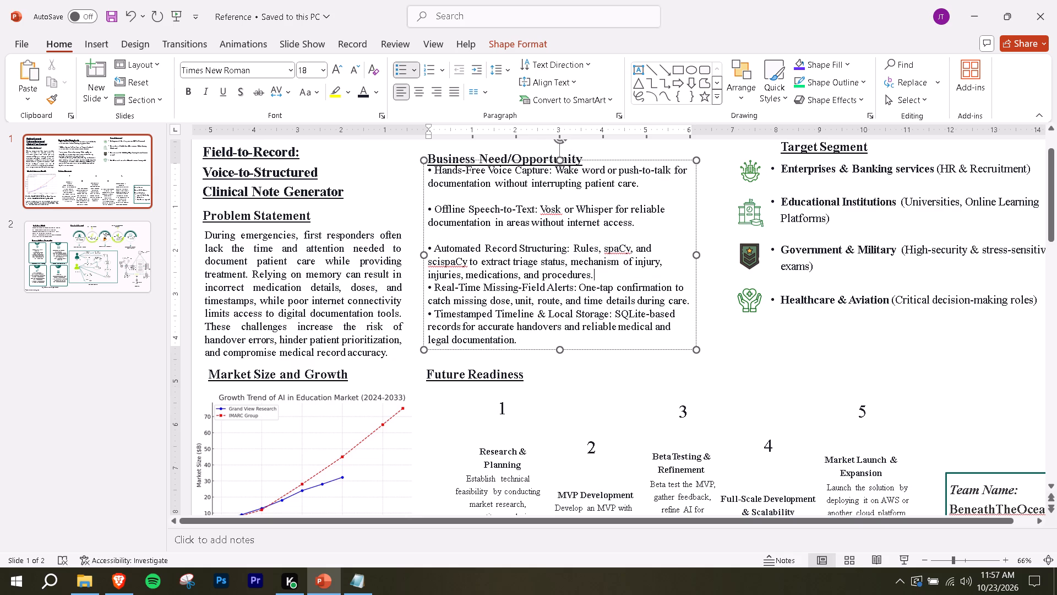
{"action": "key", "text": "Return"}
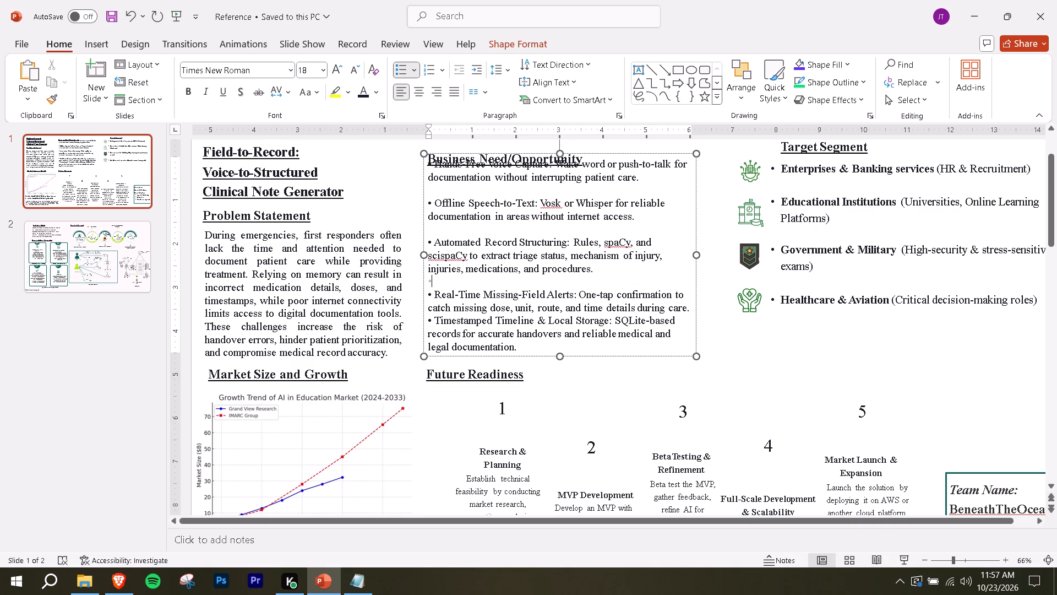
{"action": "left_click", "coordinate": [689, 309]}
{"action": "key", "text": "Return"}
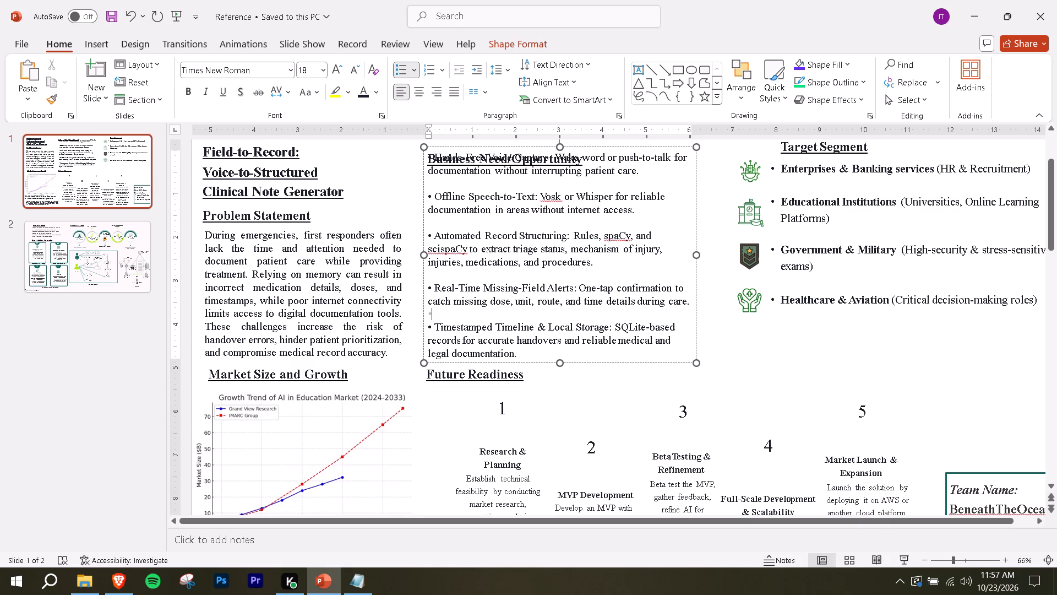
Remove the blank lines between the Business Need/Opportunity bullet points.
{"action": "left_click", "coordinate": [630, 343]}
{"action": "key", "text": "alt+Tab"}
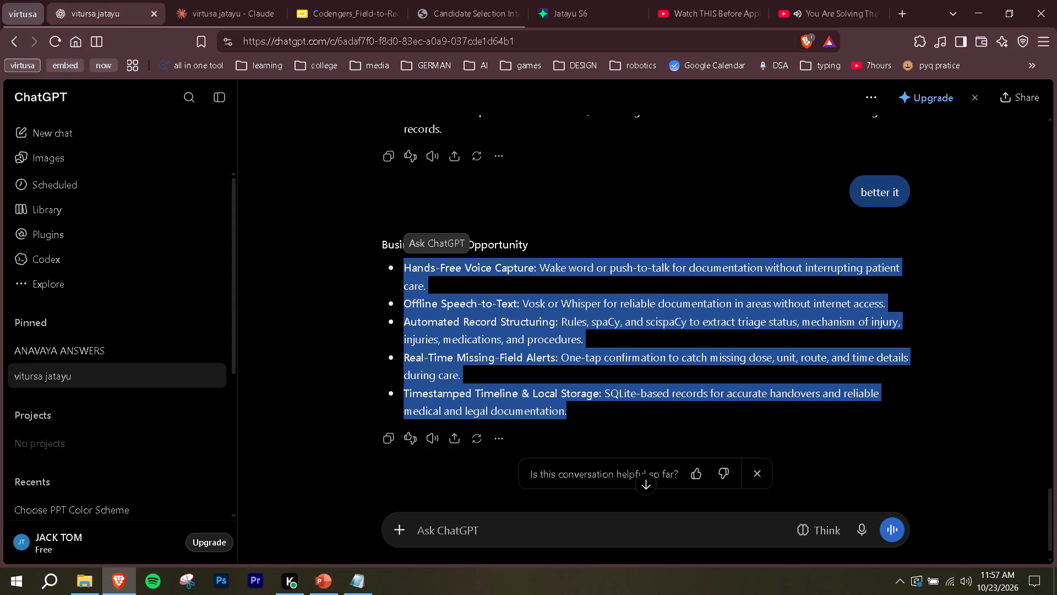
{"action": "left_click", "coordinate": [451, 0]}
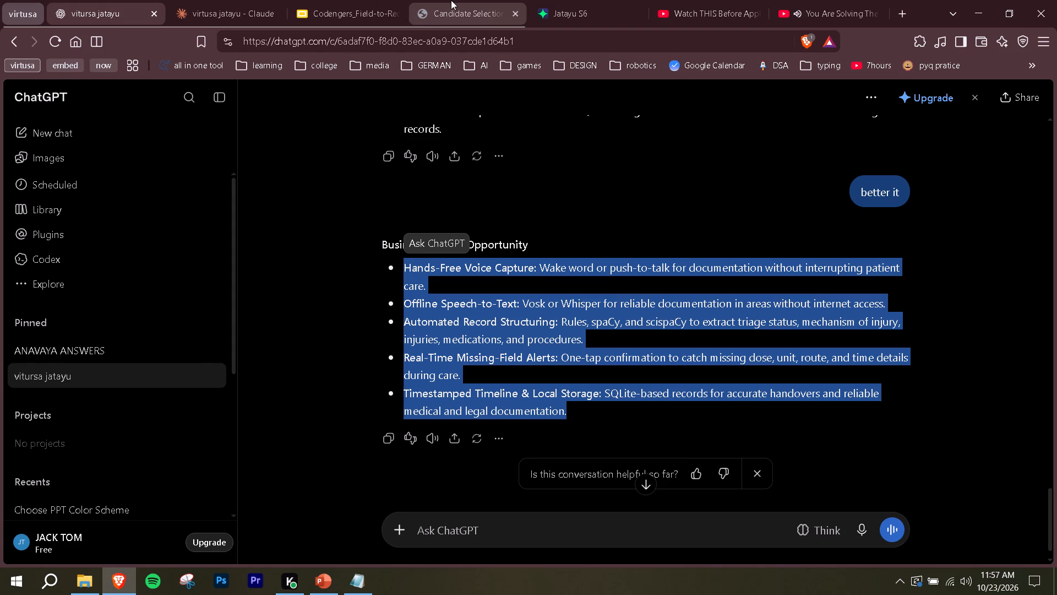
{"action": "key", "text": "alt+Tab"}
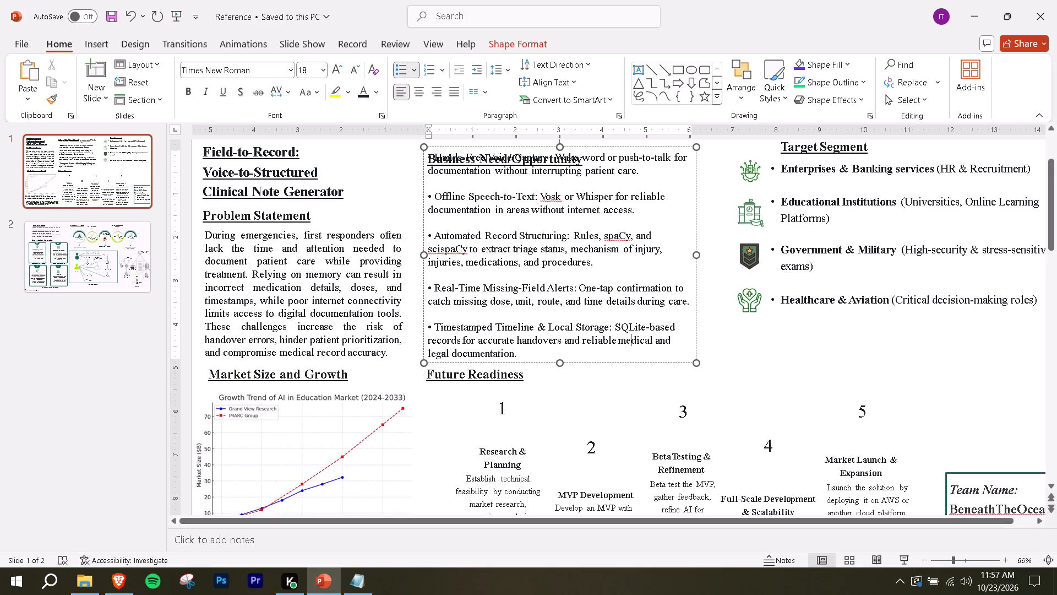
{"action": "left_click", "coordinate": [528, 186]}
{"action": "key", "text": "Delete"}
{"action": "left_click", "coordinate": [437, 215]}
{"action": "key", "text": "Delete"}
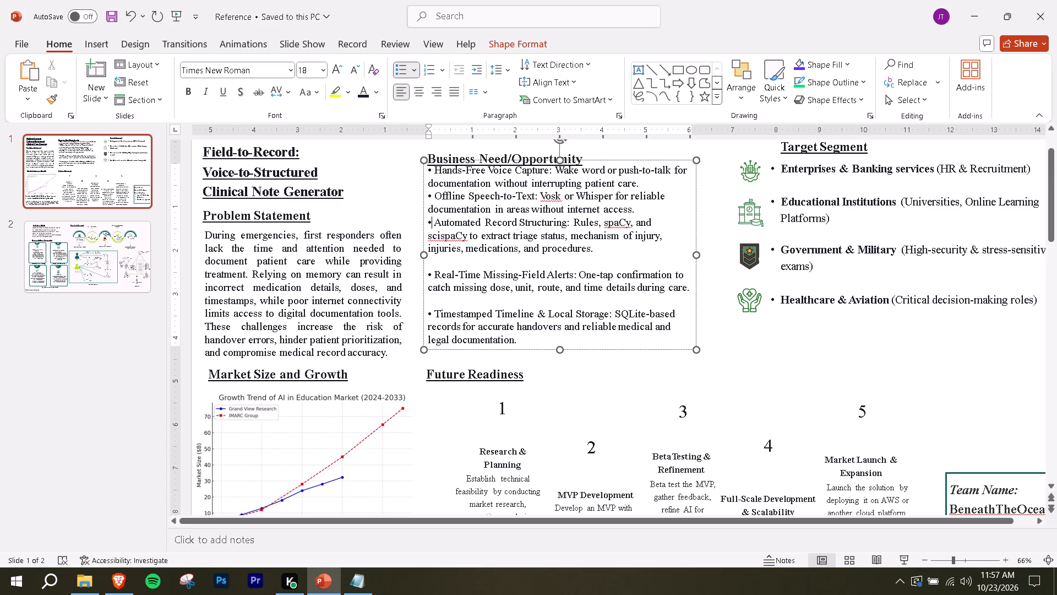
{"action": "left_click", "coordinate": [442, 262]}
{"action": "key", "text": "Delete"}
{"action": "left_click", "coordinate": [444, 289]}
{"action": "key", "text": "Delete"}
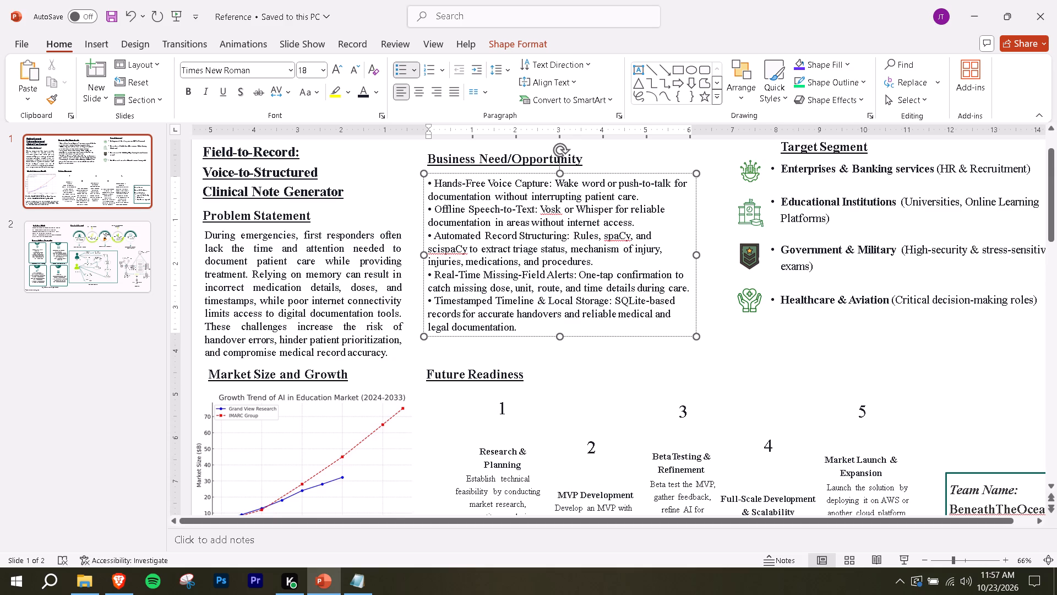
Bold the lead-in labels of all five Business Need/Opportunity bullets, from Hands-Free Voice Capture to Timestamped Timeline & Local Storage.
{"action": "left_click_drag", "start_coordinate": [551, 184], "coordinate": [449, 183]}
{"action": "key", "text": "ctrl+b"}
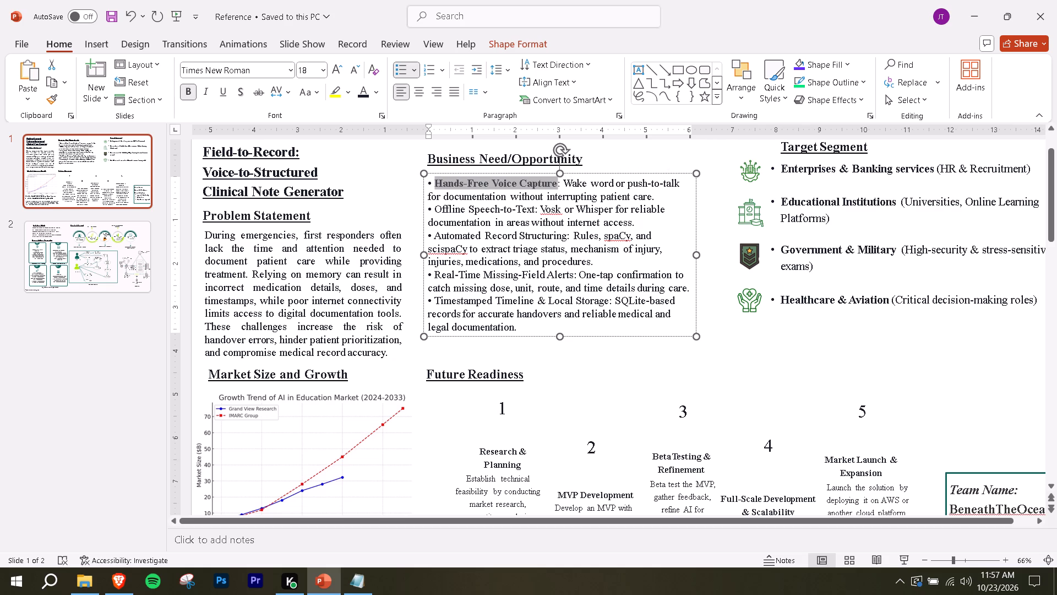
{"action": "left_click_drag", "start_coordinate": [436, 213], "coordinate": [535, 207]}
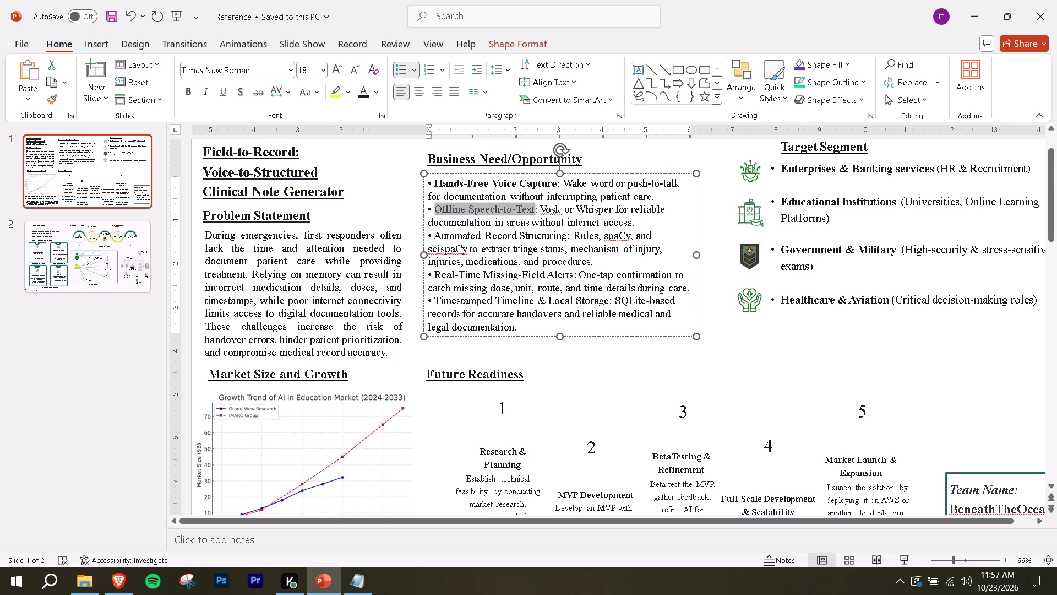
{"action": "left_click_drag", "start_coordinate": [535, 207], "coordinate": [537, 205]}
{"action": "key", "text": "ctrl+b"}
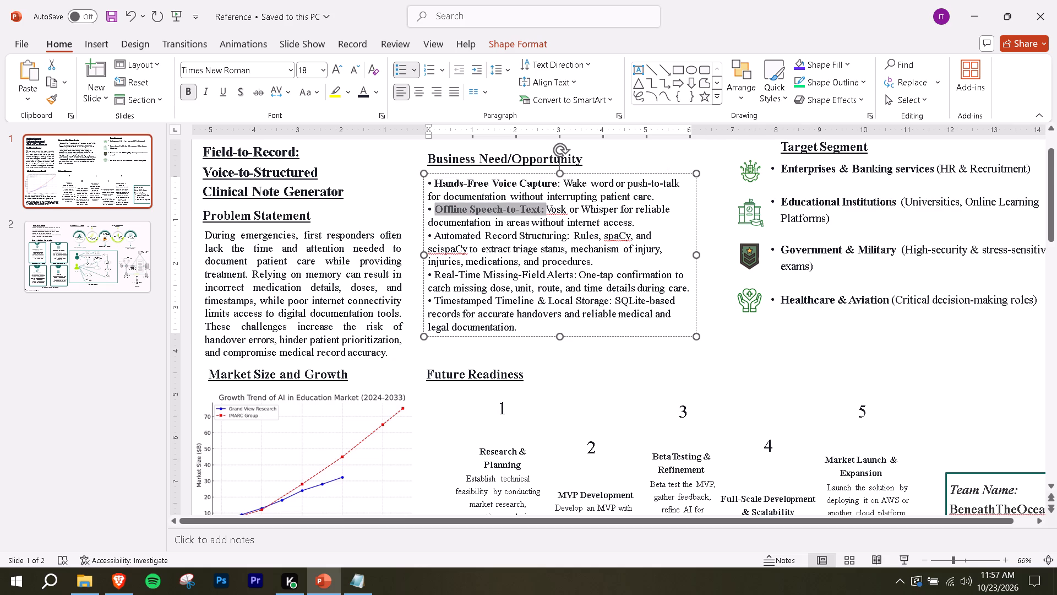
{"action": "left_click_drag", "start_coordinate": [437, 275], "coordinate": [567, 273]}
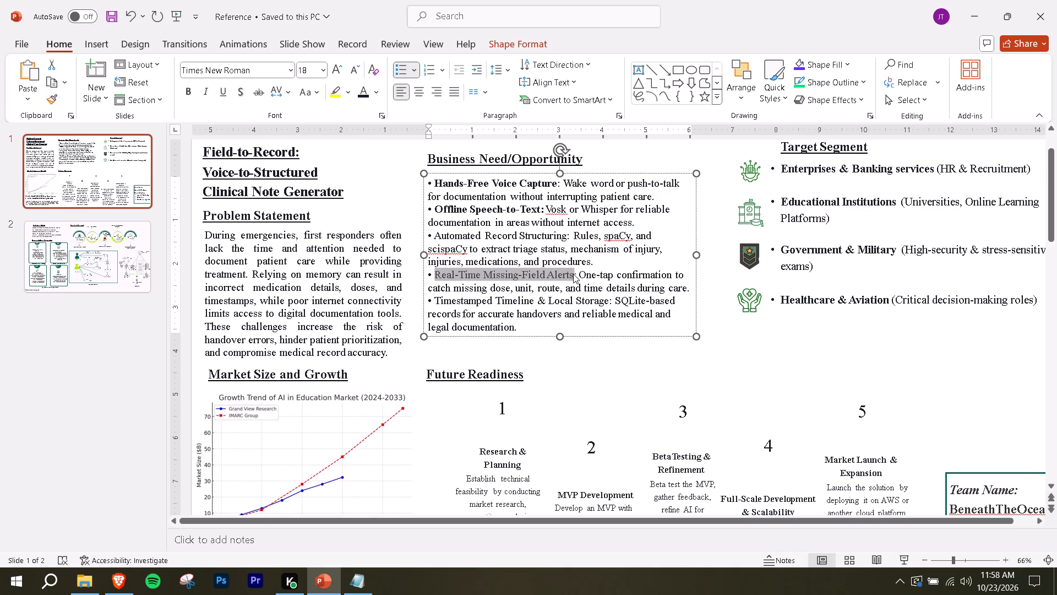
{"action": "left_click", "coordinate": [581, 278]}
{"action": "left_click_drag", "start_coordinate": [577, 273], "coordinate": [566, 274]}
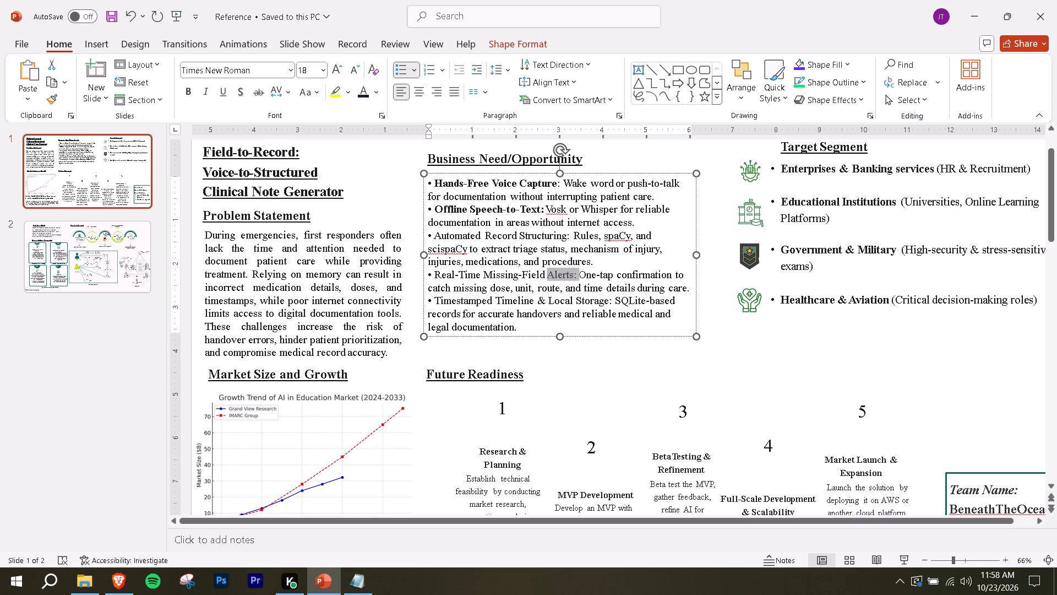
{"action": "left_click_drag", "start_coordinate": [566, 274], "coordinate": [434, 274]}
{"action": "key", "text": "ctrl+b"}
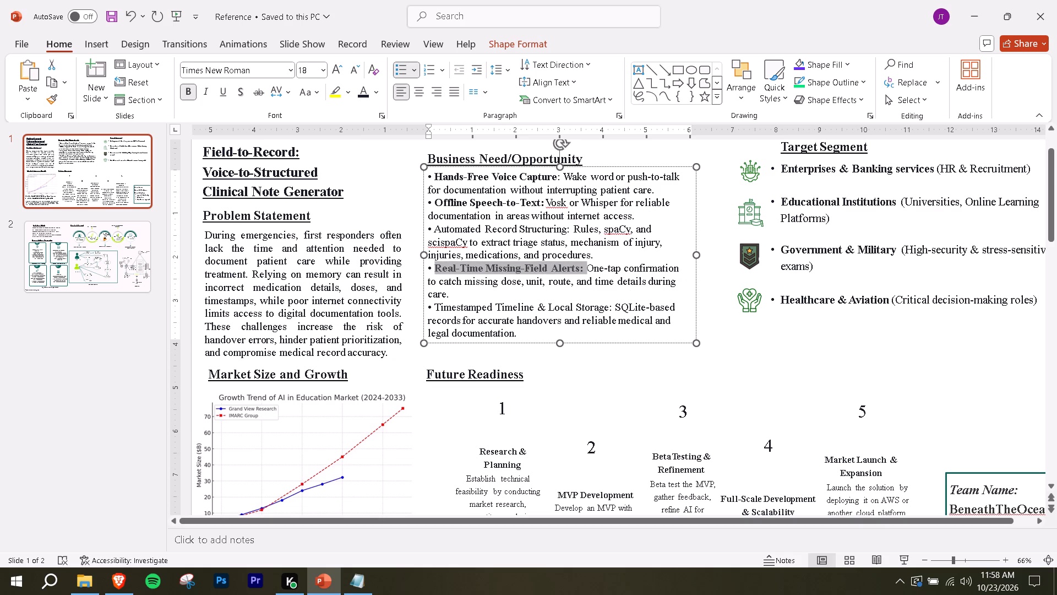
{"action": "left_click_drag", "start_coordinate": [435, 230], "coordinate": [546, 229]}
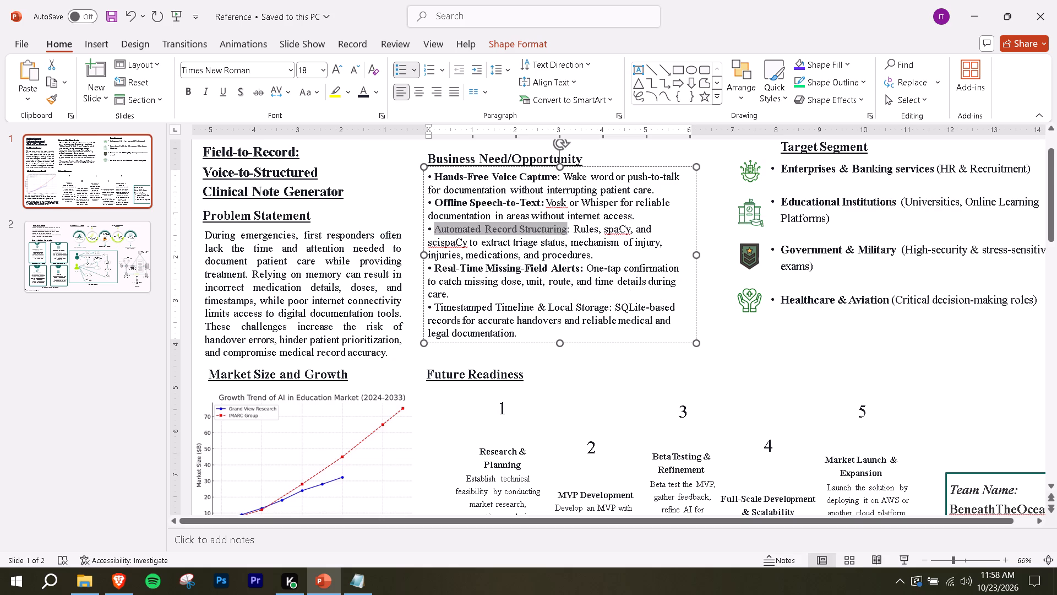
{"action": "left_click_drag", "start_coordinate": [546, 229], "coordinate": [572, 225]}
{"action": "key", "text": "ctrl+b"}
{"action": "left_click_drag", "start_coordinate": [434, 310], "coordinate": [463, 304]}
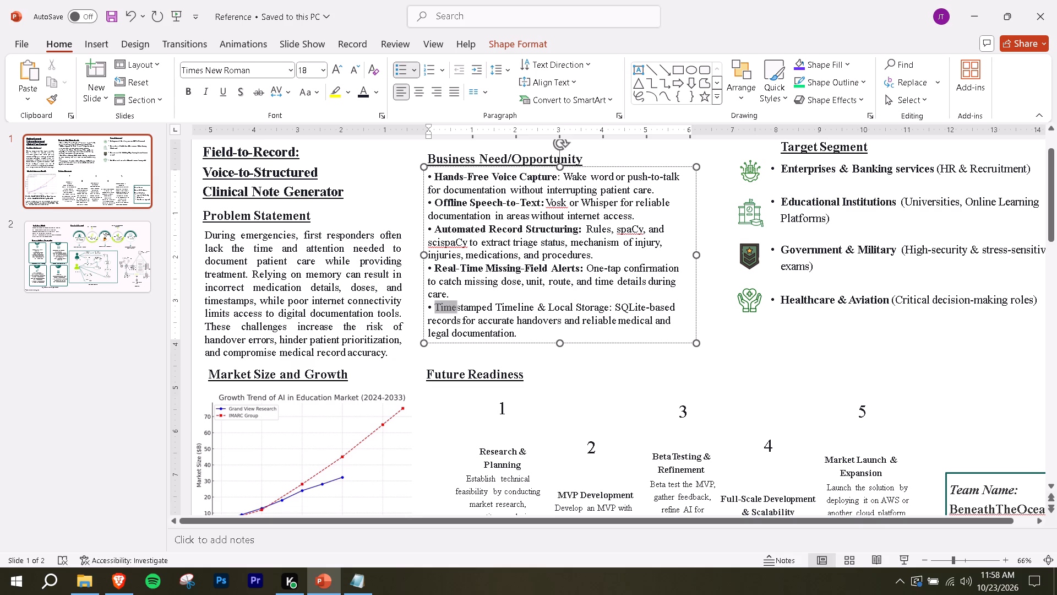
{"action": "left_click_drag", "start_coordinate": [463, 304], "coordinate": [612, 306]}
{"action": "key", "text": "ctrl+b"}
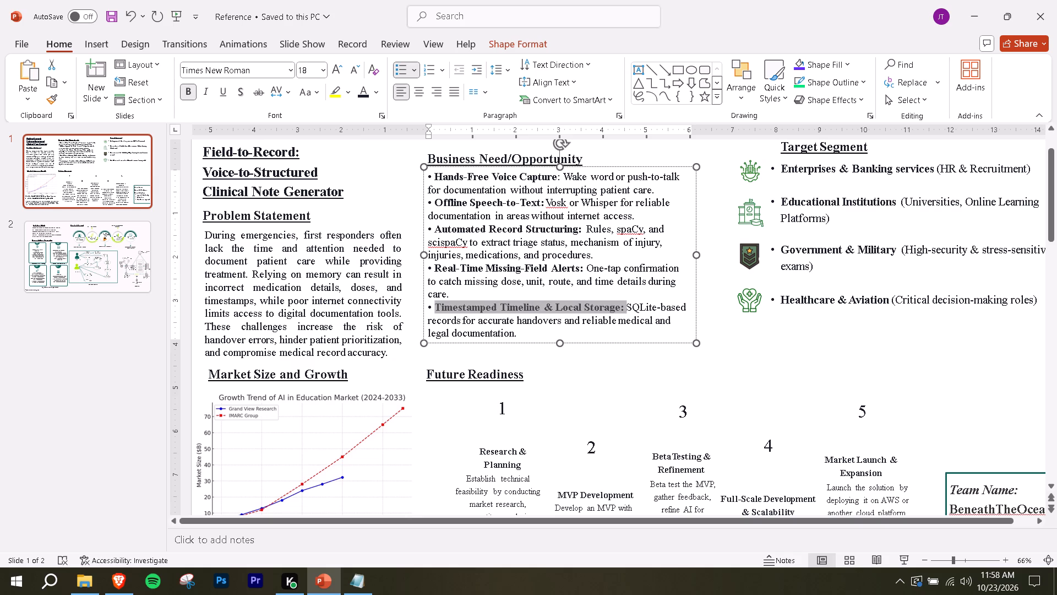
Nudge the bullet text box slightly down so it clears the Business Need/Opportunity heading.
{"action": "left_click", "coordinate": [624, 341]}
{"action": "key", "text": "Down"}
{"action": "key", "text": "Down"}
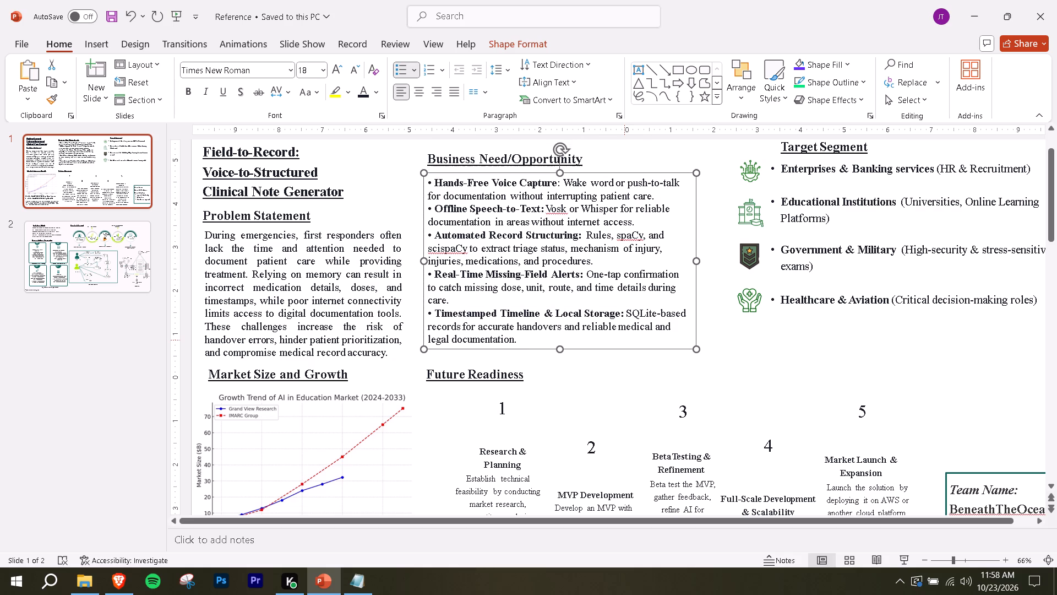
{"action": "left_click", "coordinate": [735, 356]}
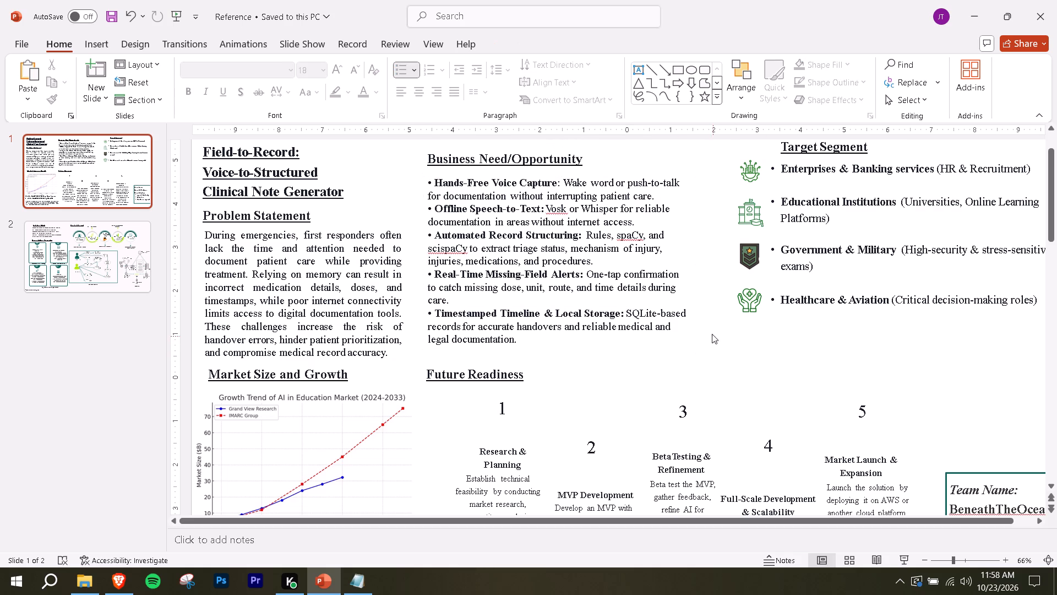
{"action": "key", "text": "alt+Tab"}
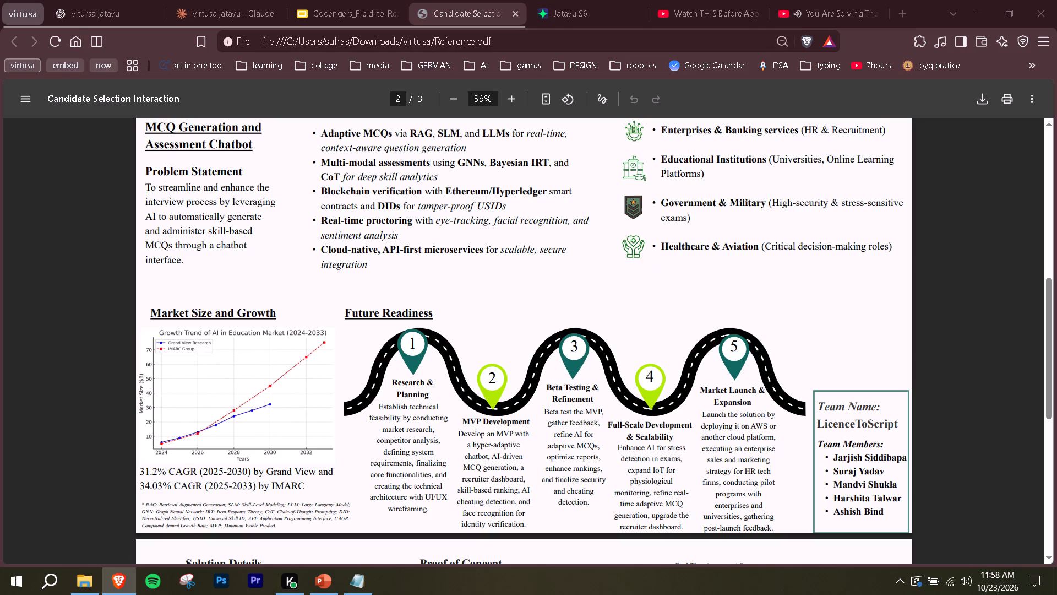
{"action": "scroll", "coordinate": [533, 253], "scroll_direction": "up", "scroll_amount": 1}
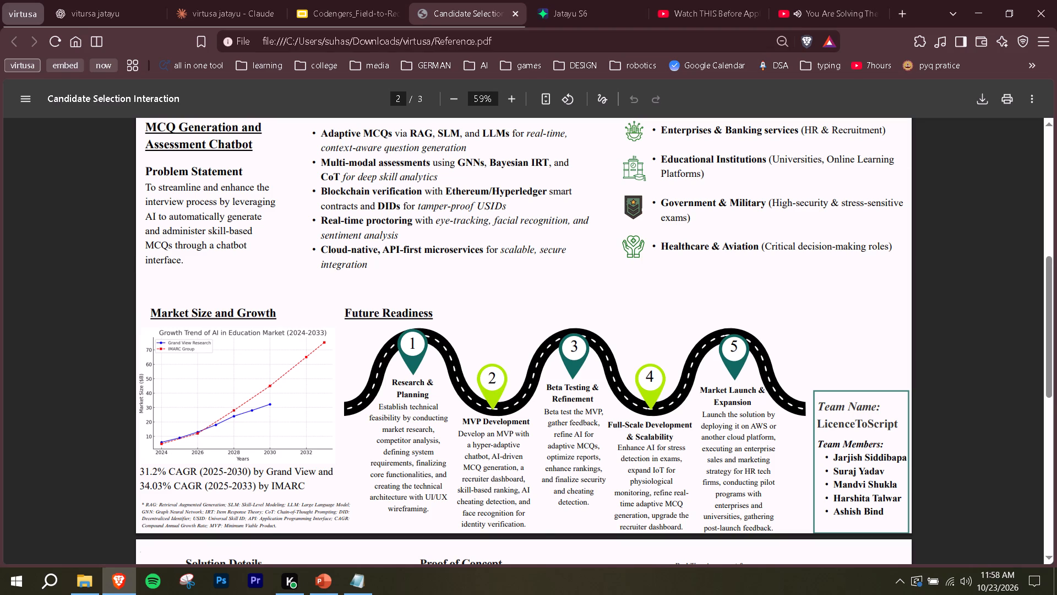
{"action": "key", "text": "alt+Tab"}
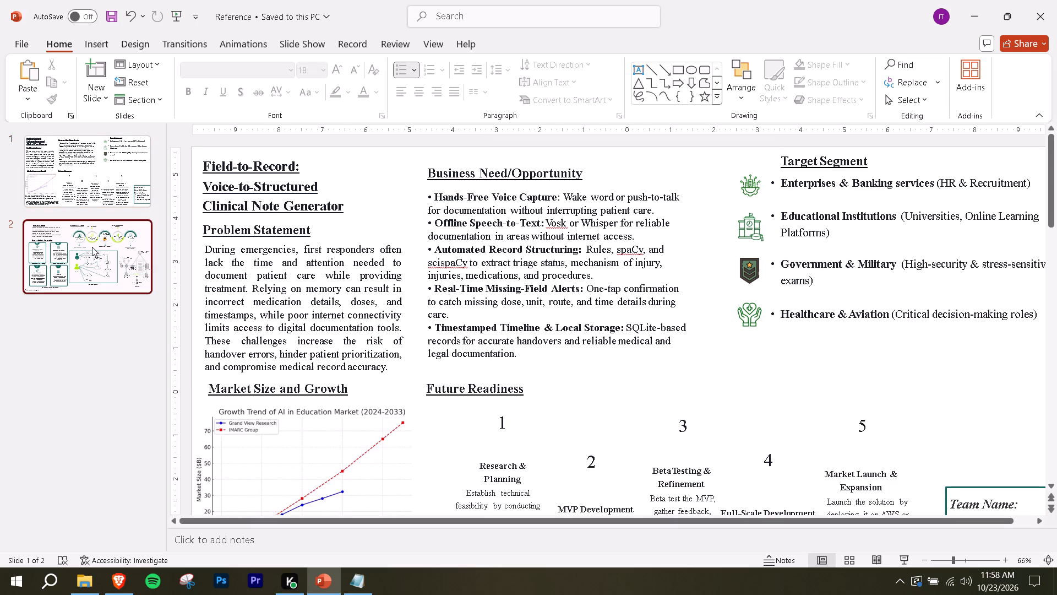
{"action": "left_click", "coordinate": [216, 159]}
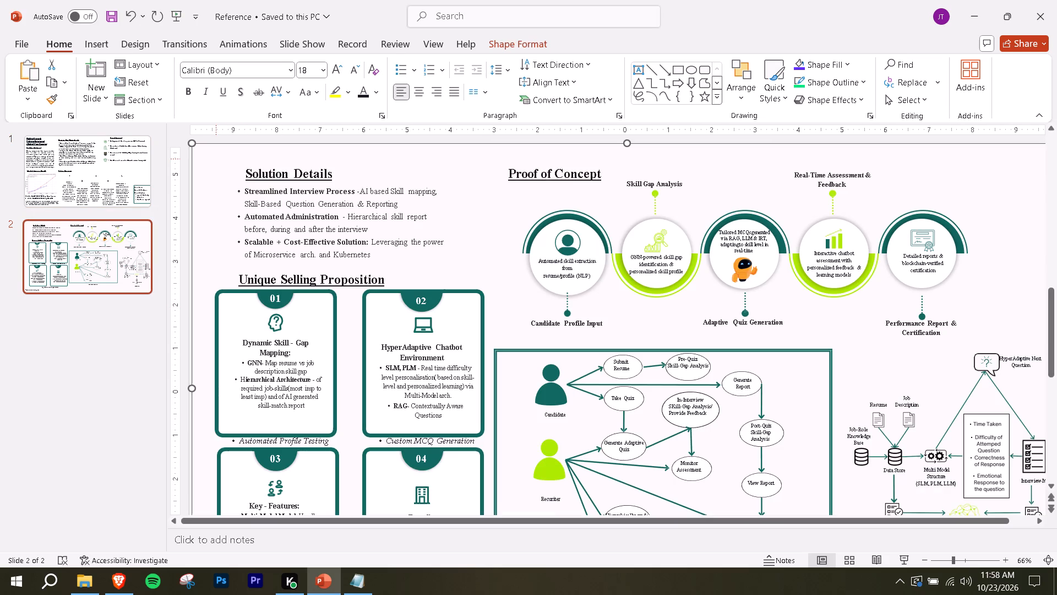
{"action": "left_click_drag", "start_coordinate": [216, 159], "coordinate": [206, 159]}
{"action": "scroll", "coordinate": [206, 159], "scroll_direction": "down", "scroll_amount": 2, "text": "ctrl"}
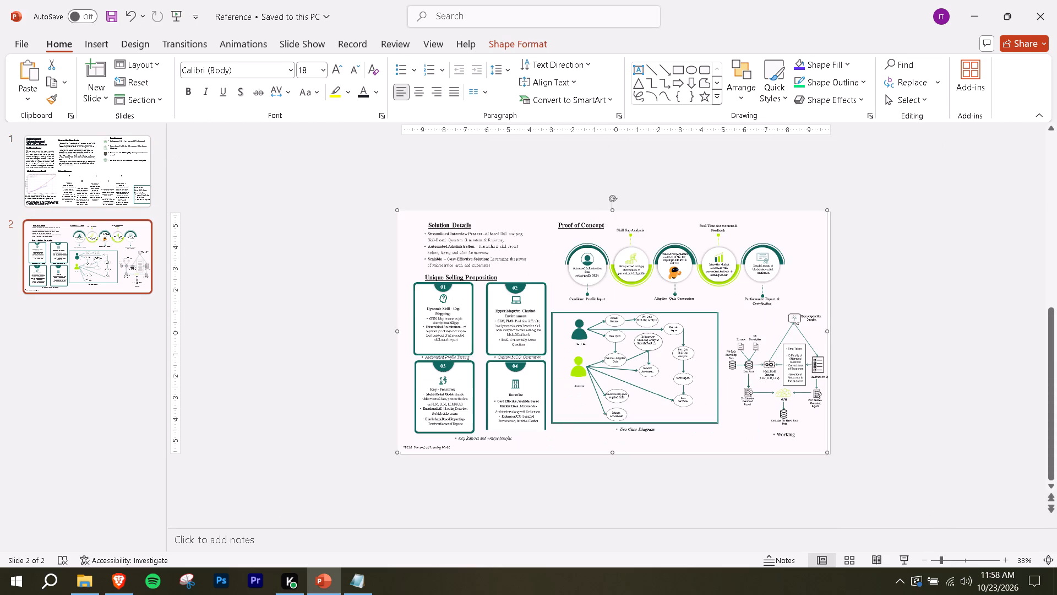
{"action": "left_click_drag", "start_coordinate": [826, 209], "coordinate": [843, 203]}
{"action": "left_click_drag", "start_coordinate": [820, 213], "coordinate": [819, 217]}
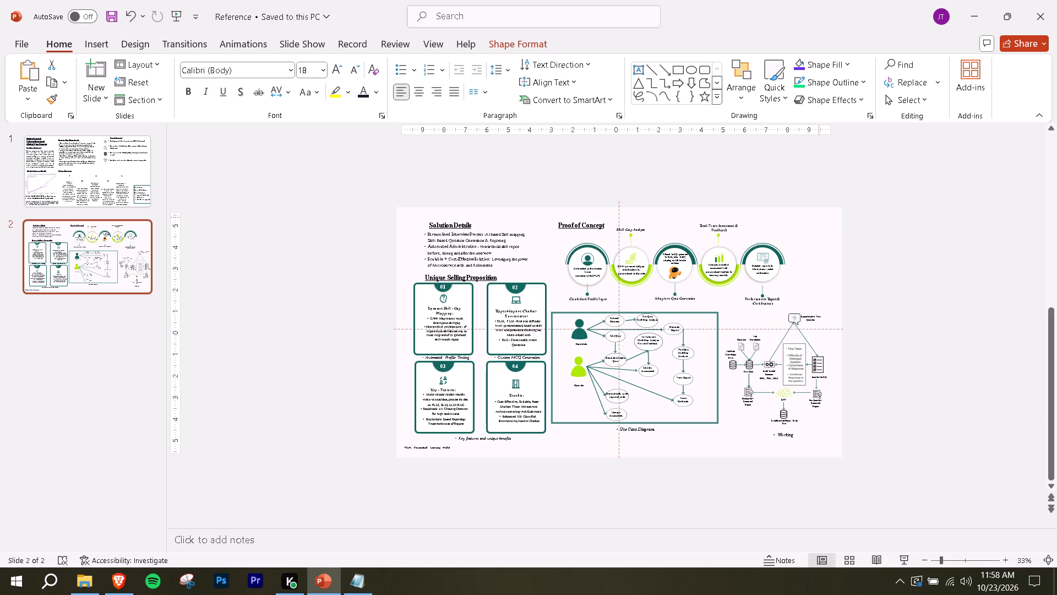
{"action": "left_click_drag", "start_coordinate": [819, 217], "coordinate": [818, 218]}
Copy slide 2's background rectangle onto slide 1 and send it behind all the other content.
{"action": "key", "text": "ctrl+c"}
{"action": "left_click", "coordinate": [133, 177]}
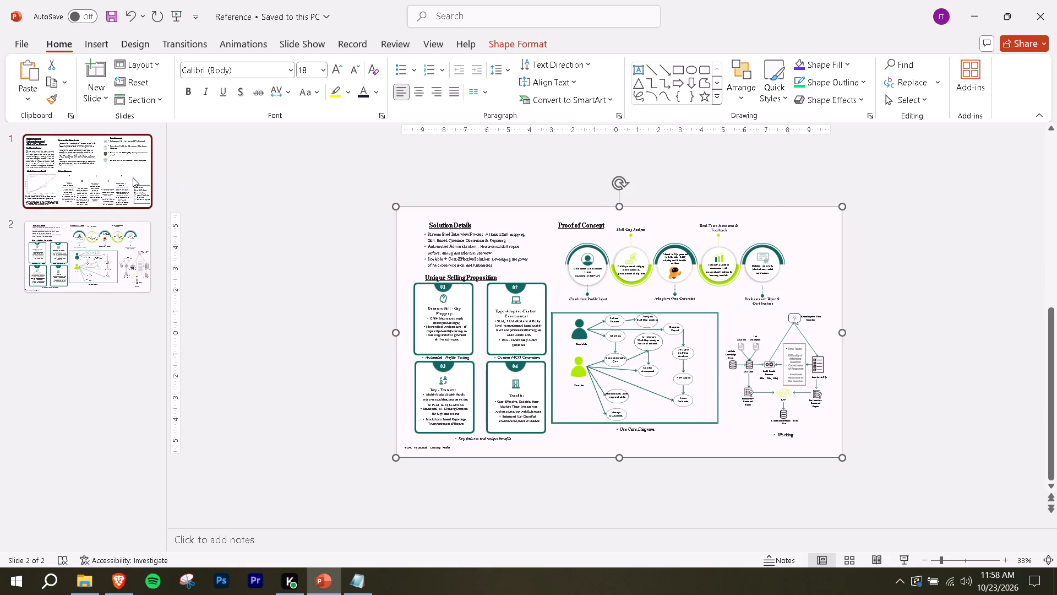
{"action": "key", "text": "ctrl+v"}
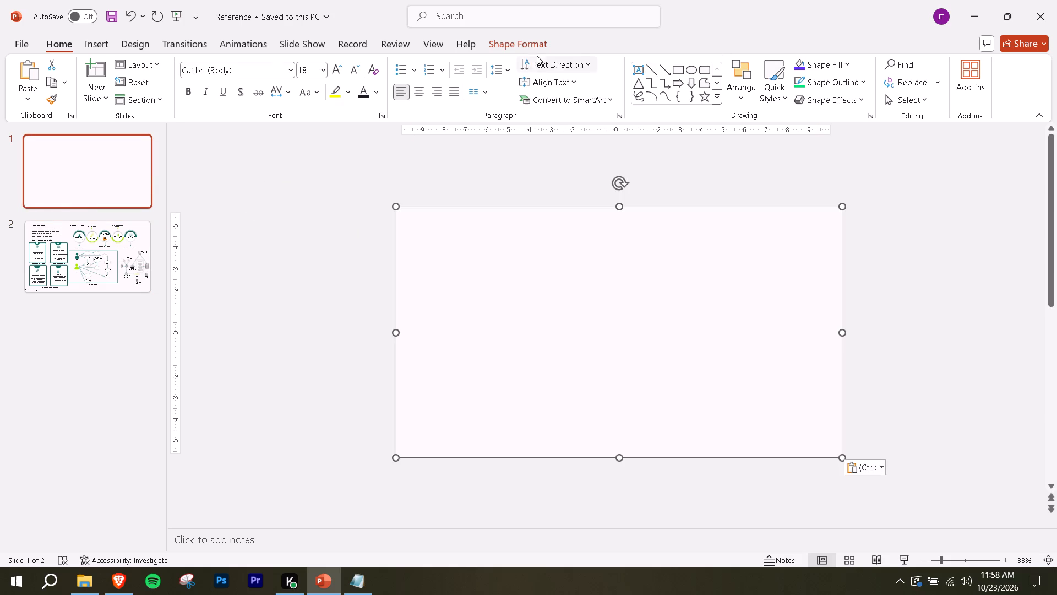
{"action": "left_click", "coordinate": [537, 48]}
{"action": "left_click", "coordinate": [767, 83]}
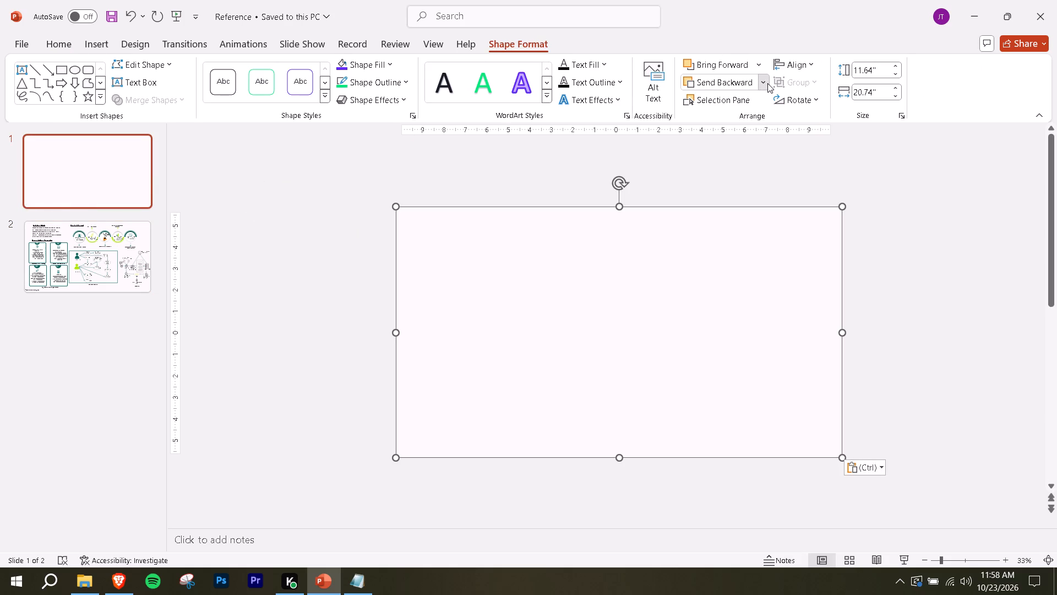
{"action": "left_click", "coordinate": [750, 118]}
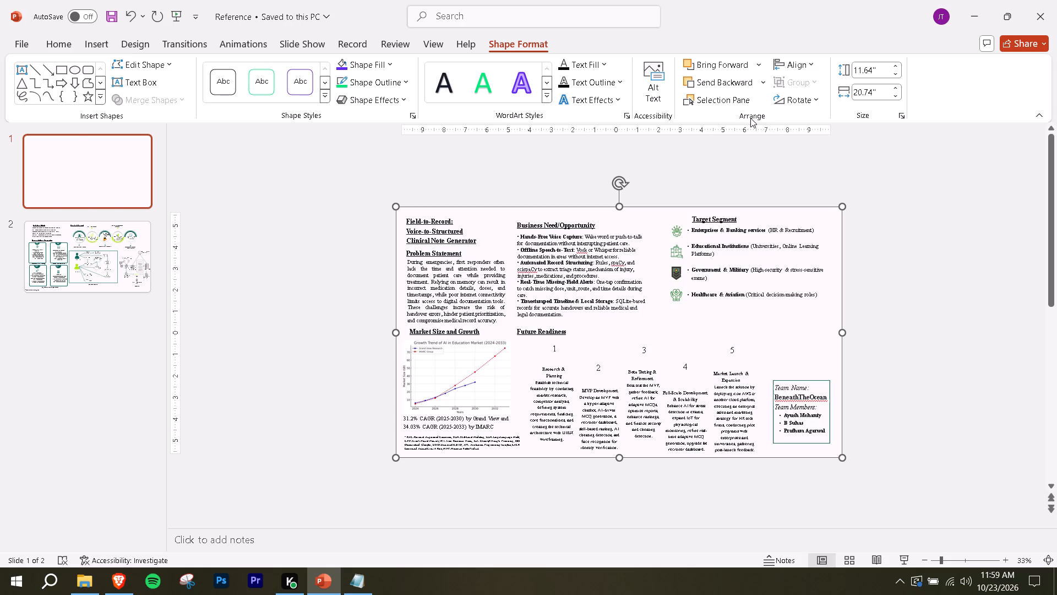
{"action": "left_click", "coordinate": [878, 209]}
Compare the keyword formatting of the Business Need/Opportunity section on slide 1 with the Reference PDF in the browser.
{"action": "scroll", "coordinate": [848, 205], "scroll_direction": "up", "scroll_amount": 3, "text": "ctrl"}
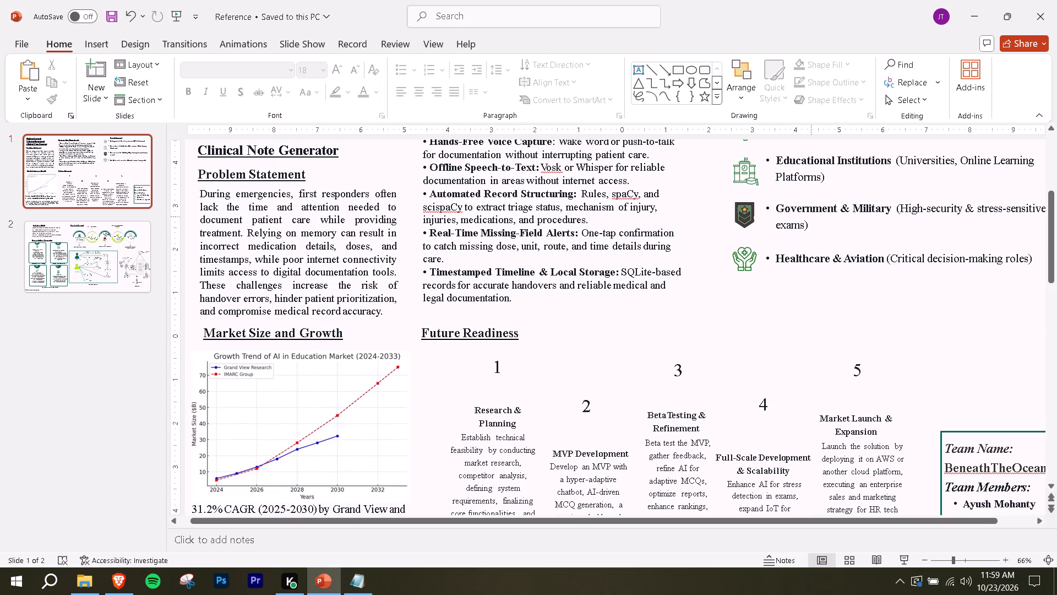
{"action": "scroll", "coordinate": [581, 275], "scroll_direction": "up", "scroll_amount": 3}
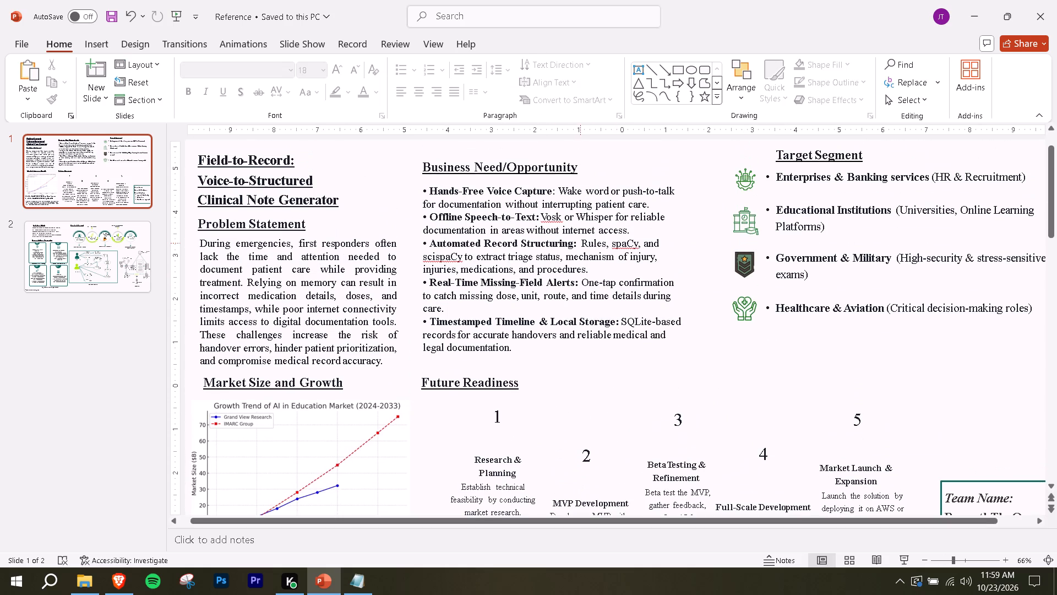
{"action": "key", "text": "alt+Tab"}
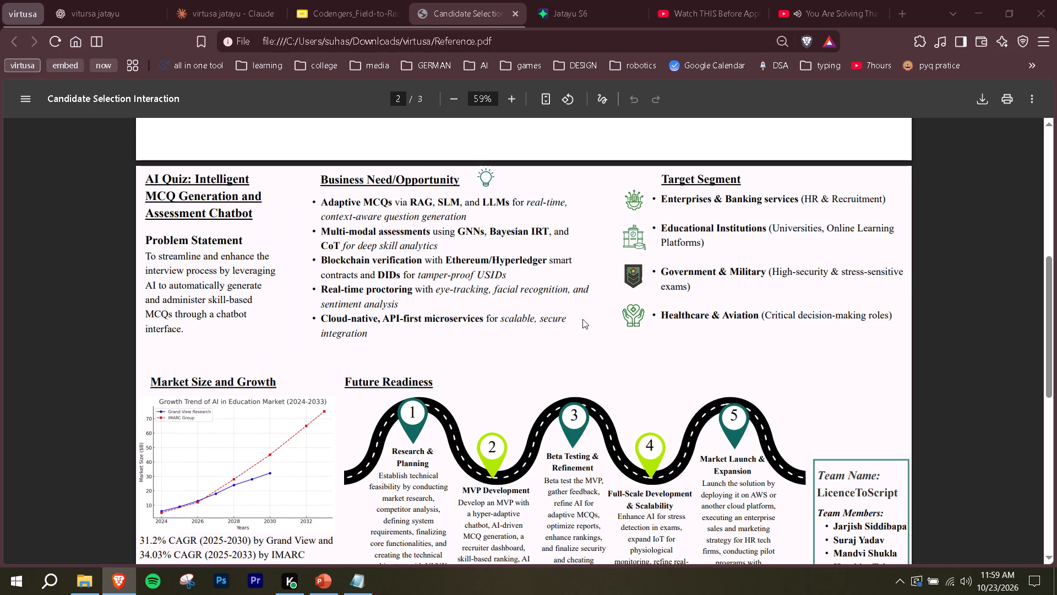
{"action": "key", "text": "alt+Tab"}
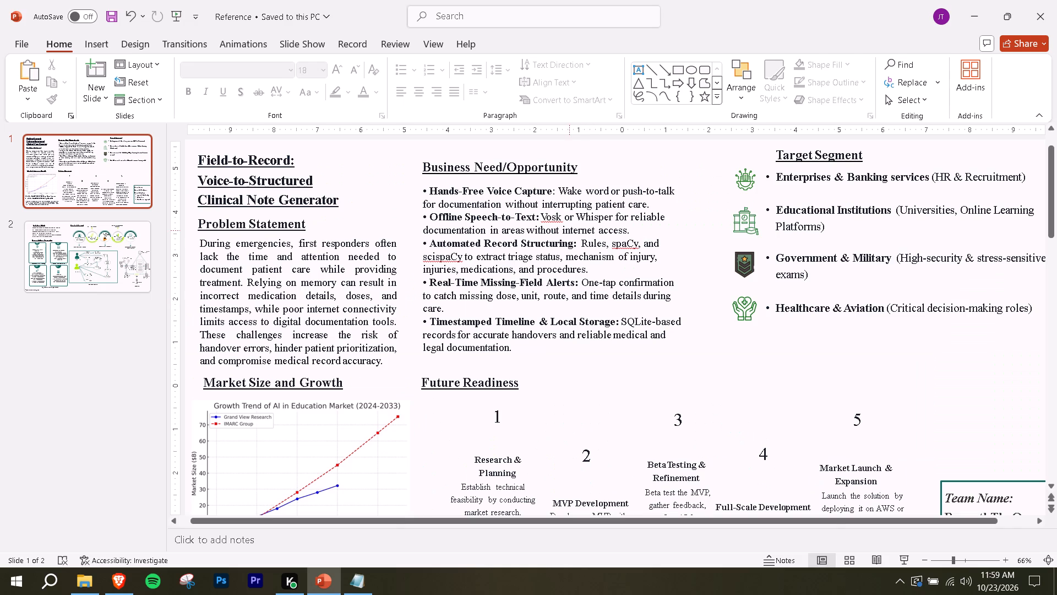
{"action": "key", "text": "alt+Tab"}
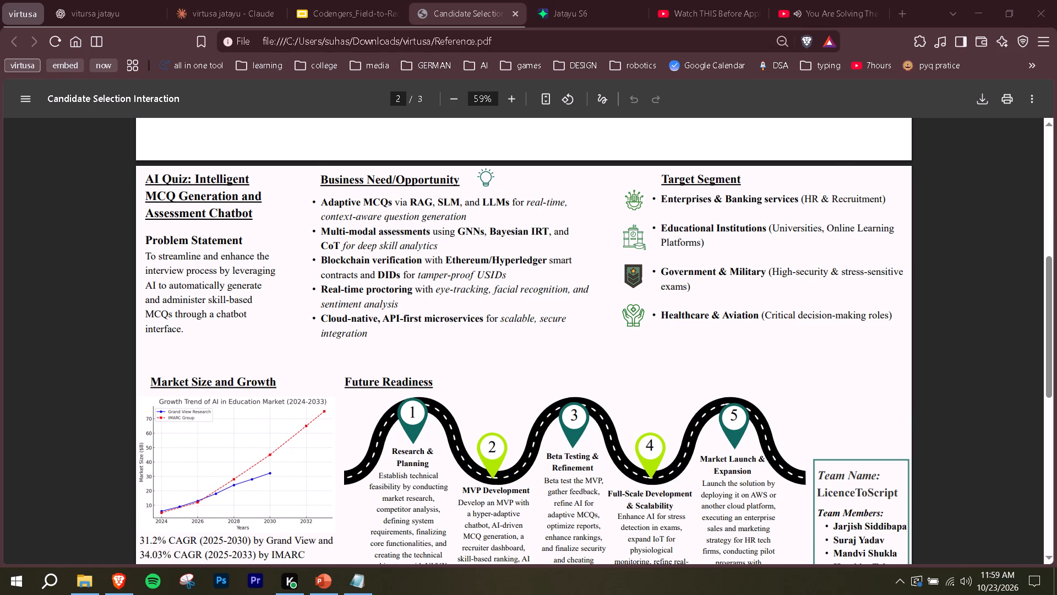
{"action": "key", "text": "alt+Tab"}
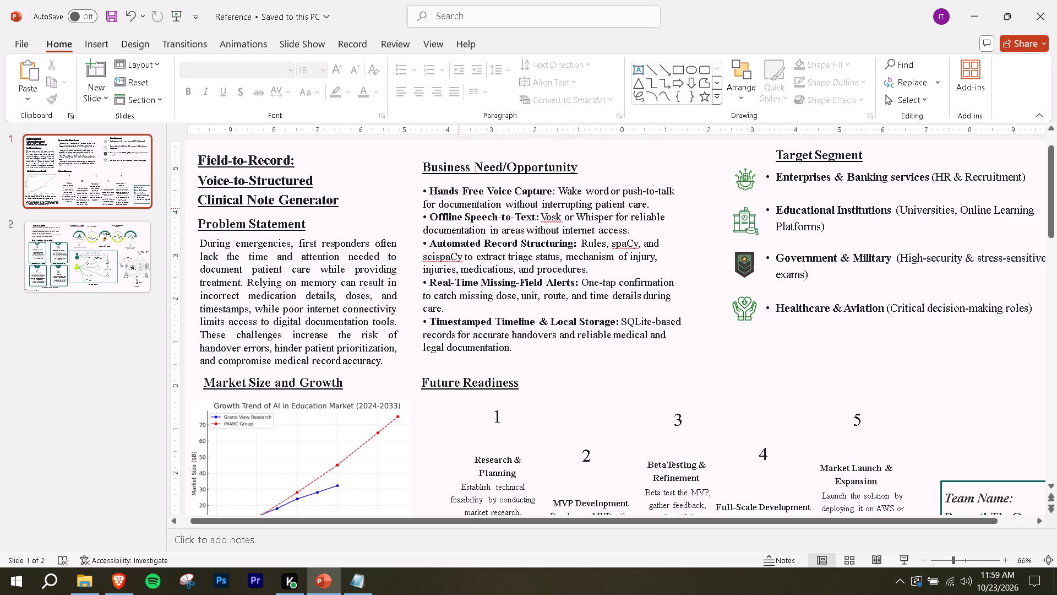
Bold the words Vosk and Whisper in the Offline Speech-to-Text bullet.
{"action": "left_click_drag", "start_coordinate": [541, 215], "coordinate": [560, 214]}
{"action": "key", "text": "ctrl+b"}
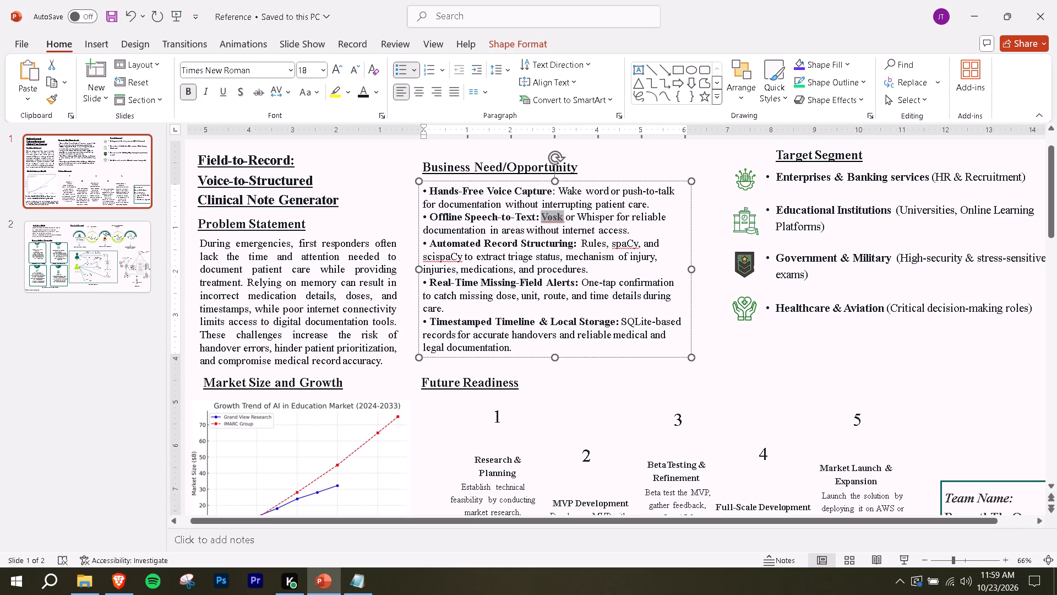
{"action": "left_click", "coordinate": [580, 217]}
{"action": "left_click_drag", "start_coordinate": [578, 216], "coordinate": [596, 215]}
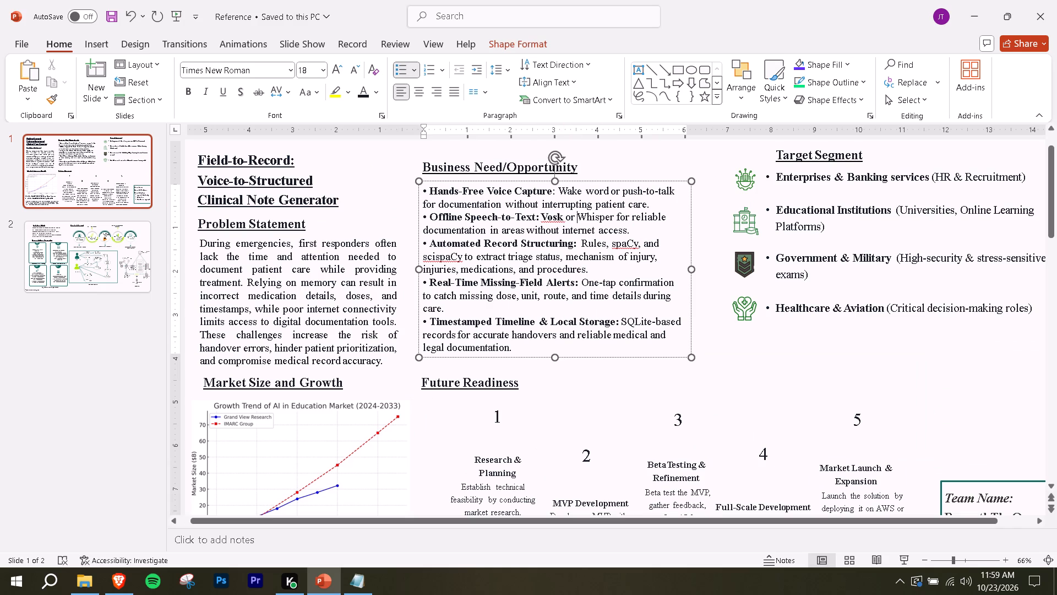
{"action": "left_click_drag", "start_coordinate": [596, 215], "coordinate": [614, 215]}
{"action": "key", "text": "ctrl+b"}
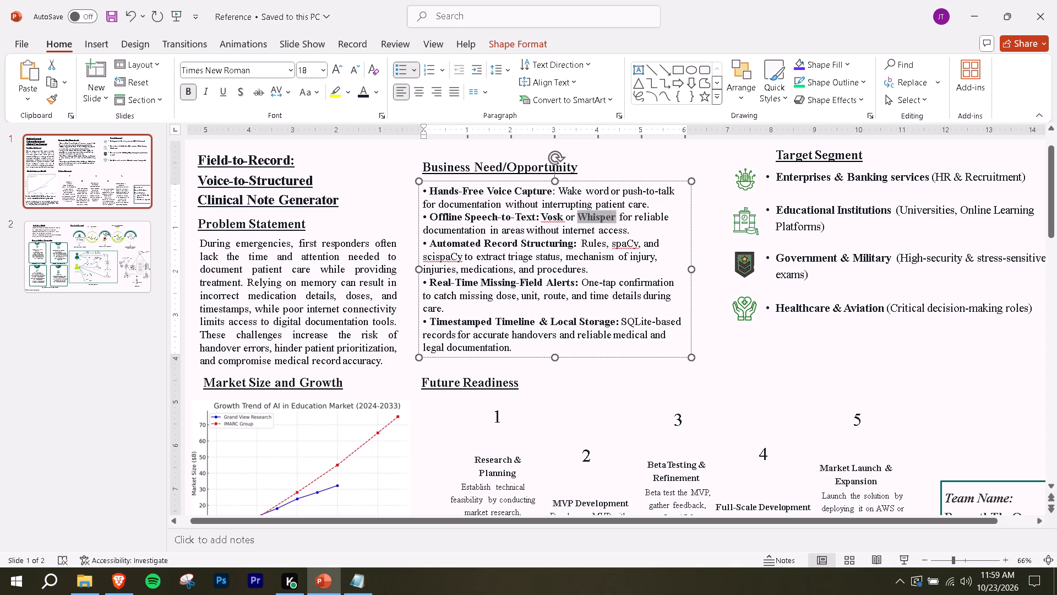
Bold the terms Rules, spaCy and scispaCy in the Automated Record Structuring bullet.
{"action": "key", "text": "alt+Tab"}
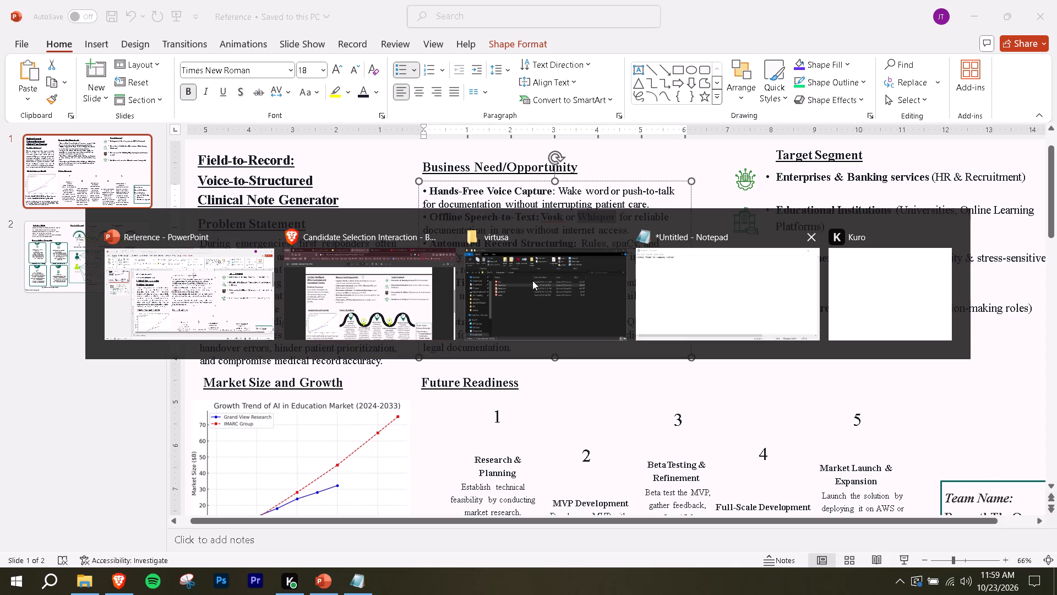
{"action": "key", "text": "alt+Tab"}
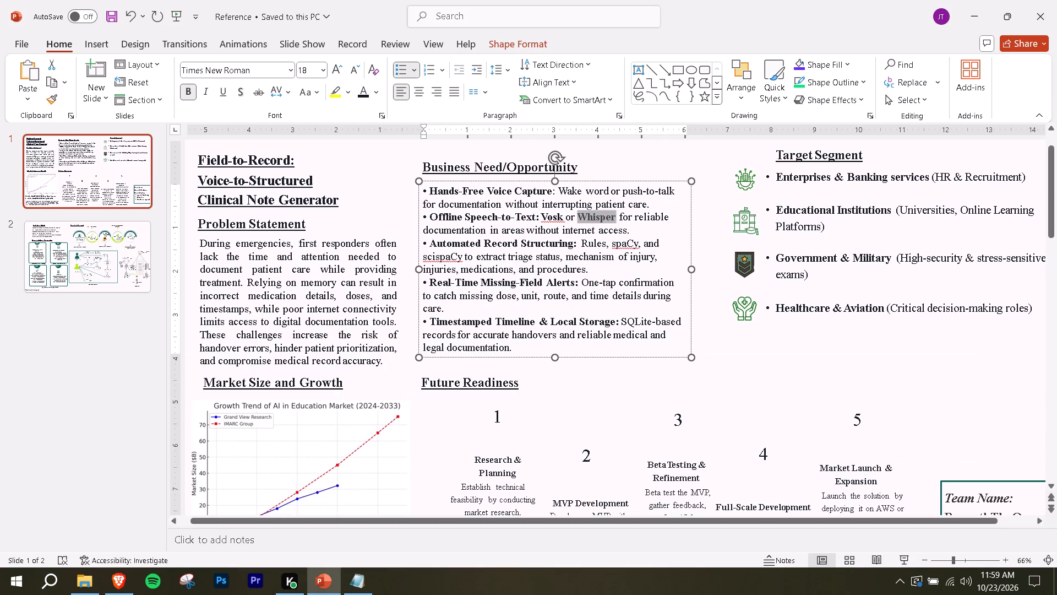
{"action": "double_click", "coordinate": [589, 241]}
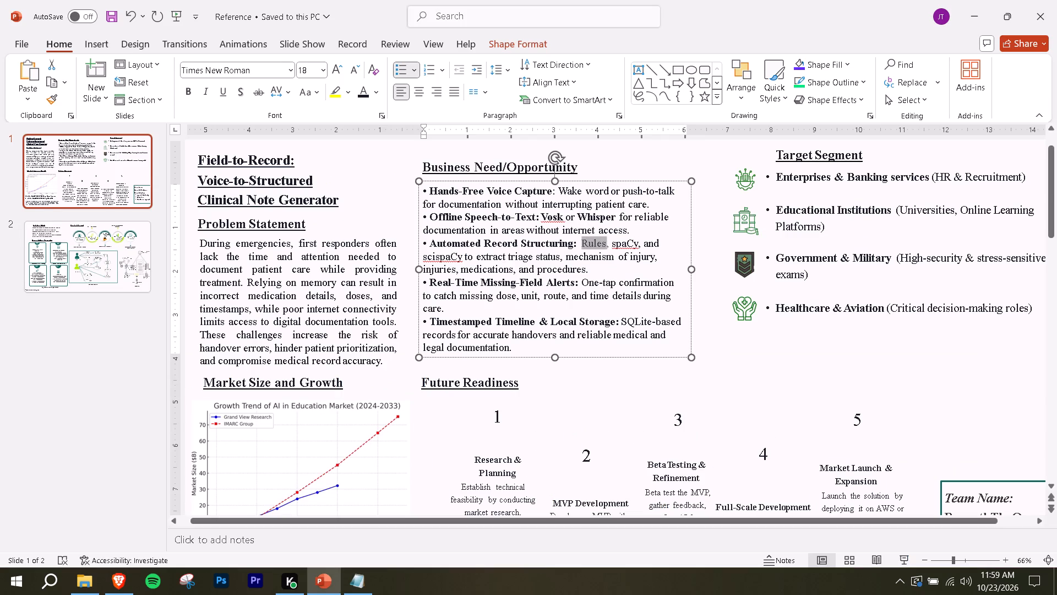
{"action": "key", "text": "ctrl+b"}
{"action": "double_click", "coordinate": [621, 245]}
{"action": "key", "text": "ctrl+b"}
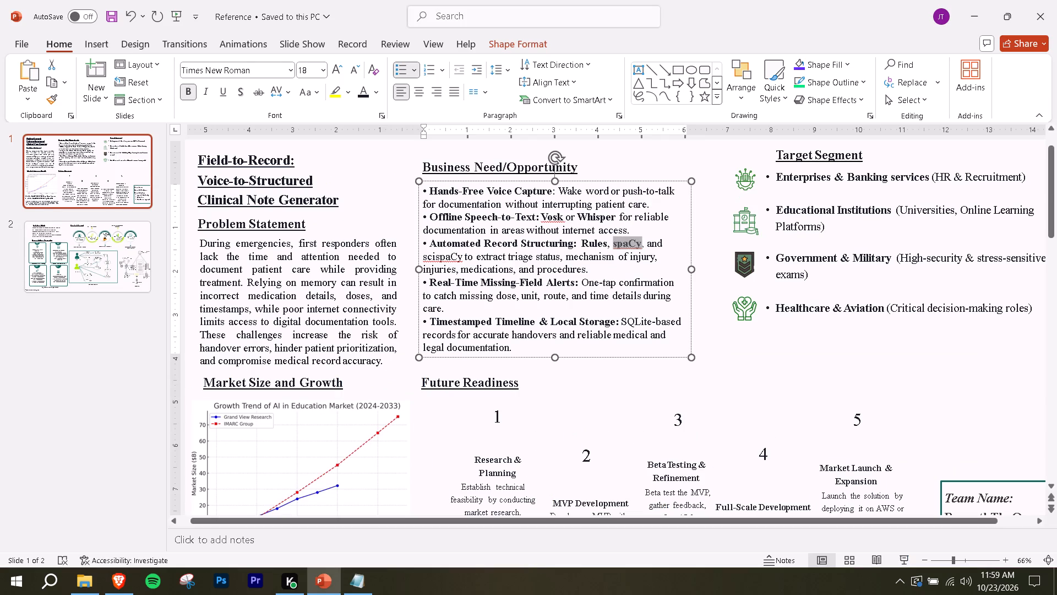
{"action": "double_click", "coordinate": [455, 253]}
{"action": "key", "text": "ctrl+b"}
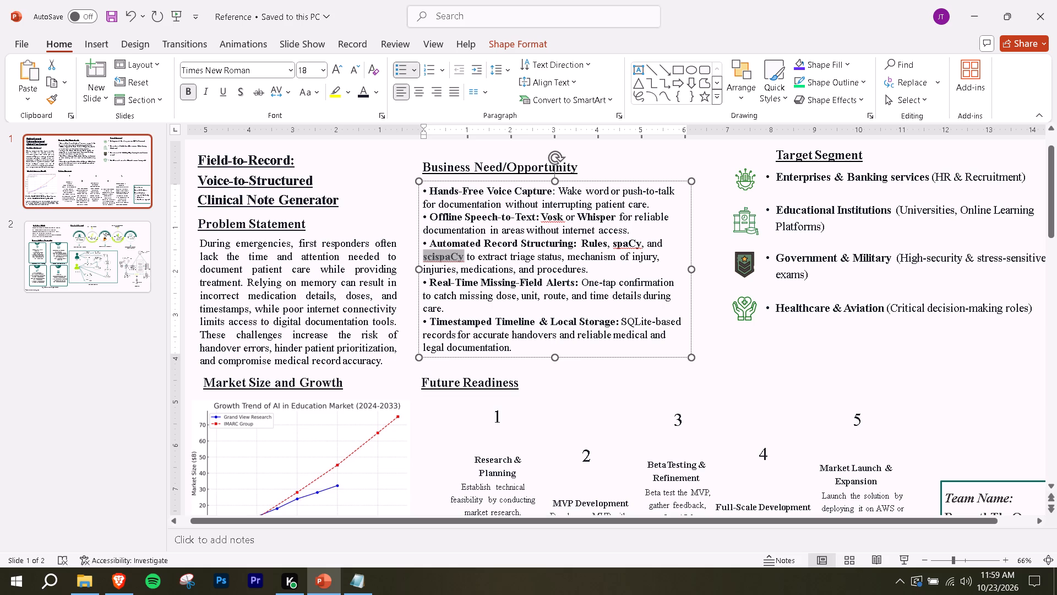
In the Timestamped Timeline & Local Storage bullet, bold only SQLite and replace the hyphen before "based" with a space.
{"action": "double_click", "coordinate": [638, 323]}
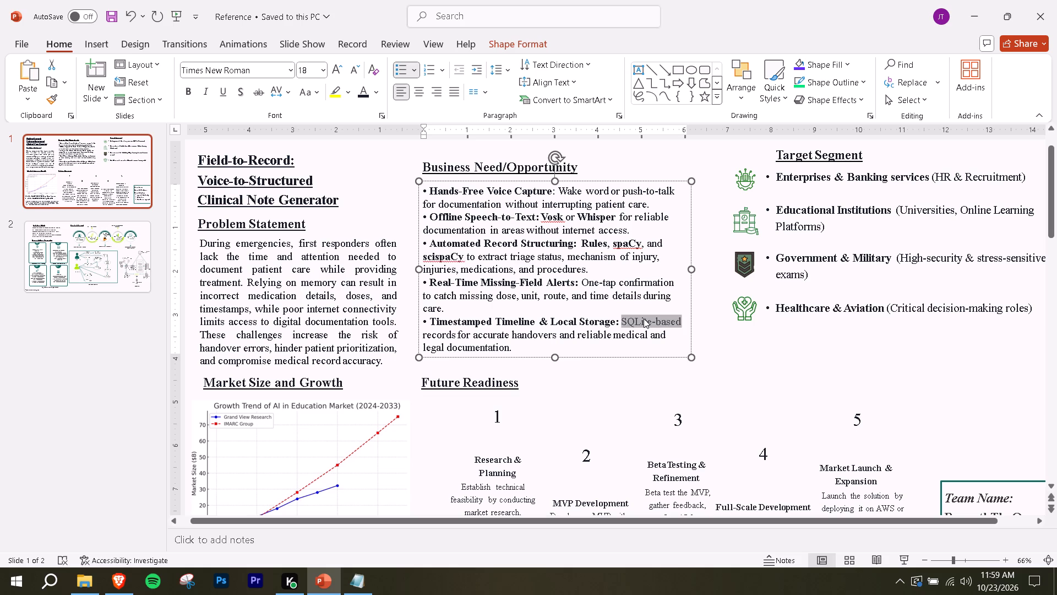
{"action": "key", "text": "ctrl+b"}
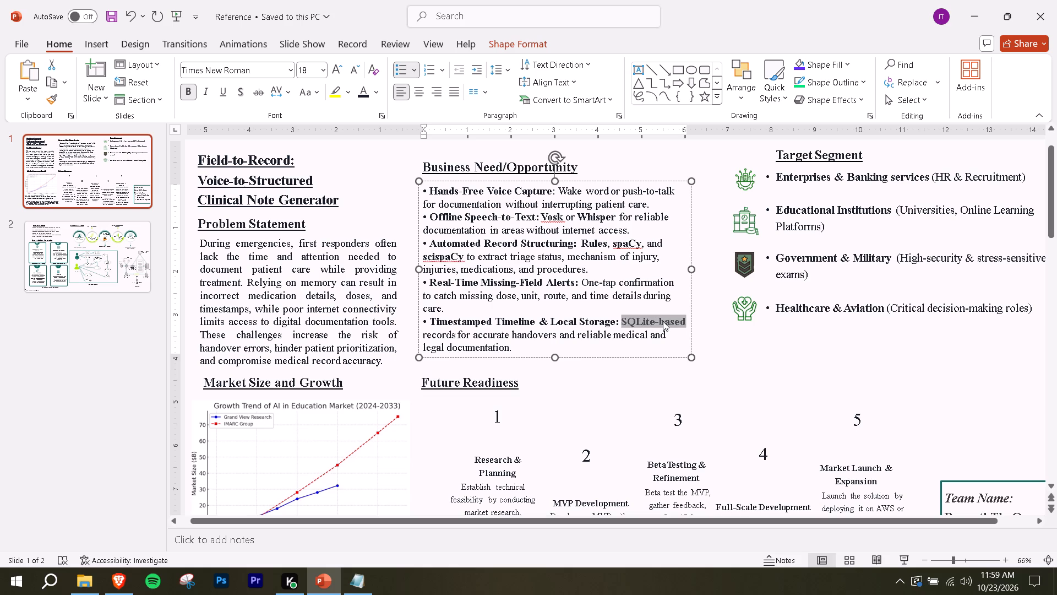
{"action": "left_click", "coordinate": [662, 320]}
{"action": "left_click_drag", "start_coordinate": [658, 321], "coordinate": [689, 321]}
{"action": "key", "text": "ctrl+b"}
{"action": "left_click", "coordinate": [658, 322]}
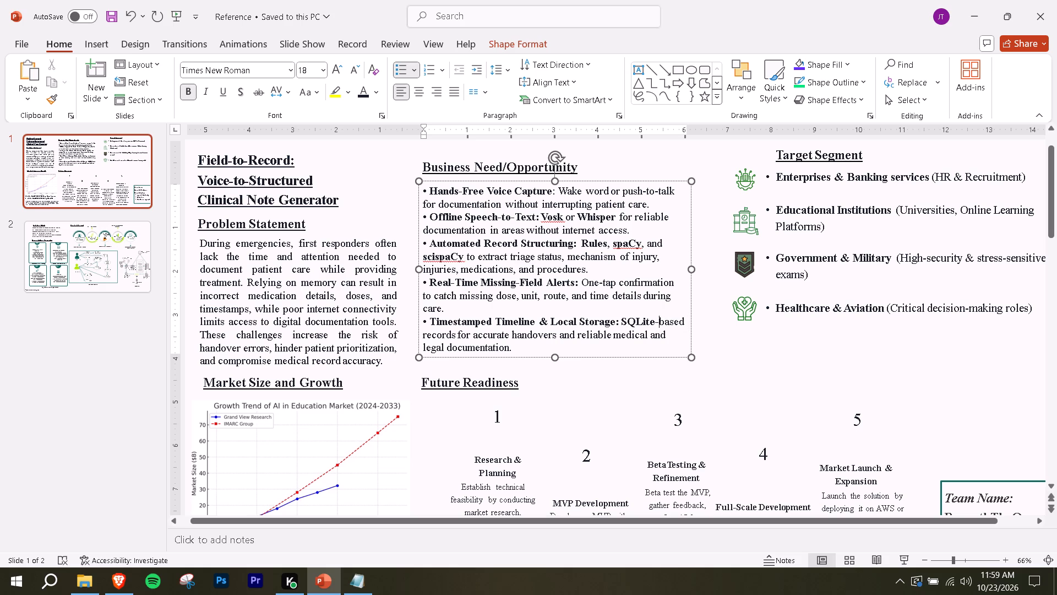
{"action": "key", "text": "BackSpace"}
{"action": "key", "text": "space"}
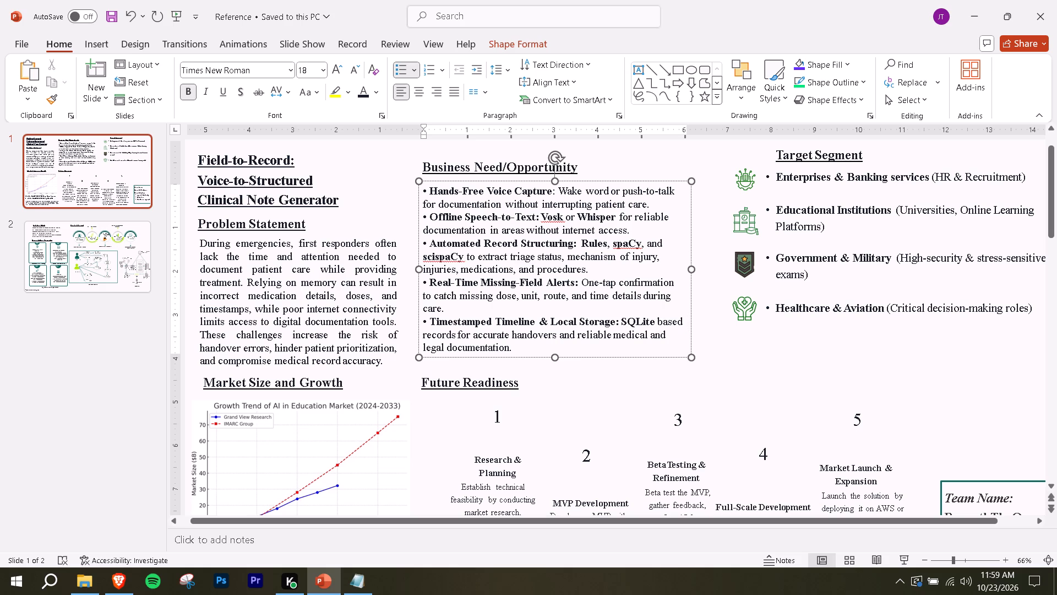
{"action": "left_click", "coordinate": [598, 370]}
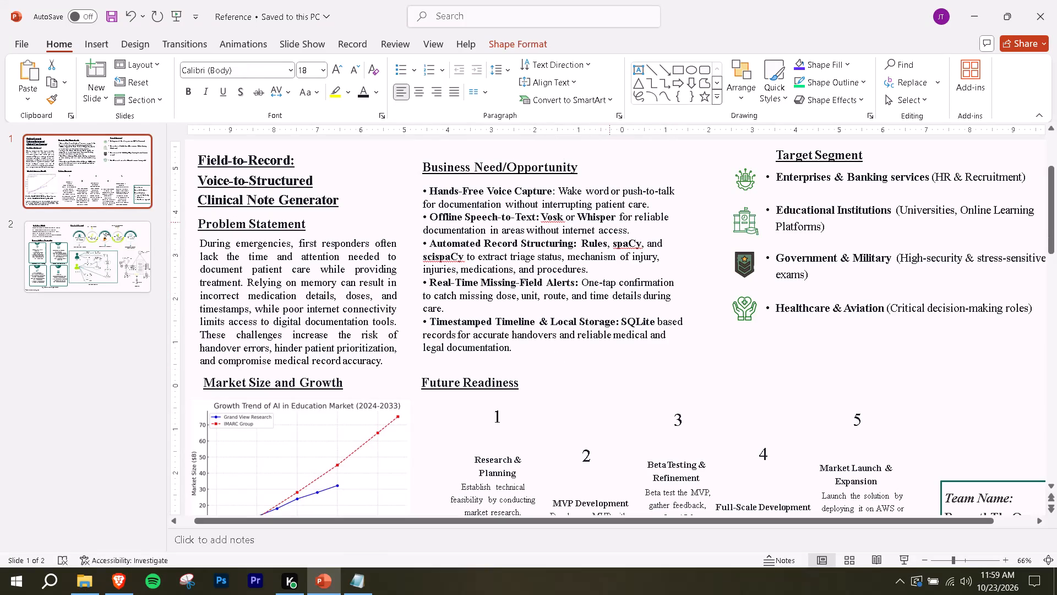
Nudge the Business Need/Opportunity bullet text box slightly down towards the Future Readiness heading.
{"action": "key", "text": "alt+Tab"}
{"action": "key", "text": "alt+Tab"}
{"action": "left_click", "coordinate": [534, 344]}
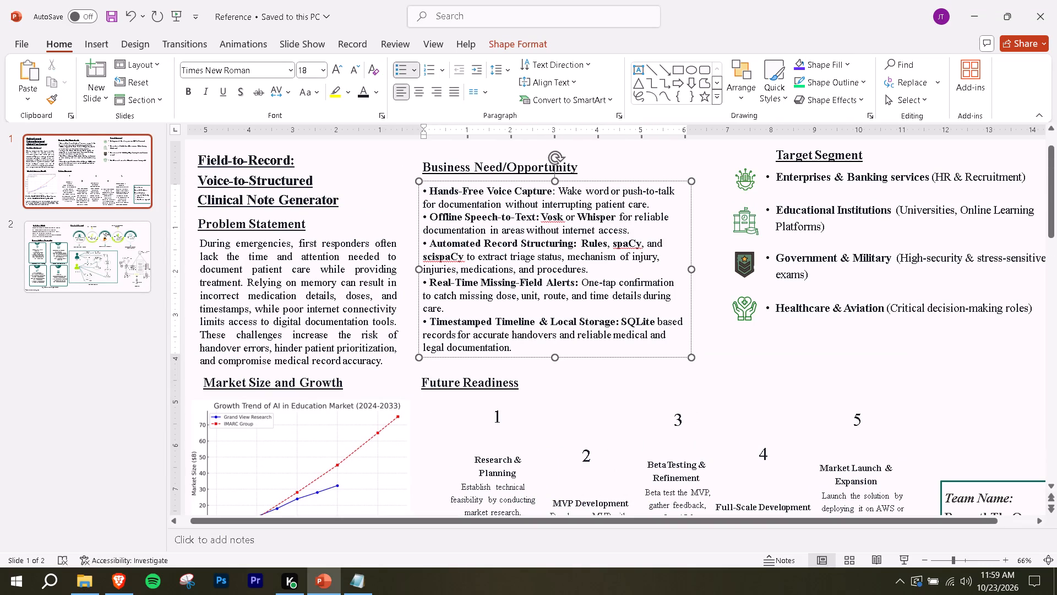
{"action": "key", "text": "Down"}
{"action": "key", "text": "Down"}
{"action": "key", "text": "Down"}
{"action": "key", "text": "Down"}
{"action": "left_click", "coordinate": [584, 354]}
{"action": "key", "text": "Down"}
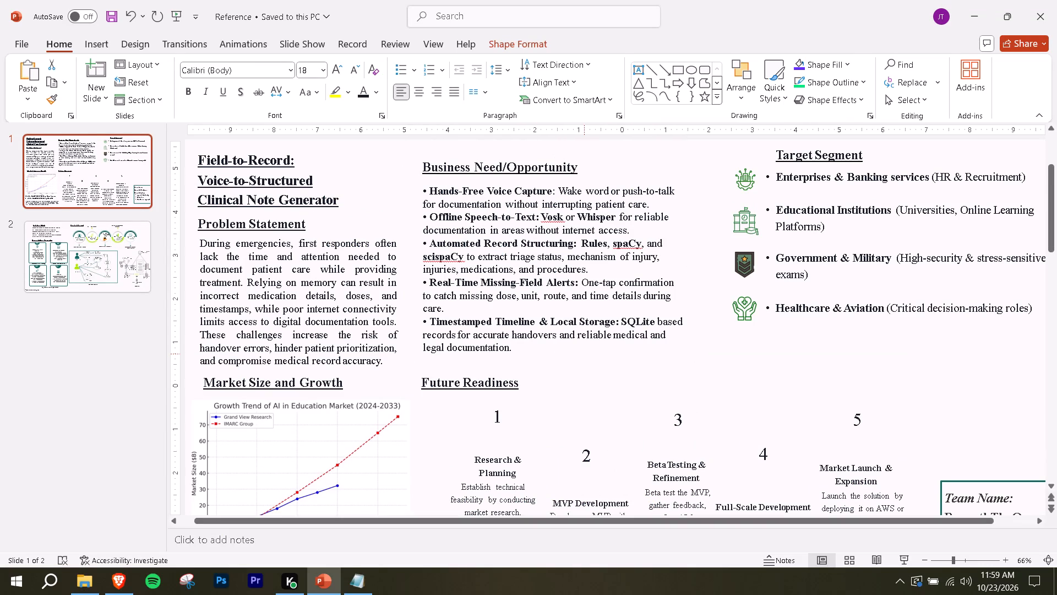
{"action": "key", "text": "Down"}
{"action": "left_click", "coordinate": [584, 354]}
{"action": "left_click", "coordinate": [575, 349]}
{"action": "key", "text": "Down"}
{"action": "key", "text": "Down"}
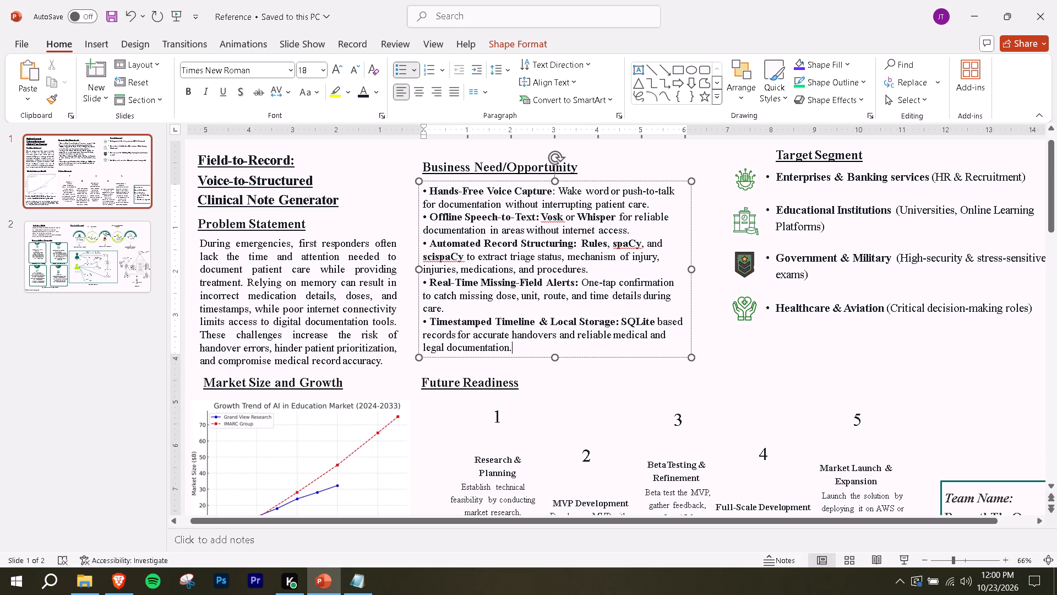
{"action": "left_click", "coordinate": [619, 355]}
{"action": "key", "text": "Down"}
{"action": "key", "text": "Down"}
{"action": "key", "text": "Down"}
Nudge the Business Need/Opportunity heading down so it sits just above its bullets.
{"action": "left_click", "coordinate": [569, 163]}
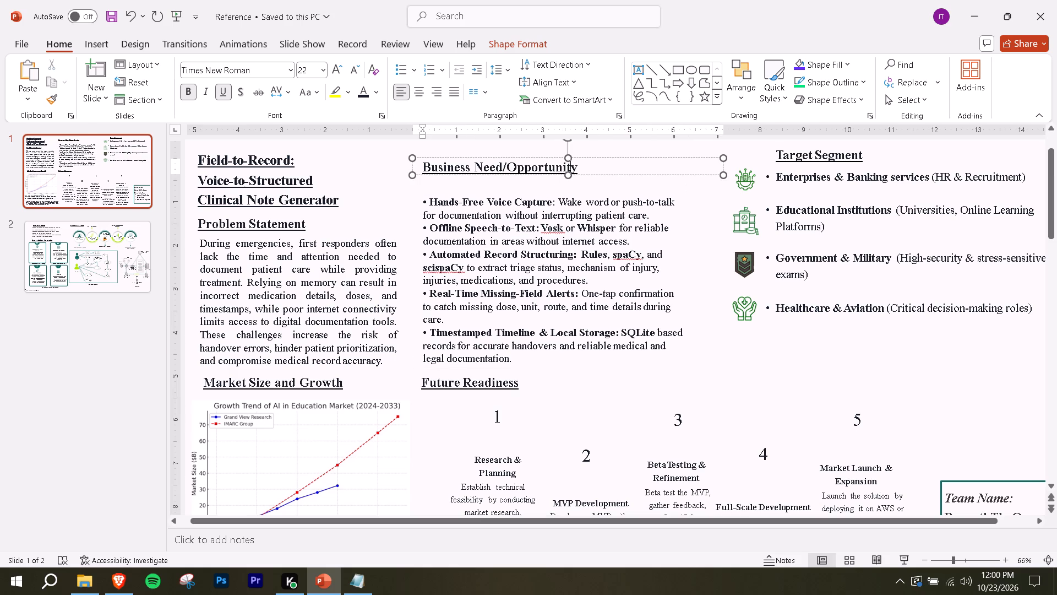
{"action": "left_click", "coordinate": [592, 175]}
{"action": "key", "text": "Down"}
{"action": "key", "text": "Down"}
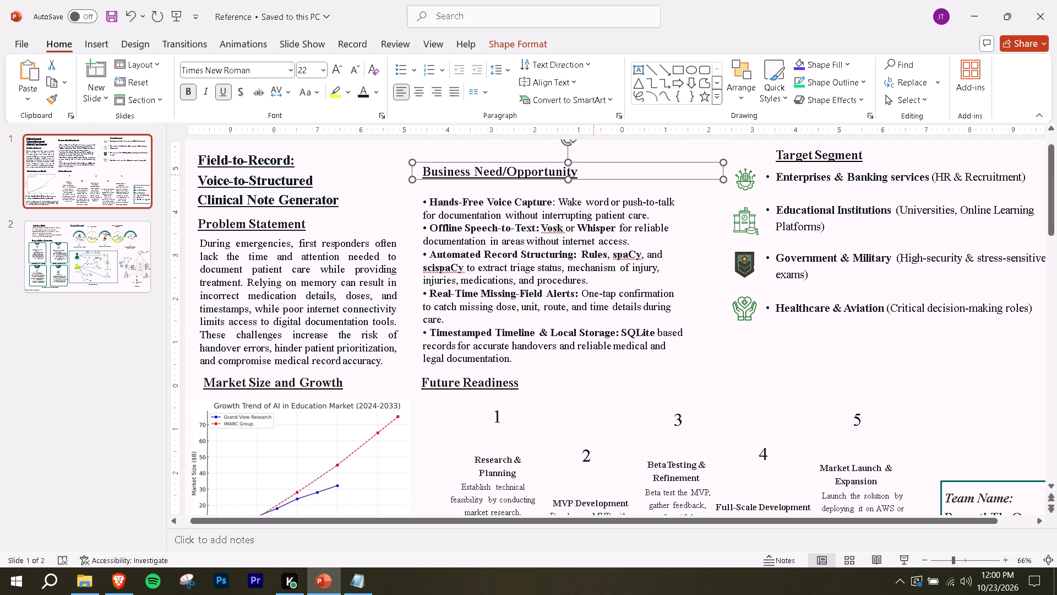
{"action": "key", "text": "Down"}
{"action": "key", "text": "Down"}
{"action": "key", "text": "Down"}
{"action": "left_click", "coordinate": [690, 266]}
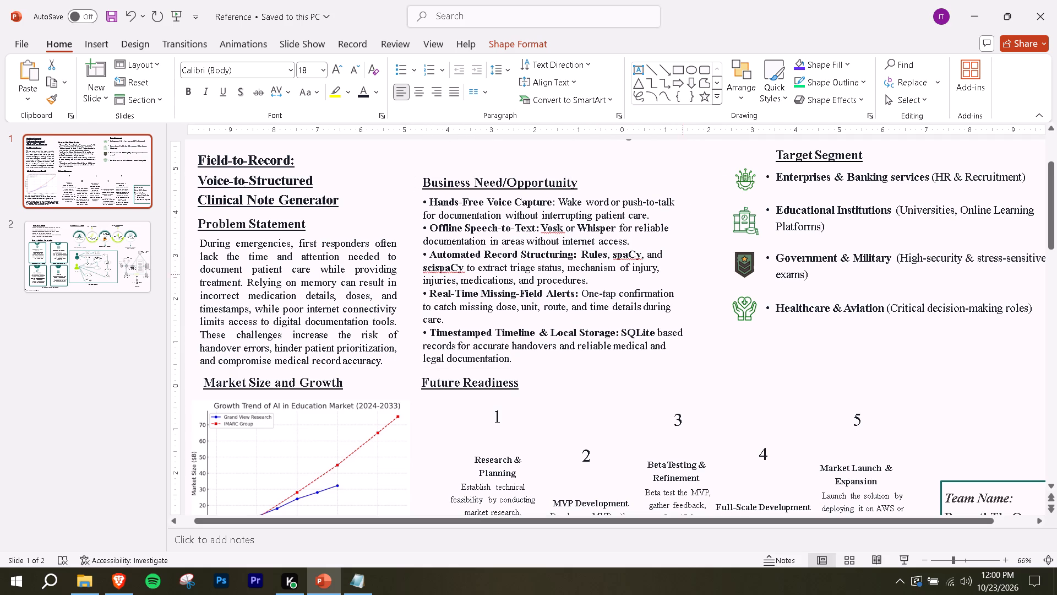
{"action": "scroll", "coordinate": [624, 285], "scroll_direction": "up", "scroll_amount": 1}
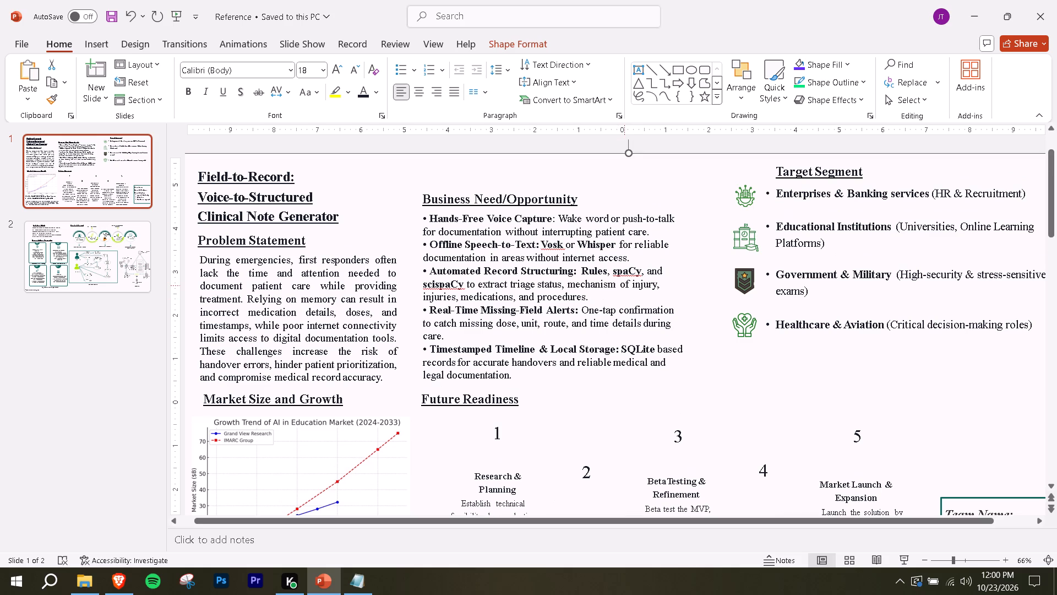
{"action": "scroll", "coordinate": [624, 285], "scroll_direction": "up", "scroll_amount": 1}
{"action": "scroll", "coordinate": [624, 285], "scroll_direction": "down", "scroll_amount": 1}
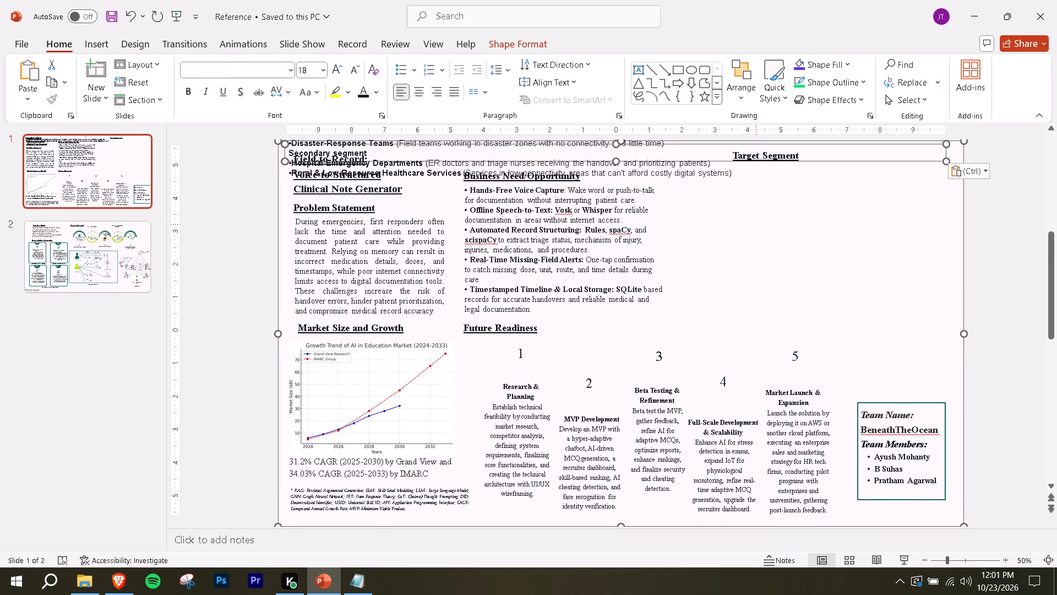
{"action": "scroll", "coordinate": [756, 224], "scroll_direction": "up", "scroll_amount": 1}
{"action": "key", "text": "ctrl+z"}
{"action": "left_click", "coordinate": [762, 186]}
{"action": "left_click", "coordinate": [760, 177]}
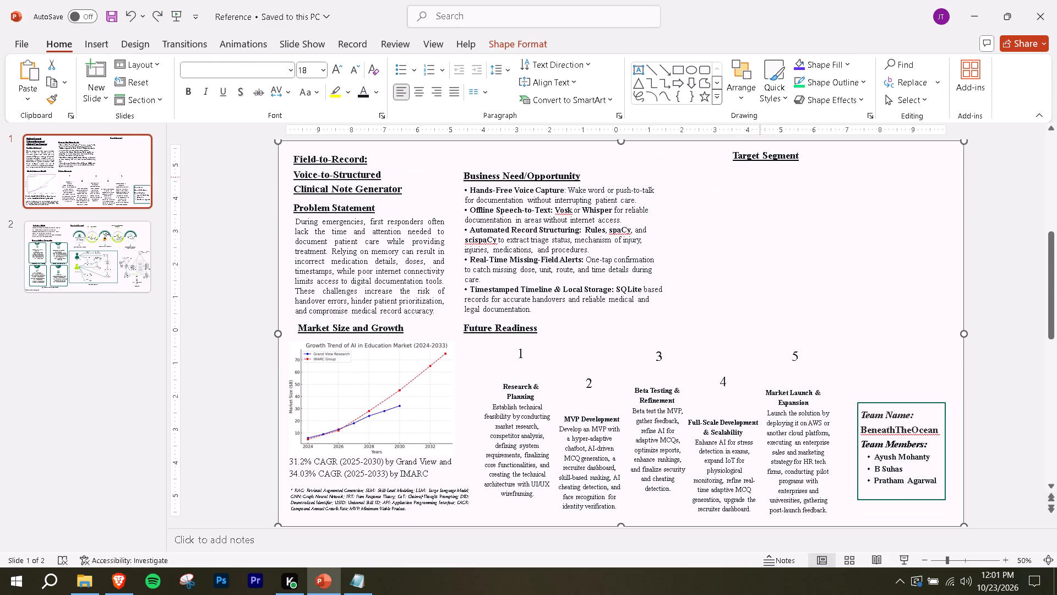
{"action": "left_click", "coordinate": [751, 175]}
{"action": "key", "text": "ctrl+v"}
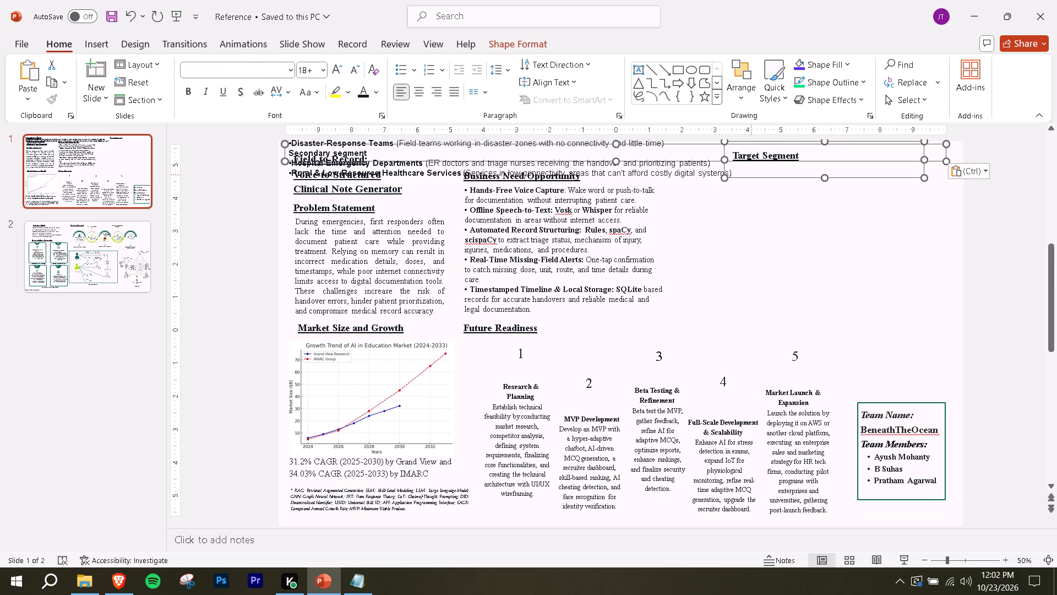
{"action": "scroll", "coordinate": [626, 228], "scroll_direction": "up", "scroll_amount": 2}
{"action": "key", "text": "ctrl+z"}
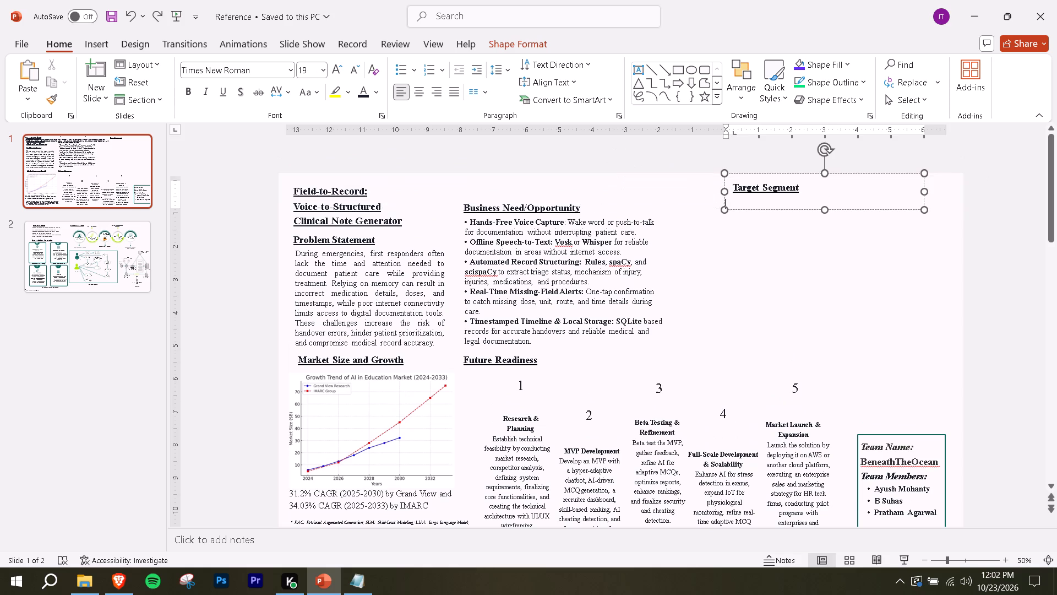
Paste the primary and secondary segment text onto slide 1, narrow its text box to the column, and place it beneath the Target Segment heading.
{"action": "key", "text": "ctrl+v"}
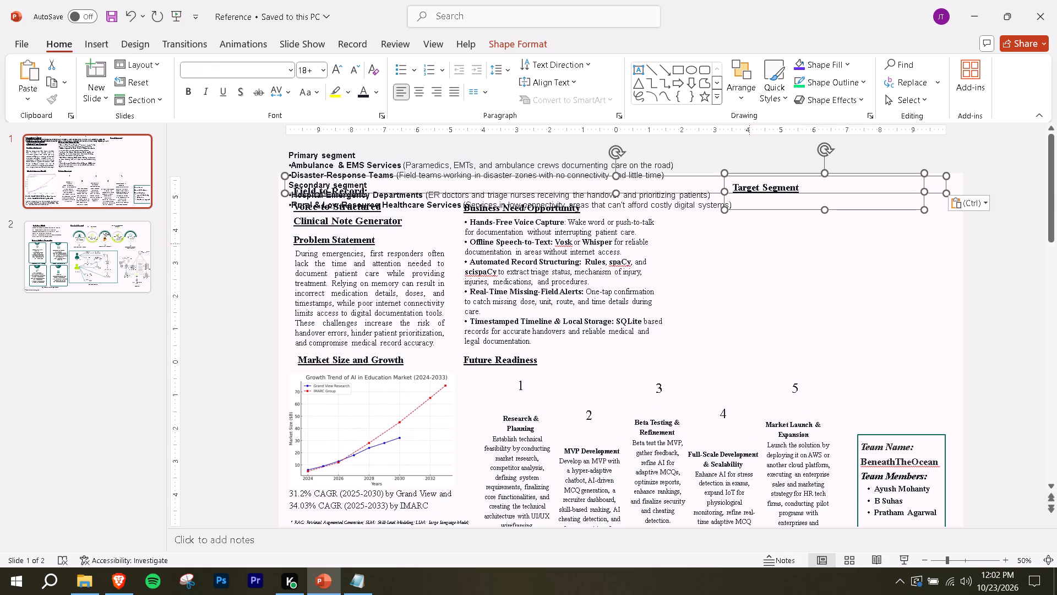
{"action": "left_click", "coordinate": [933, 185]}
{"action": "left_click", "coordinate": [506, 190]}
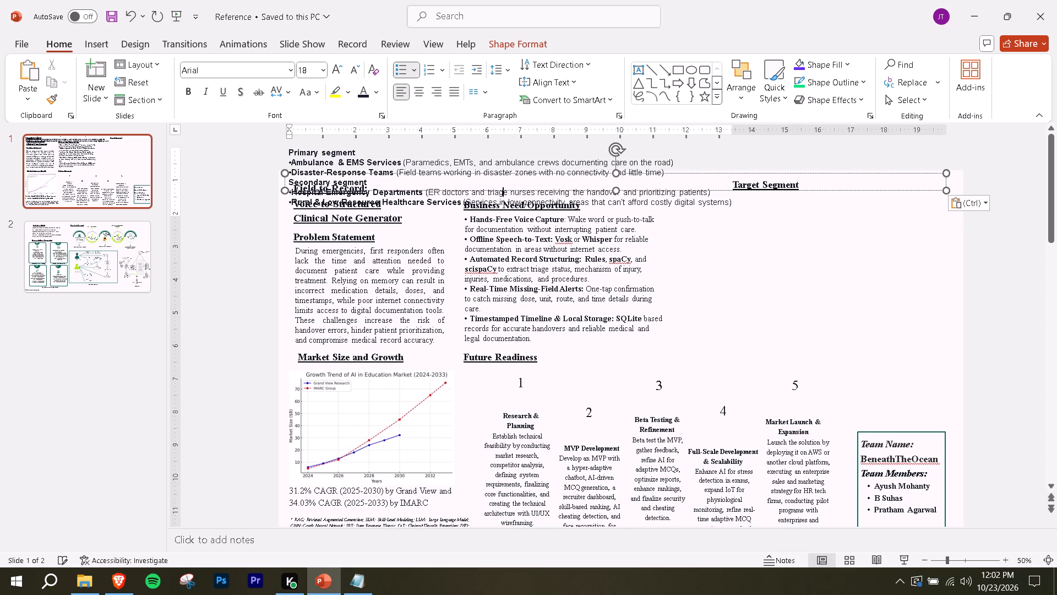
{"action": "left_click", "coordinate": [488, 167]}
{"action": "left_click_drag", "start_coordinate": [283, 190], "coordinate": [669, 315]}
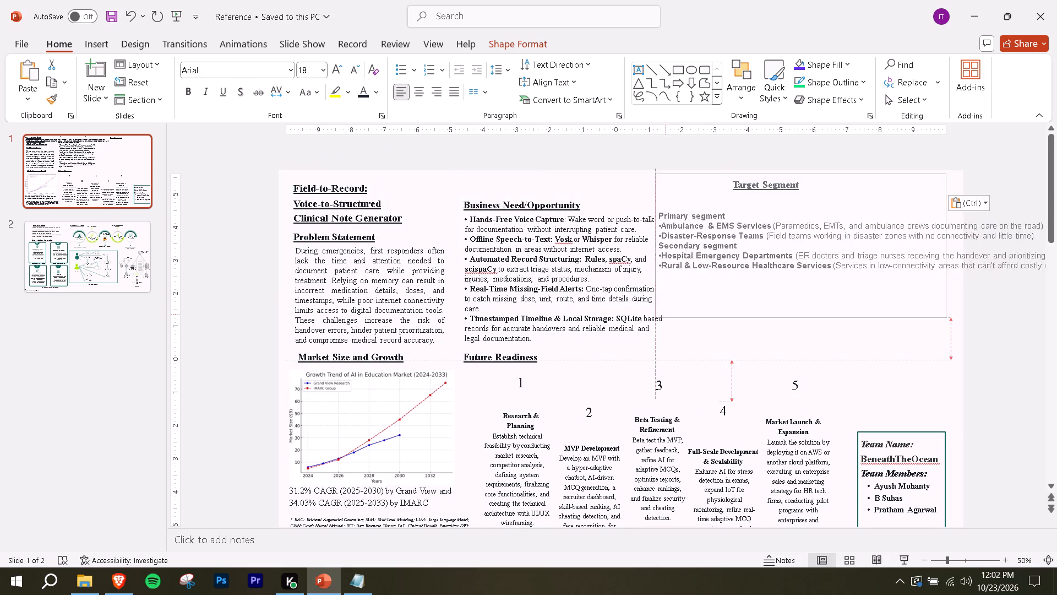
{"action": "left_click_drag", "start_coordinate": [669, 315], "coordinate": [739, 291]}
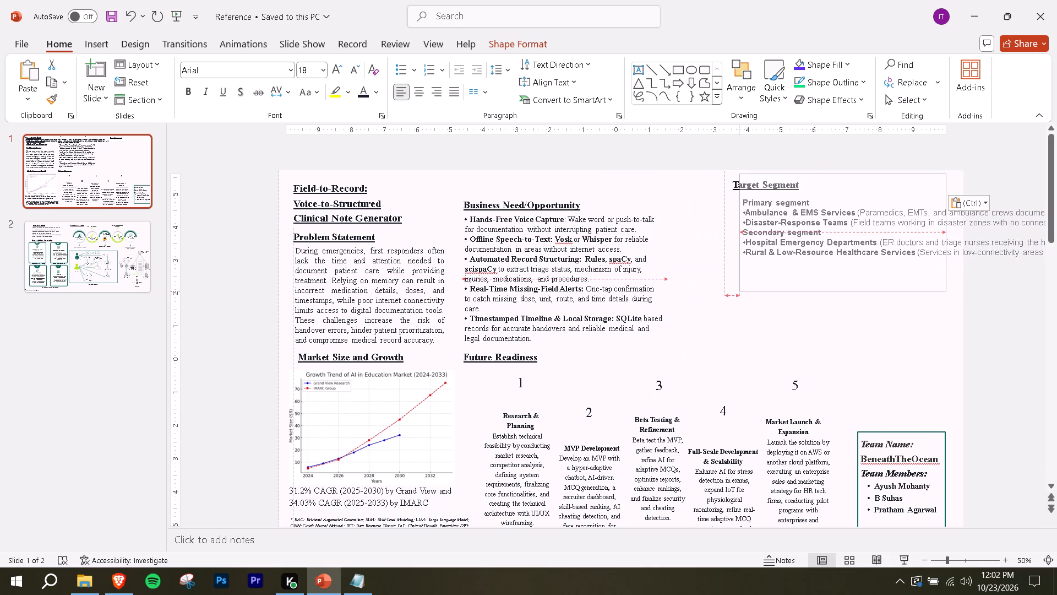
{"action": "left_click_drag", "start_coordinate": [739, 291], "coordinate": [729, 293]}
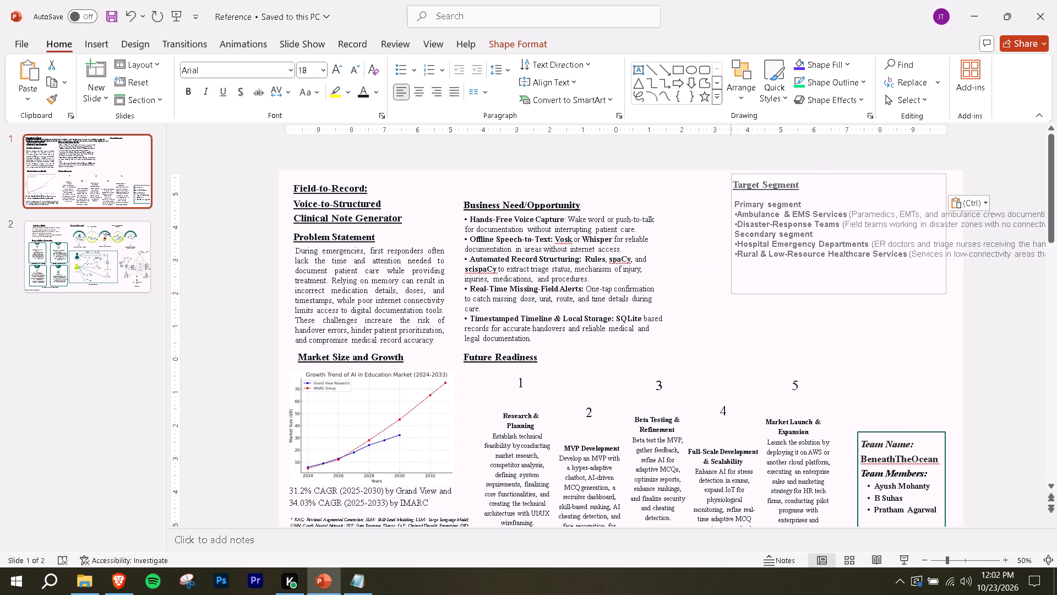
{"action": "left_click_drag", "start_coordinate": [729, 293], "coordinate": [734, 290]}
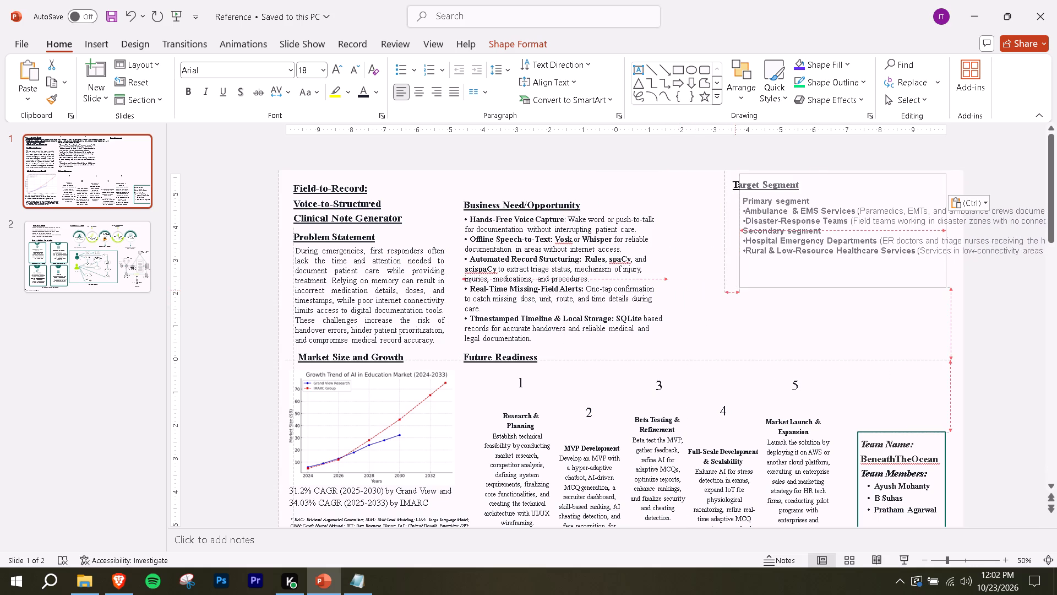
{"action": "left_click_drag", "start_coordinate": [734, 290], "coordinate": [732, 290]}
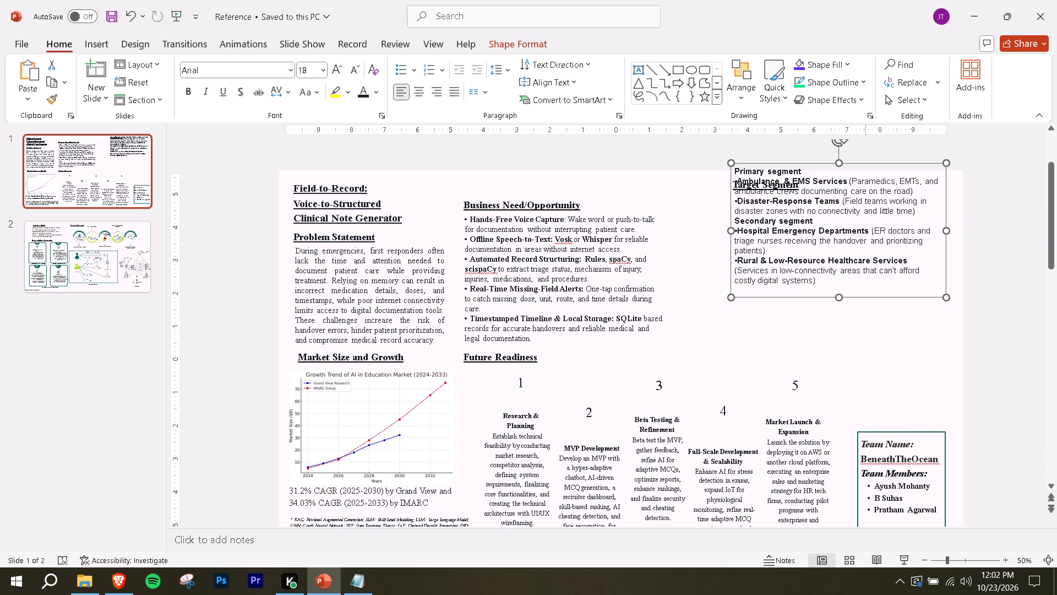
{"action": "left_click_drag", "start_coordinate": [871, 163], "coordinate": [867, 195]}
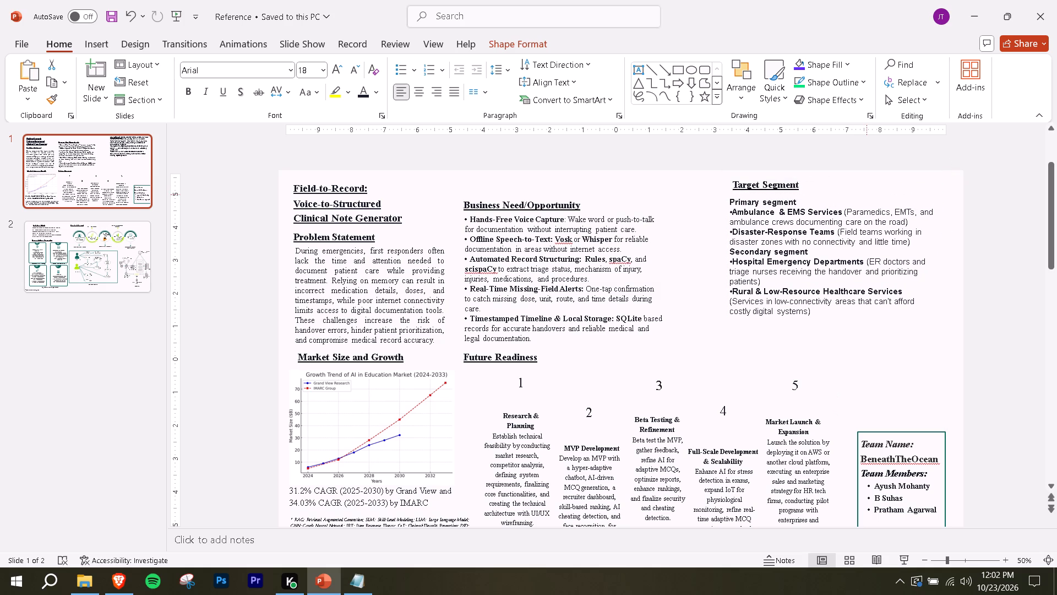
{"action": "left_click_drag", "start_coordinate": [867, 195], "coordinate": [867, 196]}
Check the reference PDF's Target Segment bullets, and insert a space after each of the four bullet marks in the pasted text.
{"action": "key", "text": "alt+Tab"}
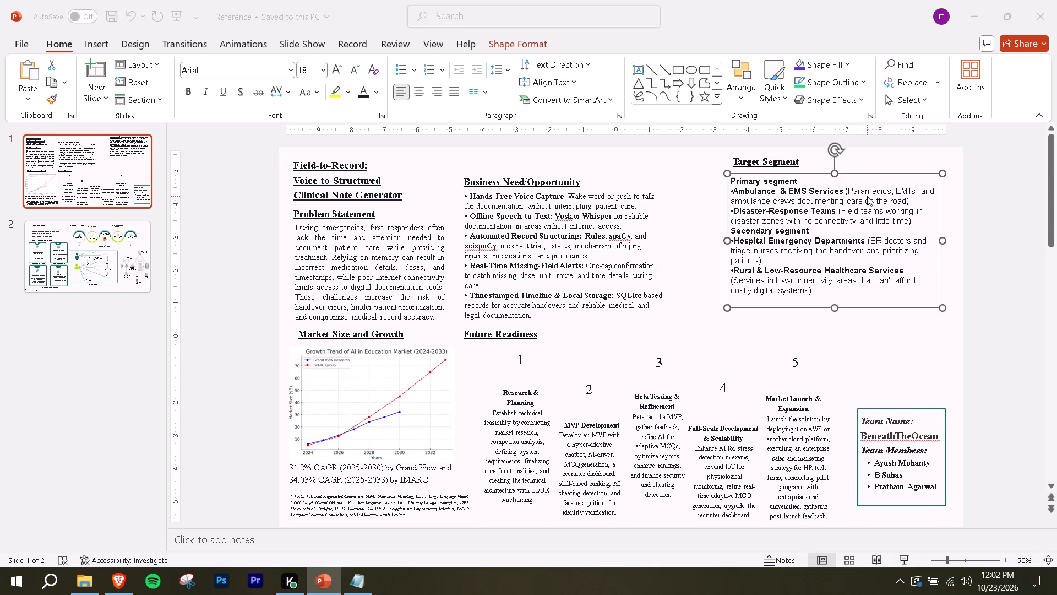
{"action": "left_click", "coordinate": [439, 0]}
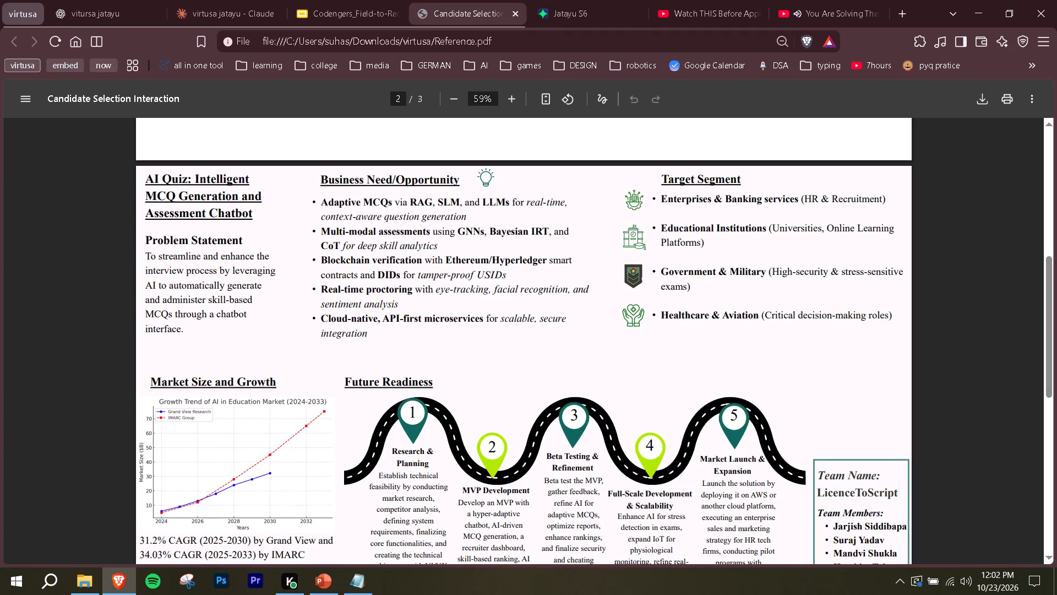
{"action": "key", "text": "alt+Tab"}
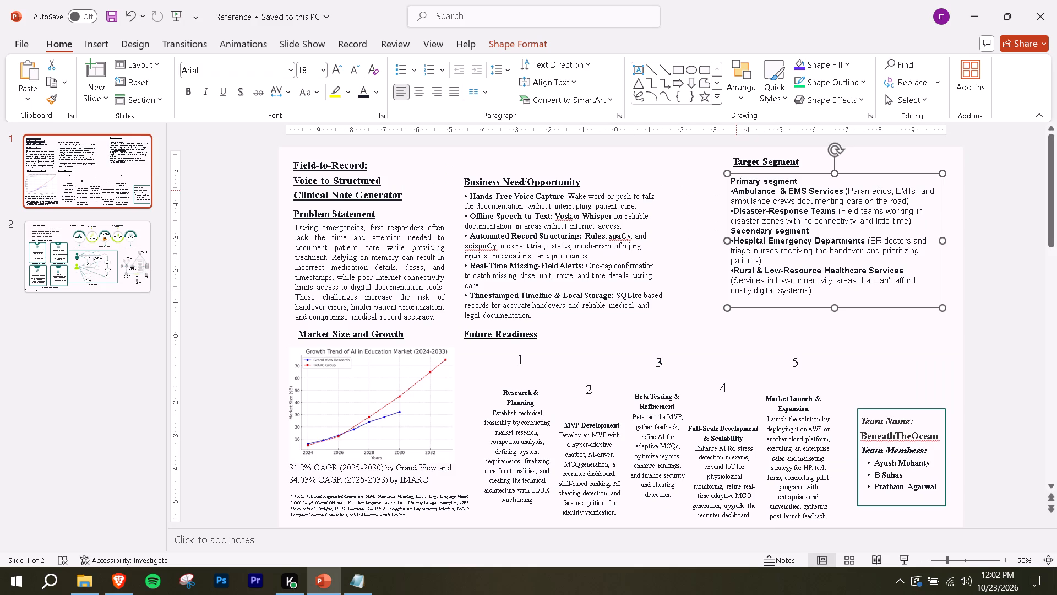
{"action": "left_click", "coordinate": [735, 190]}
{"action": "key", "text": "space"}
{"action": "left_click", "coordinate": [734, 212]}
{"action": "key", "text": "space"}
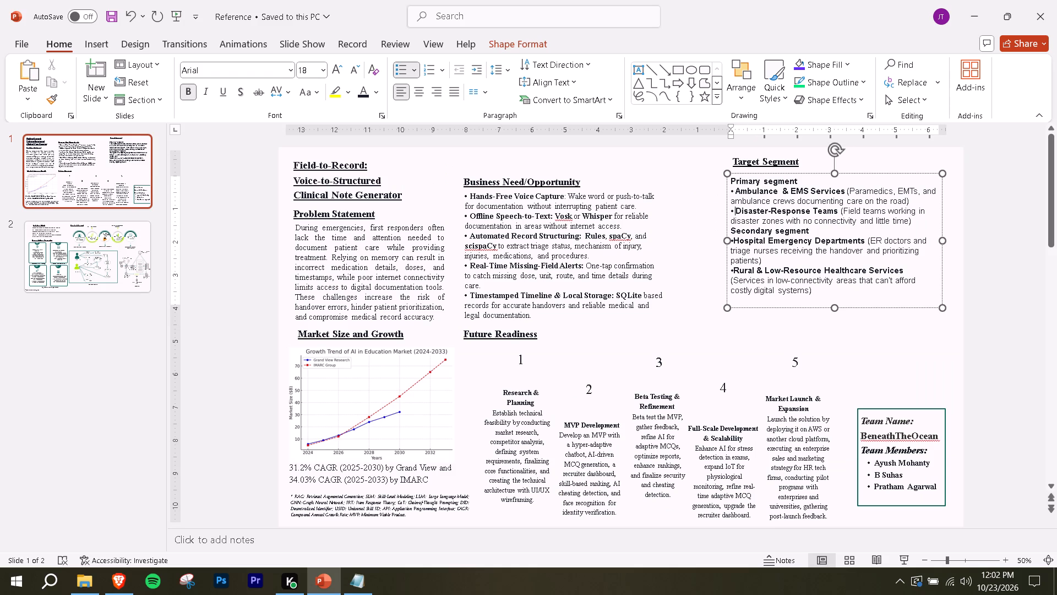
{"action": "left_click", "coordinate": [735, 238]}
{"action": "key", "text": "space"}
{"action": "left_click", "coordinate": [735, 271]}
{"action": "key", "text": "space"}
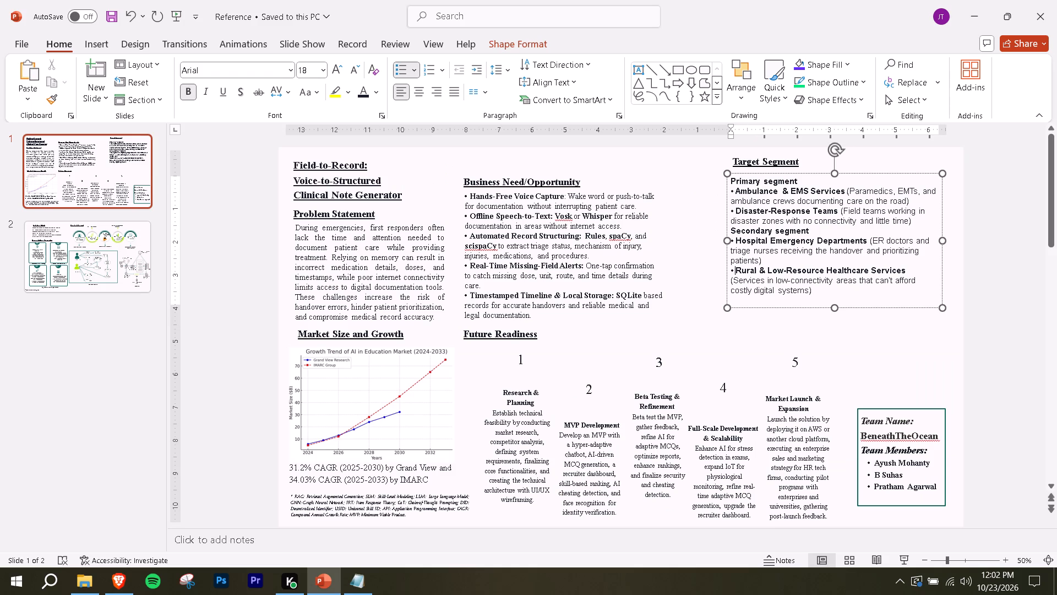
Set all text in the primary and secondary segment box to Times New Roman.
{"action": "left_click", "coordinate": [825, 246]}
{"action": "key", "text": "ctrl+a"}
{"action": "left_click", "coordinate": [254, 64]}
{"action": "key", "text": "t"}
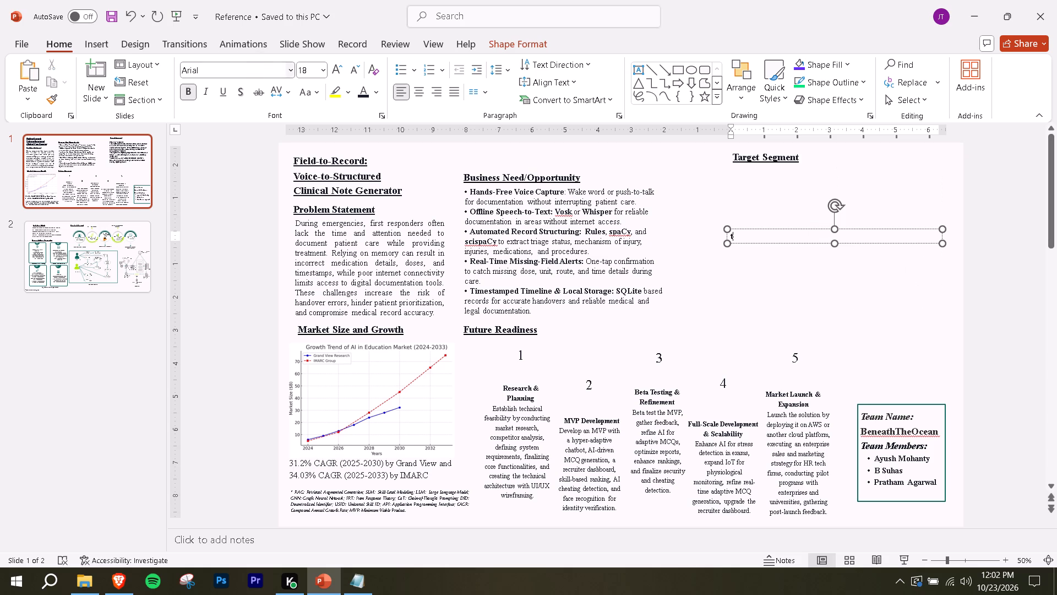
{"action": "key", "text": "ctrl+z"}
{"action": "left_click", "coordinate": [238, 66]}
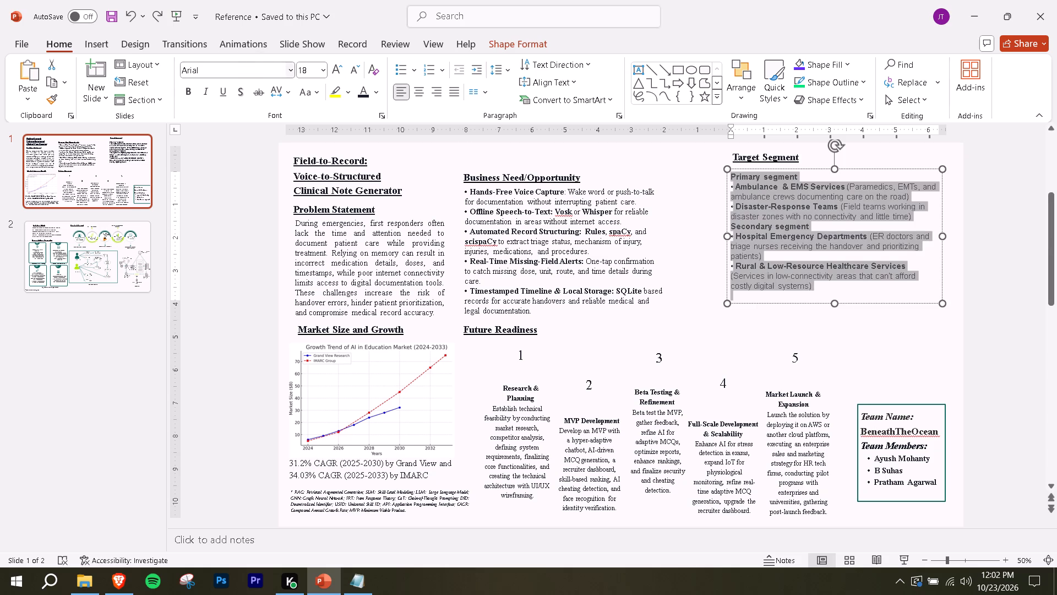
{"action": "key", "text": "t"}
{"action": "key", "text": "Return"}
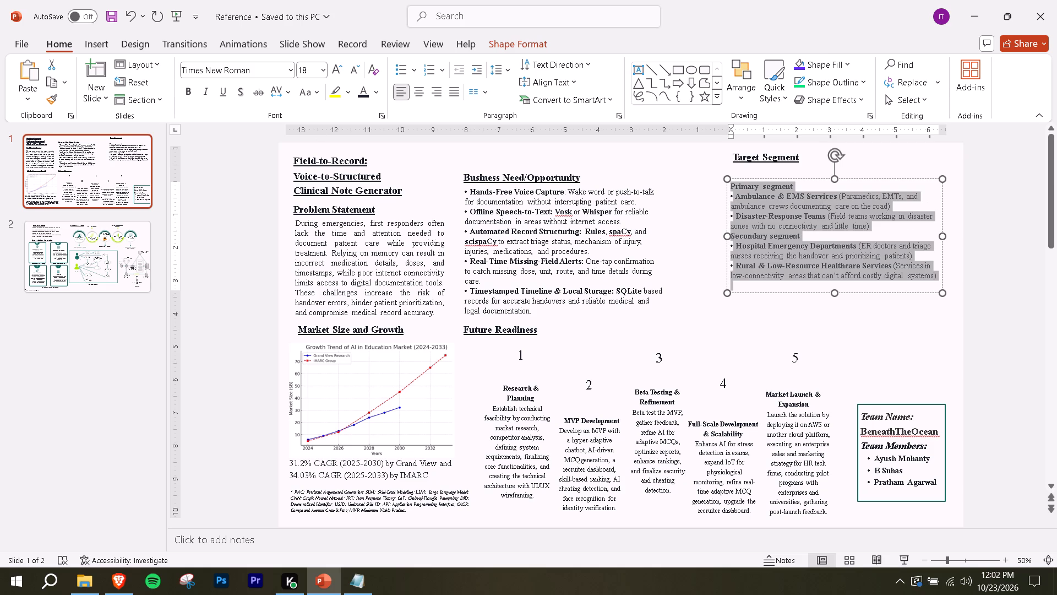
Narrow the primary and secondary segment text box and reposition it directly beneath the Target Segment heading.
{"action": "left_click", "coordinate": [846, 232]}
{"action": "left_click_drag", "start_coordinate": [804, 181], "coordinate": [807, 174]}
{"action": "left_click", "coordinate": [816, 181]}
{"action": "left_click", "coordinate": [811, 181]}
{"action": "left_click_drag", "start_coordinate": [821, 179], "coordinate": [805, 185]}
{"action": "left_click_drag", "start_coordinate": [926, 300], "coordinate": [928, 315]}
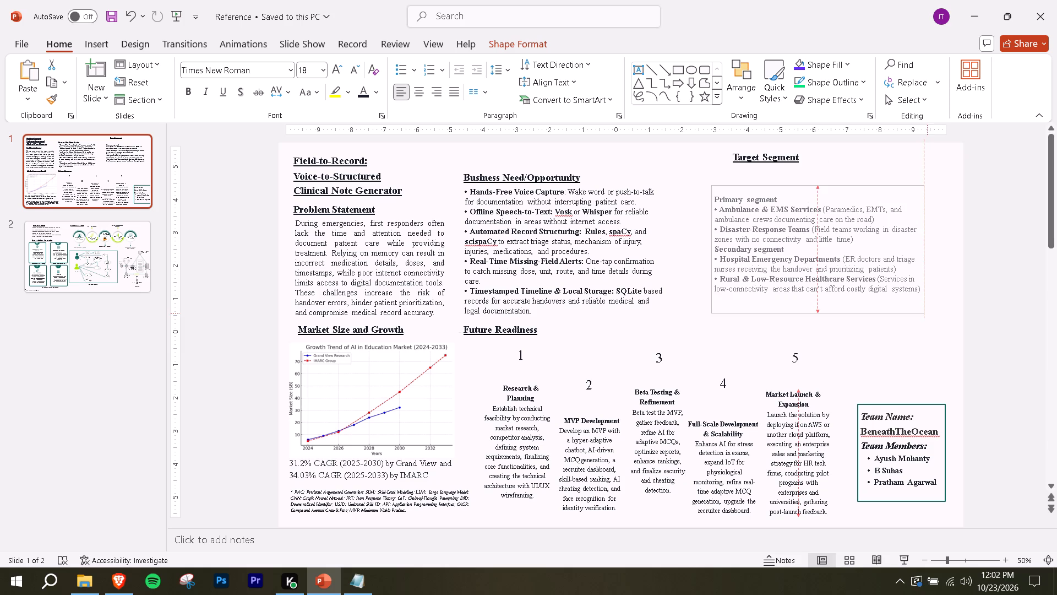
{"action": "left_click_drag", "start_coordinate": [928, 315], "coordinate": [932, 321]}
{"action": "left_click_drag", "start_coordinate": [933, 255], "coordinate": [939, 255]}
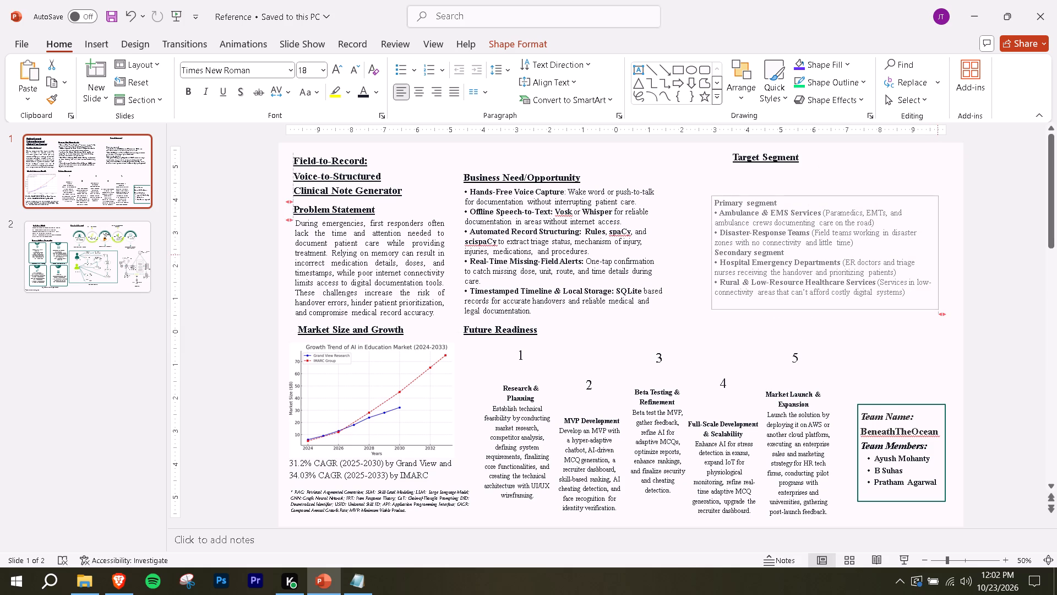
{"action": "left_click_drag", "start_coordinate": [939, 255], "coordinate": [902, 258]}
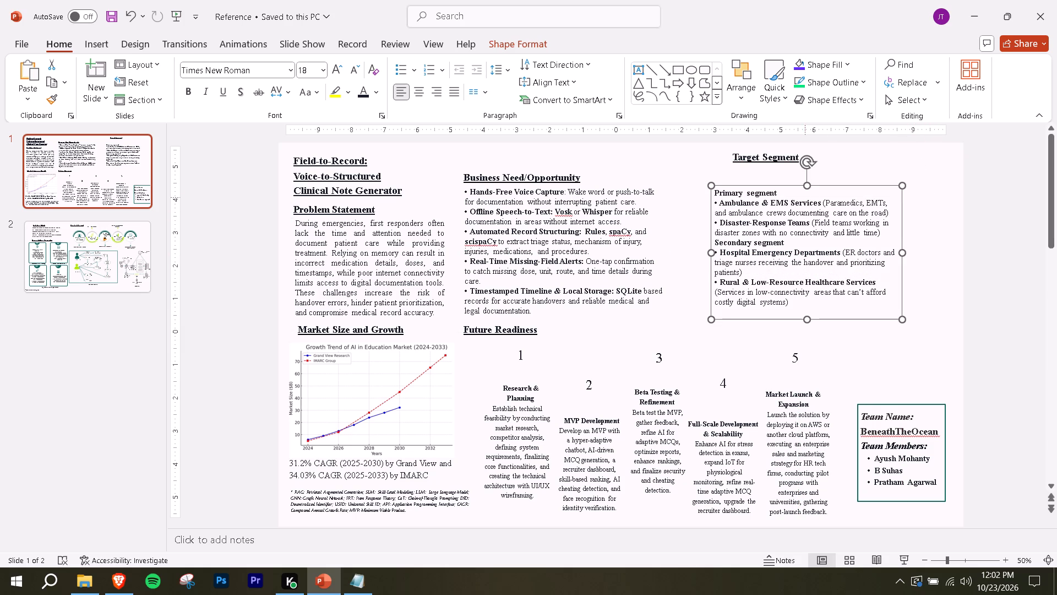
{"action": "left_click_drag", "start_coordinate": [826, 187], "coordinate": [838, 171]}
{"action": "left_click", "coordinate": [844, 326]}
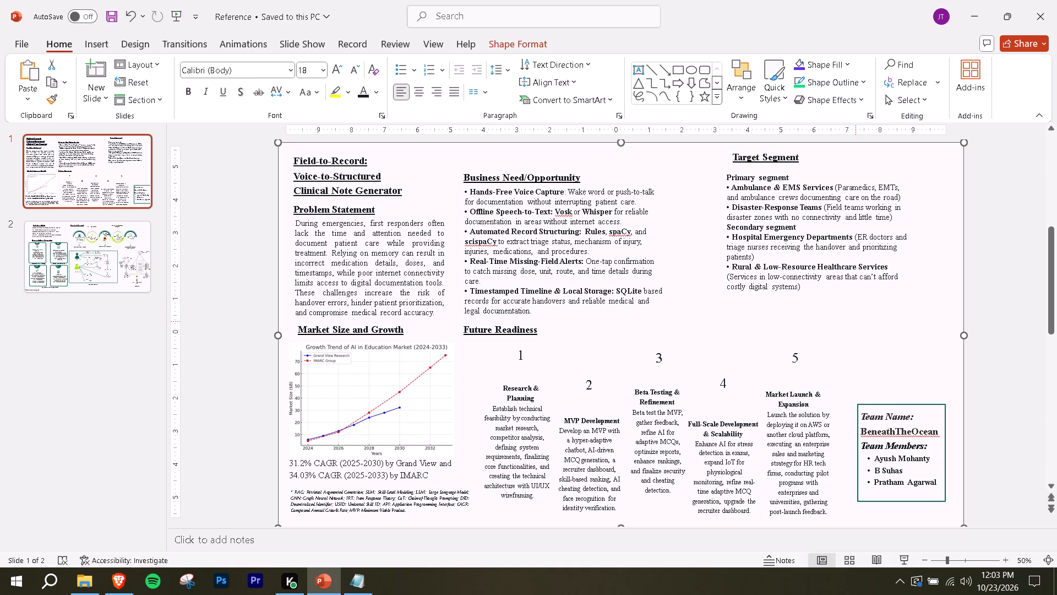
Check the lower part of the sample slide in the reference PDF and return to the presentation.
{"action": "key", "text": "alt+Tab"}
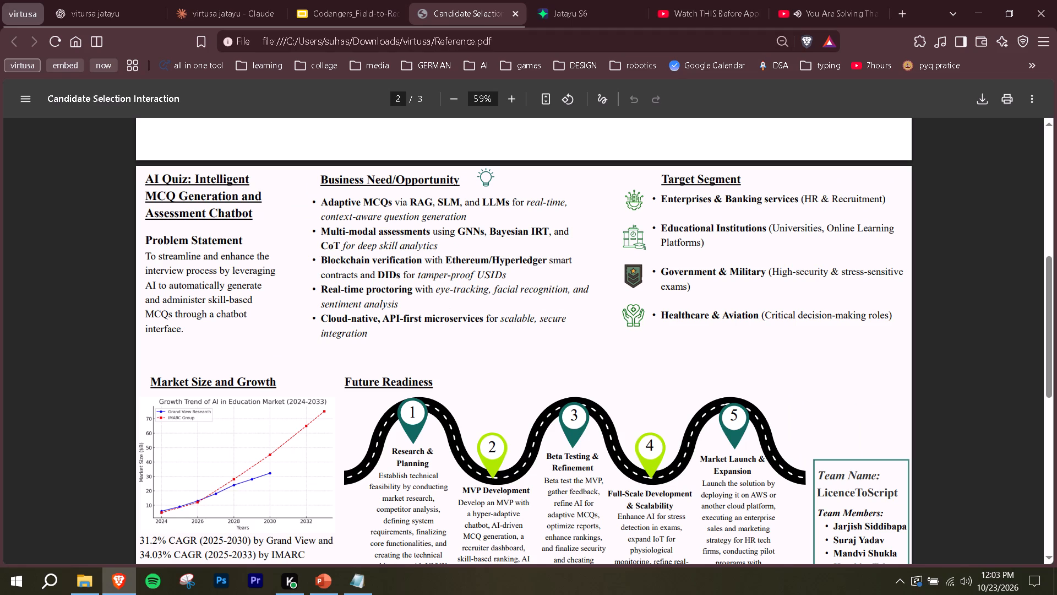
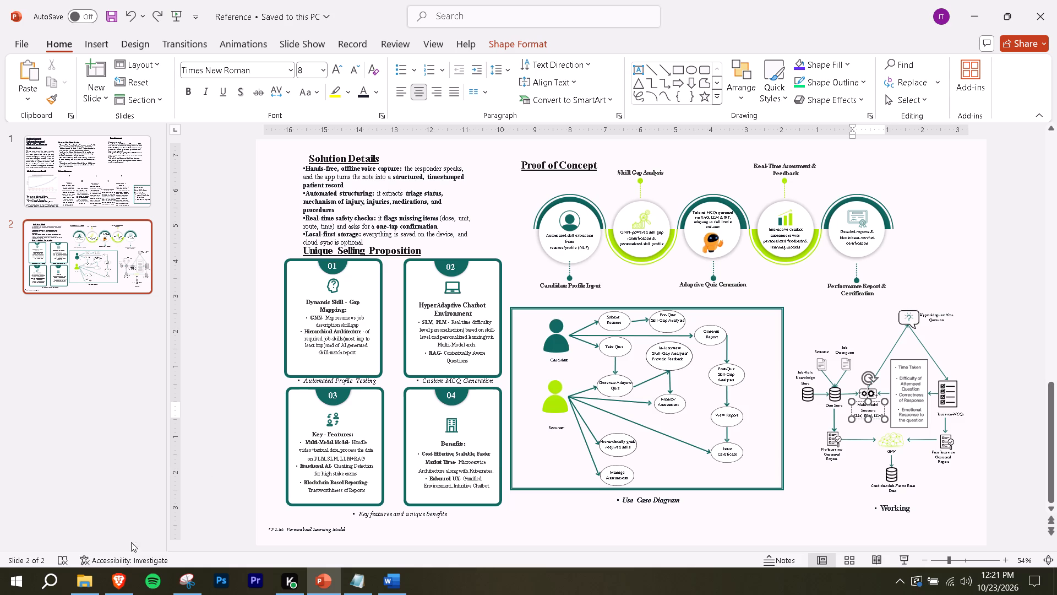
In the Brave browser, change the Google Images search to "visualization of use case diagram".
{"action": "left_click", "coordinate": [116, 586]}
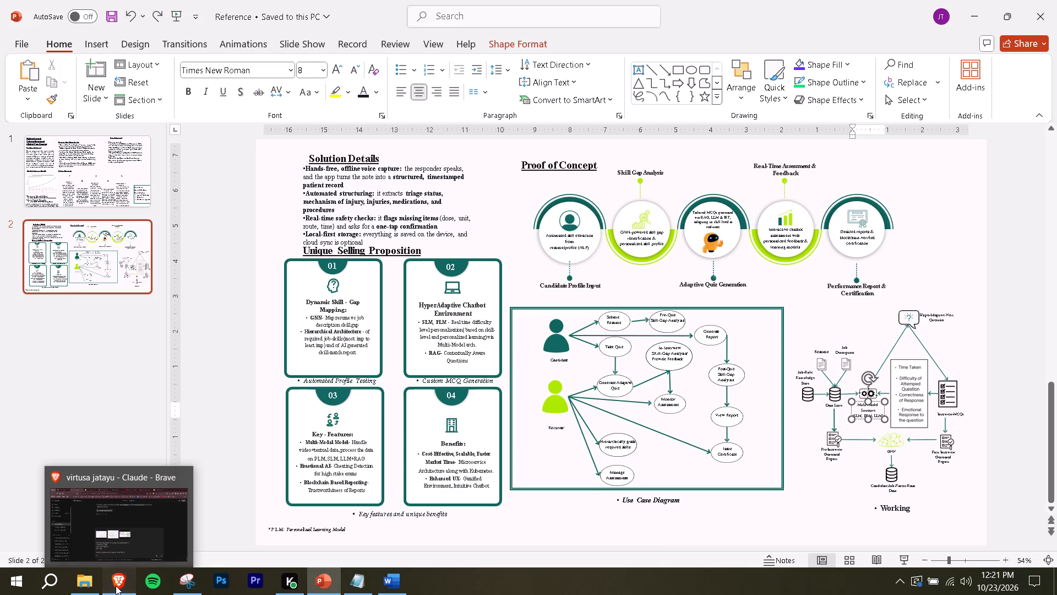
{"action": "left_click", "coordinate": [827, 0]}
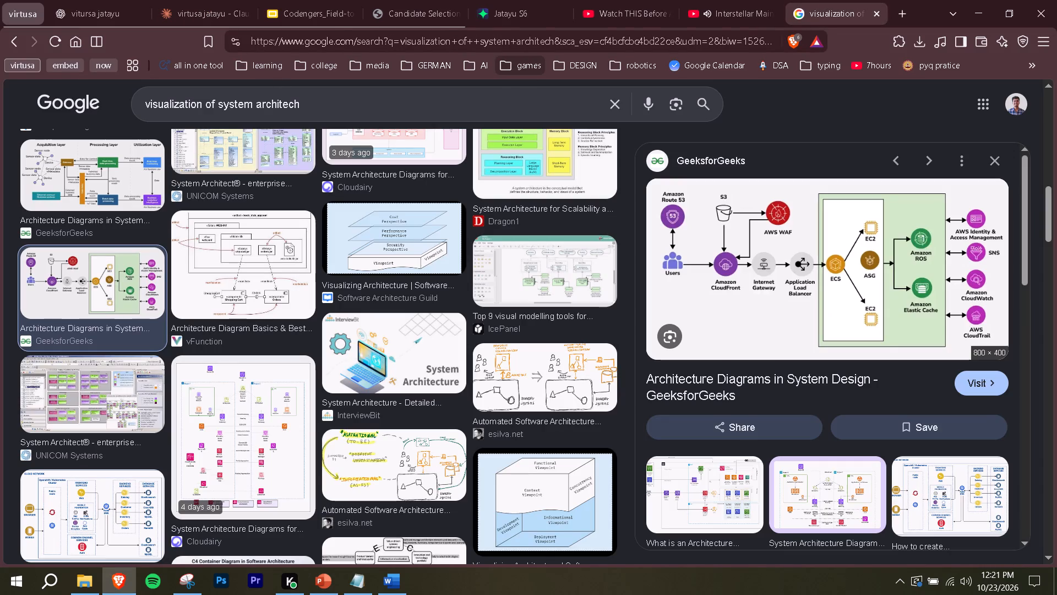
{"action": "left_click_drag", "start_coordinate": [318, 100], "coordinate": [222, 111]}
{"action": "key", "text": "BackSpace"}
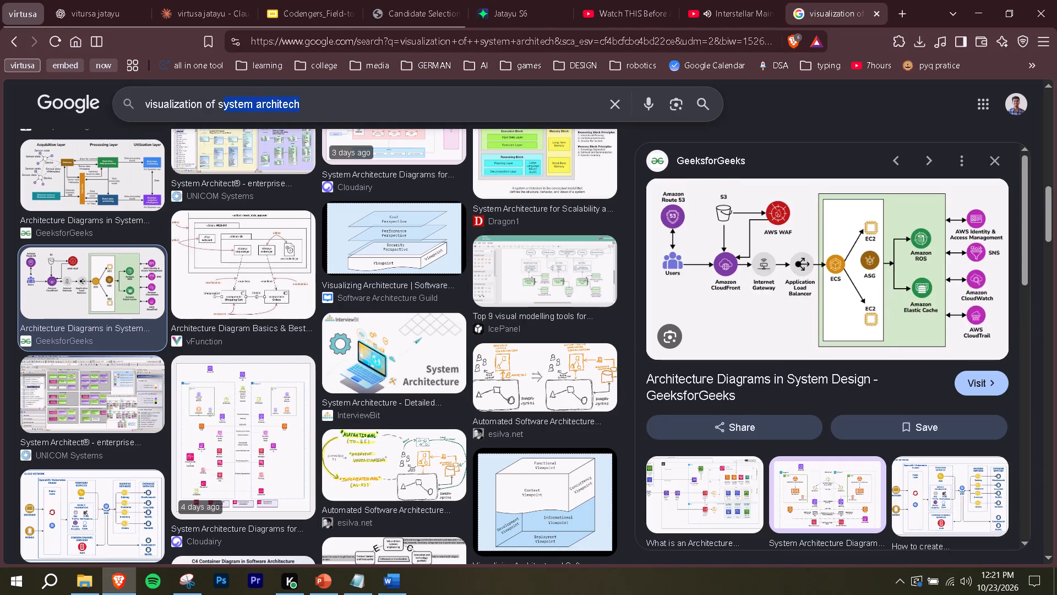
{"action": "type", "text": "use"}
{"action": "key", "text": "space"}
{"action": "key", "text": "ctrl+BackSpace"}
{"action": "type", "text": "use"}
{"action": "key", "text": "space"}
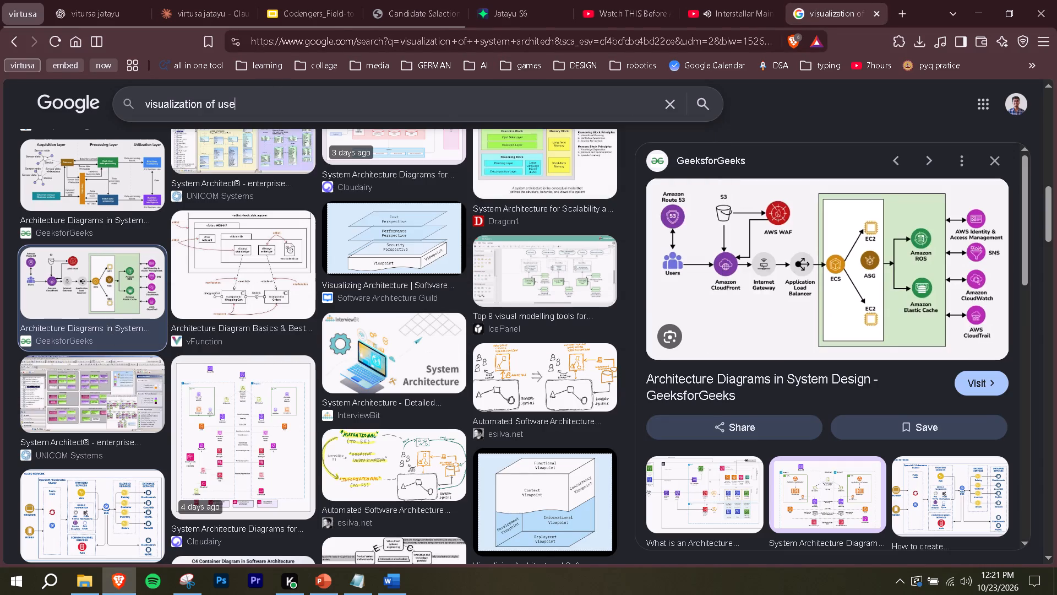
{"action": "type", "text": "case"}
{"action": "key", "text": "space"}
{"action": "type", "text": "f"}
{"action": "key", "text": "BackSpace"}
{"action": "key", "text": "BackSpace"}
{"action": "type", "text": "di"}
{"action": "key", "text": "BackSpace"}
{"action": "key", "text": "BackSpace"}
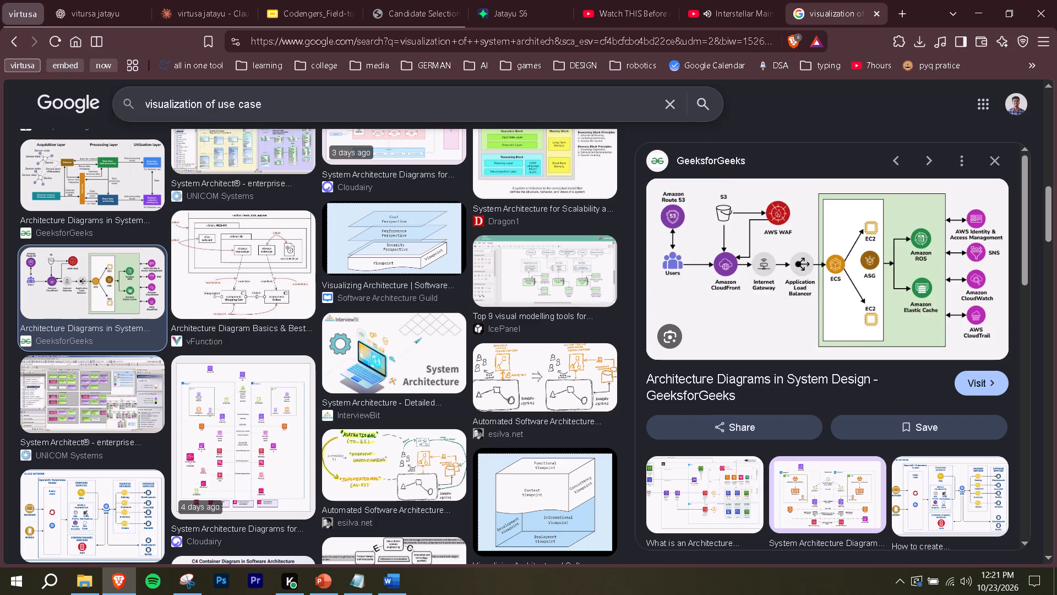
{"action": "key", "text": "space"}
{"action": "type", "text": "digra"}
{"action": "key", "text": "BackSpace"}
{"action": "key", "text": "BackSpace"}
{"action": "key", "text": "BackSpace"}
{"action": "type", "text": "agram"}
{"action": "key", "text": "Return"}
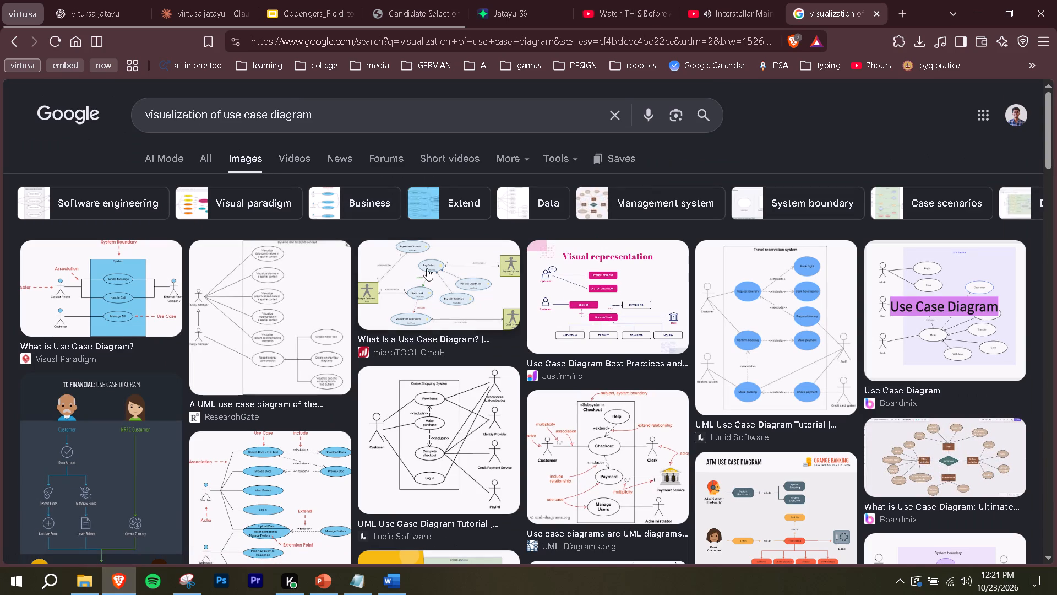
Refine the image search to "great designer visualization of use case diagram" and open the Venngage source page of the TC Financial result.
{"action": "left_click", "coordinate": [177, 109]}
{"action": "key", "text": "ctrl+Left"}
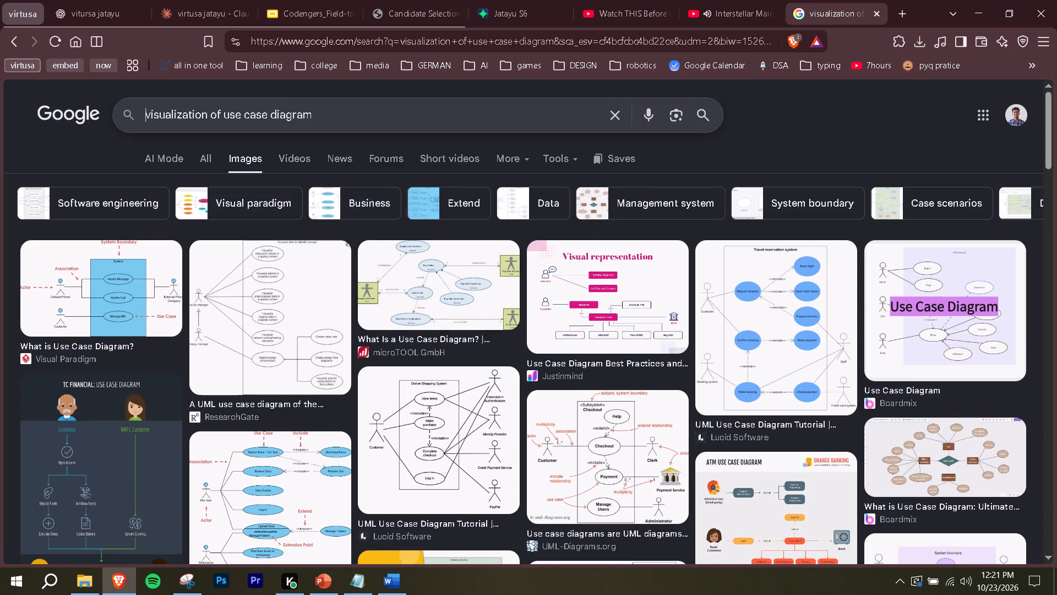
{"action": "type", "text": "great"}
{"action": "key", "text": "space"}
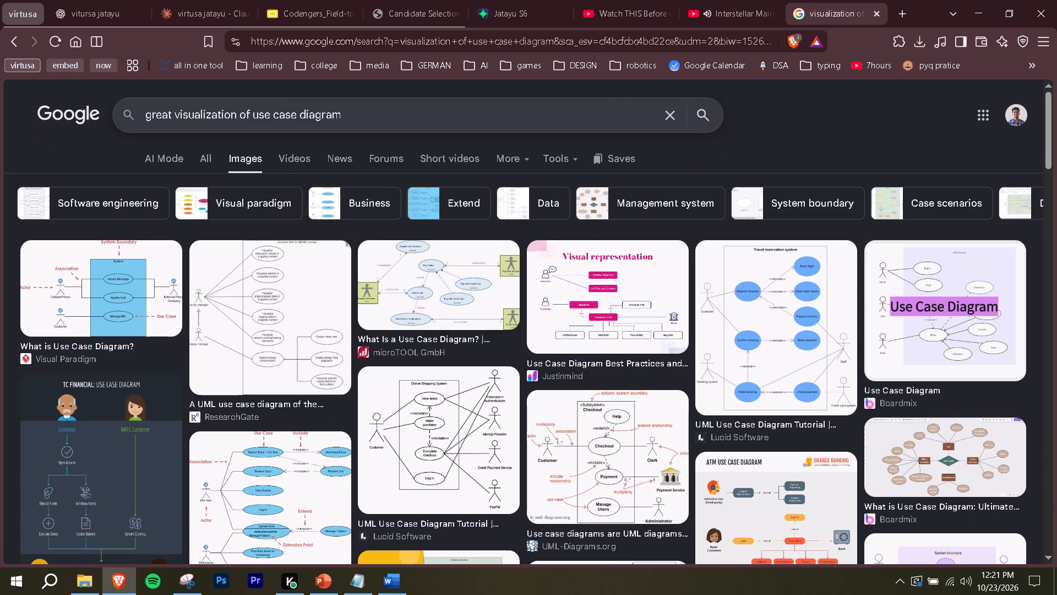
{"action": "type", "text": "designer"}
{"action": "key", "text": "space"}
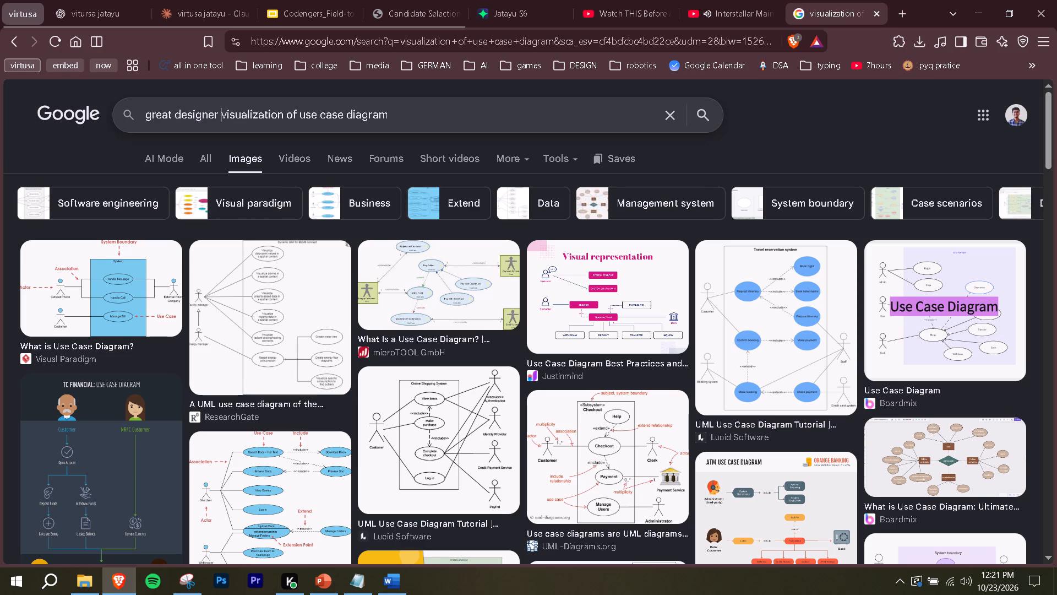
{"action": "key", "text": "Return"}
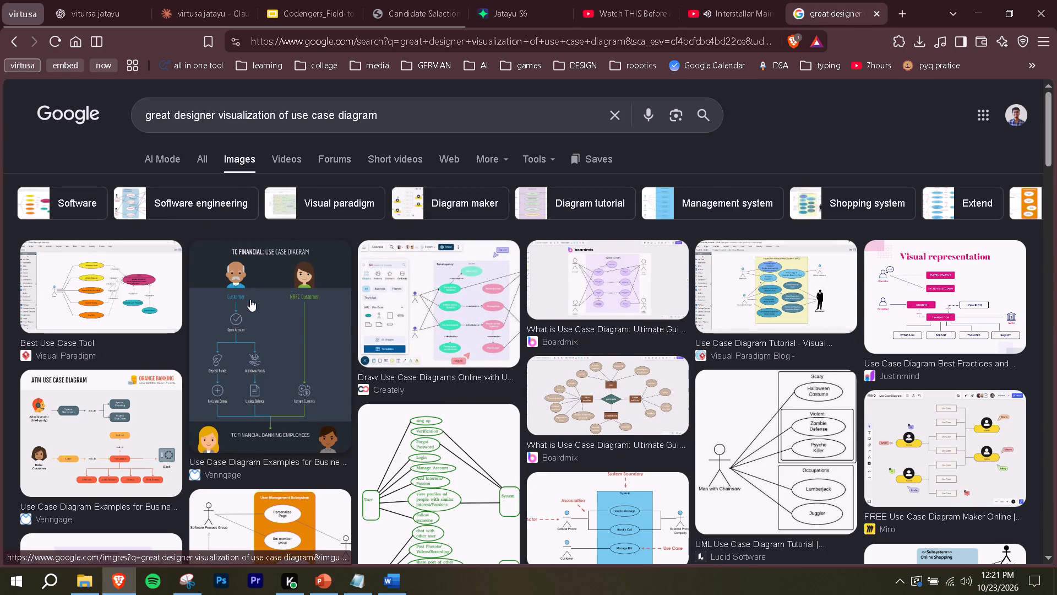
{"action": "left_click", "coordinate": [250, 299]}
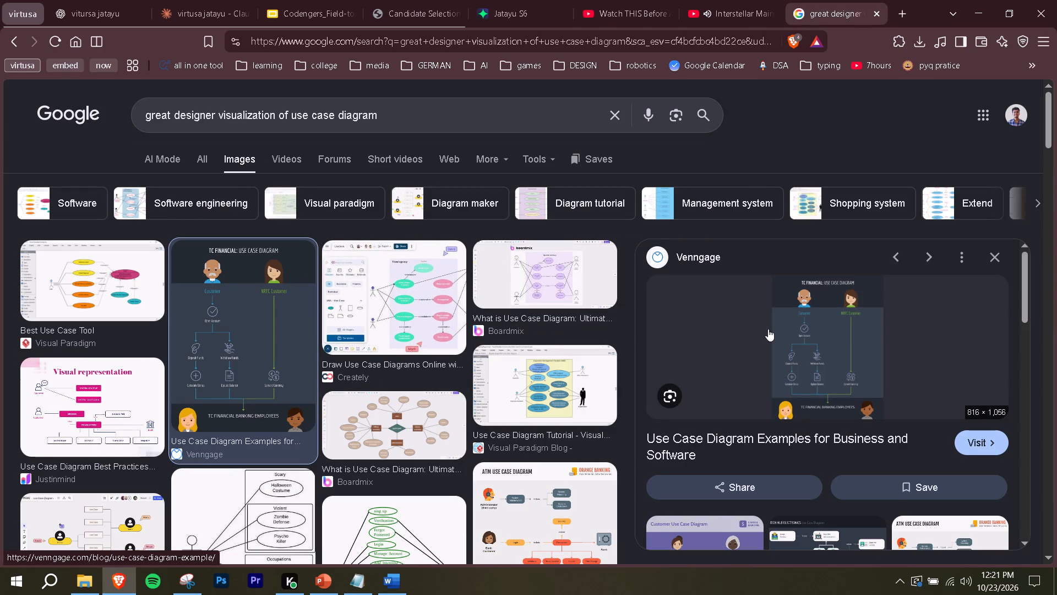
{"action": "left_click", "coordinate": [824, 328]}
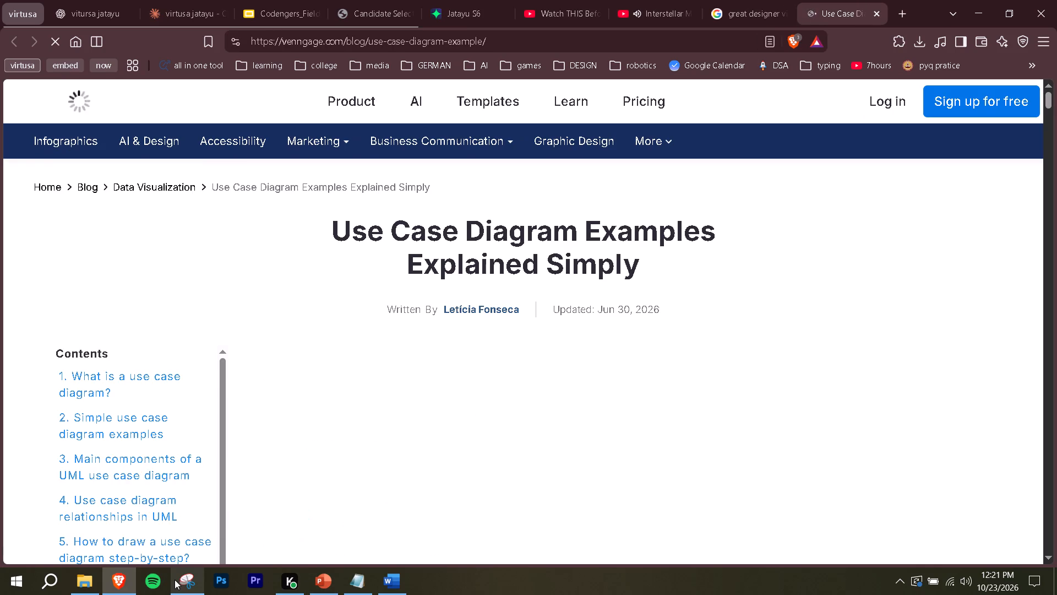
Snip the ATM use case diagram's body from the Venngage page and paste it below the AWS architecture in the Word document.
{"action": "scroll", "coordinate": [298, 404], "scroll_direction": "down", "scroll_amount": 4}
{"action": "scroll", "coordinate": [298, 404], "scroll_direction": "up", "scroll_amount": 2}
{"action": "scroll", "coordinate": [298, 404], "scroll_direction": "down", "scroll_amount": 10}
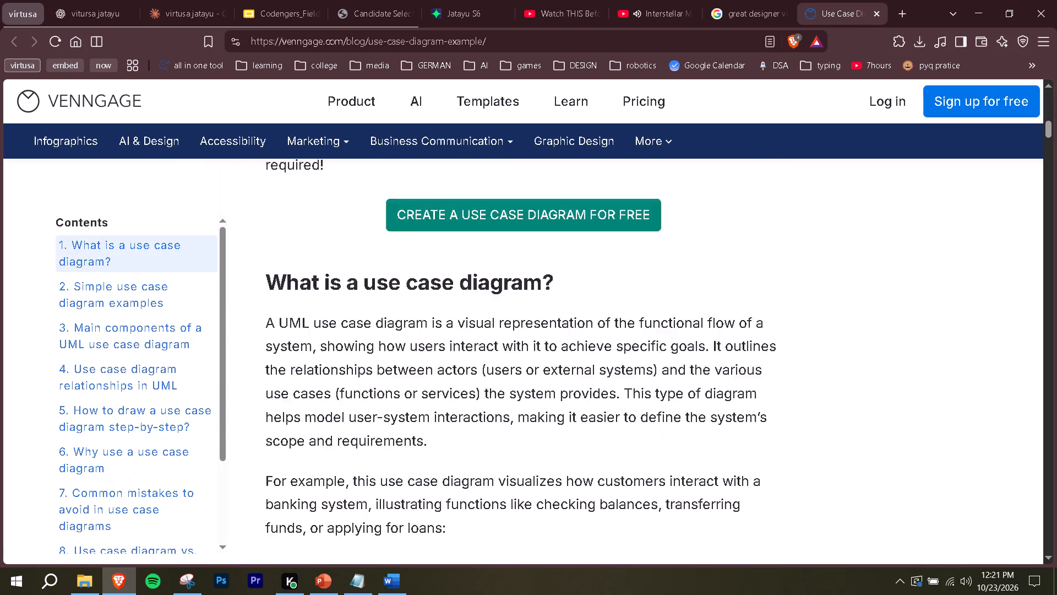
{"action": "scroll", "coordinate": [298, 404], "scroll_direction": "down", "scroll_amount": 19}
{"action": "scroll", "coordinate": [298, 404], "scroll_direction": "up", "scroll_amount": 1}
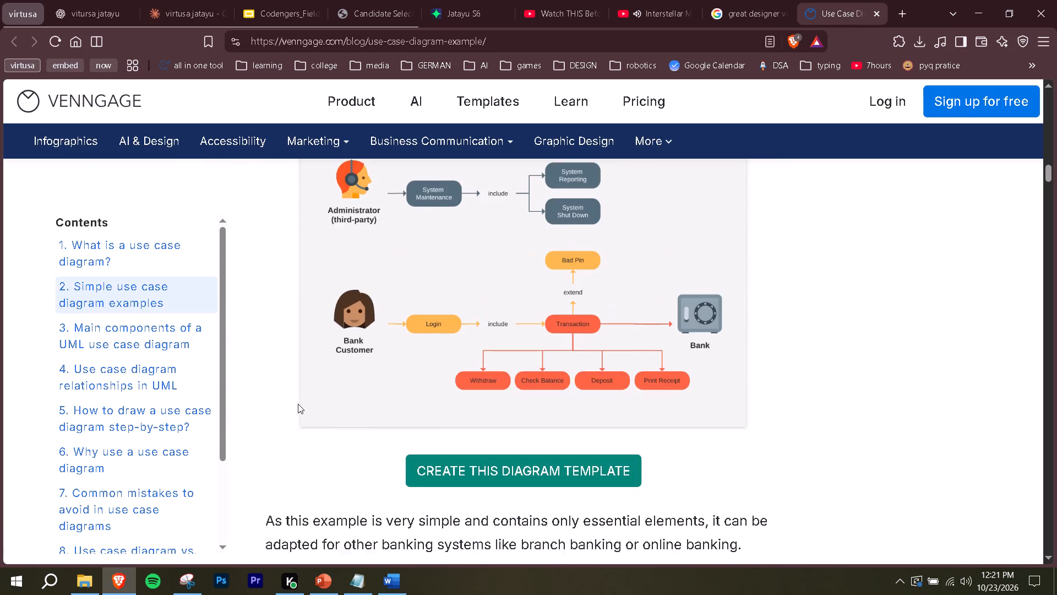
{"action": "scroll", "coordinate": [298, 404], "scroll_direction": "up", "scroll_amount": 1}
{"action": "scroll", "coordinate": [312, 381], "scroll_direction": "down", "scroll_amount": 1, "text": "ctrl"}
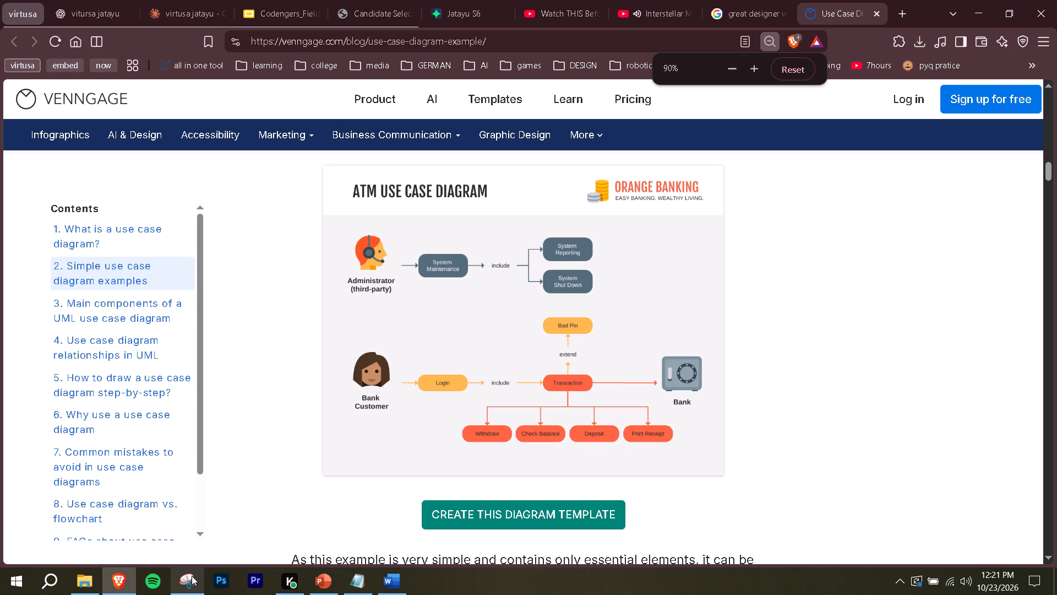
{"action": "left_click", "coordinate": [192, 577]}
{"action": "left_click", "coordinate": [281, 125]}
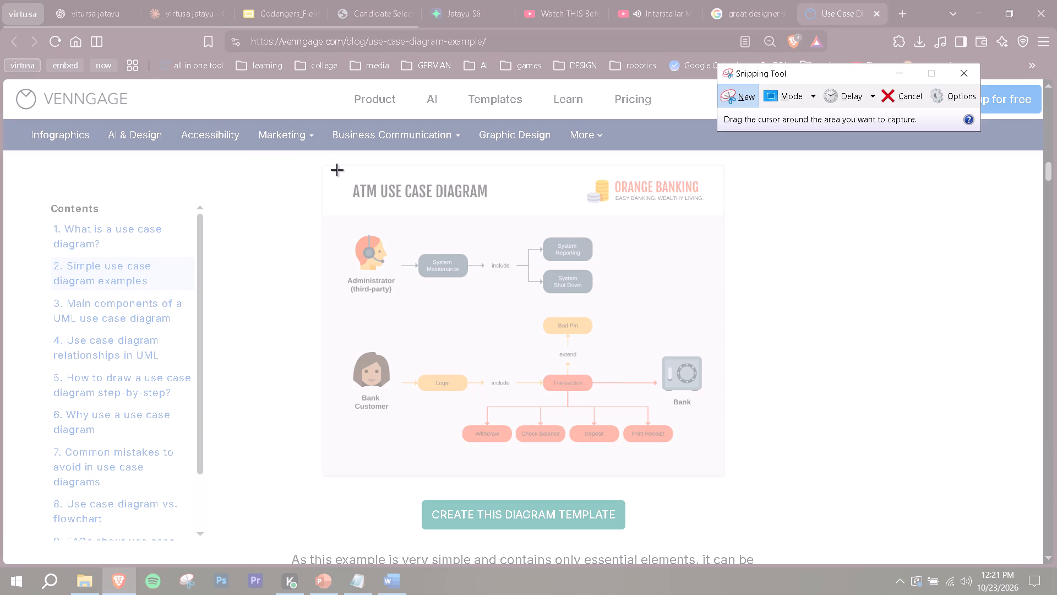
{"action": "left_click_drag", "start_coordinate": [335, 211], "coordinate": [588, 397]}
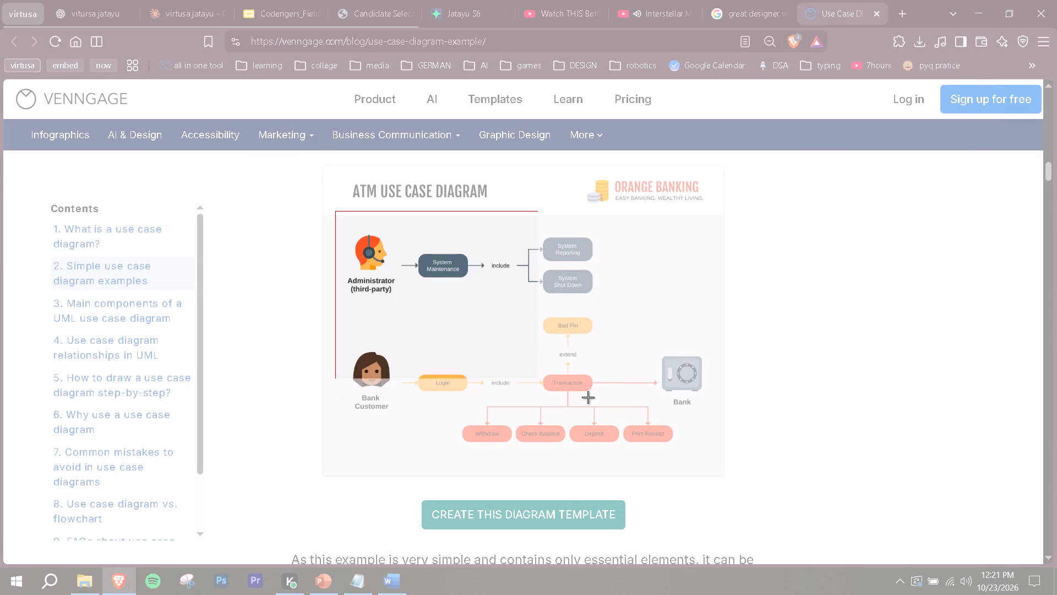
{"action": "left_click_drag", "start_coordinate": [588, 397], "coordinate": [720, 475]}
{"action": "key", "text": "ctrl+c"}
{"action": "left_click", "coordinate": [402, 577]}
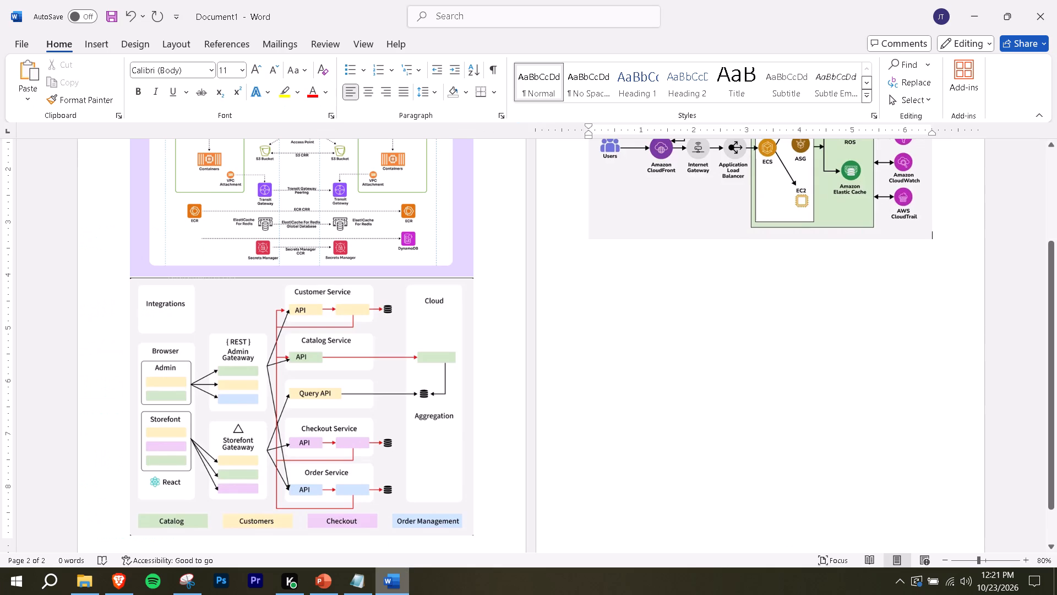
{"action": "key", "text": "ctrl+v"}
{"action": "key", "text": "alt+Tab"}
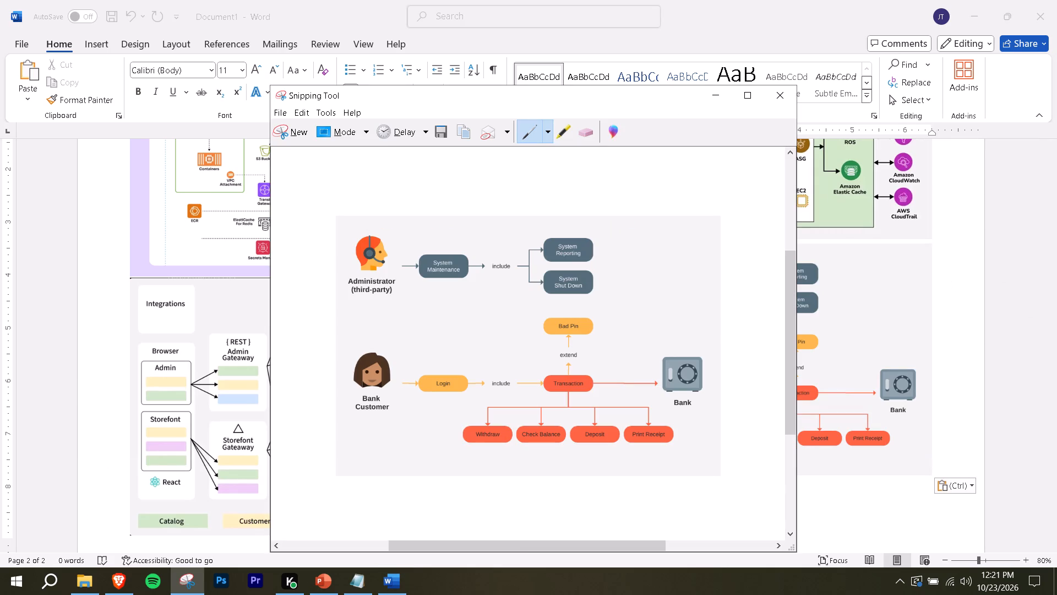
Return to the Venngage page in Brave and locate the TC Financial use case diagram.
{"action": "left_click", "coordinate": [122, 573]}
{"action": "scroll", "coordinate": [403, 387], "scroll_direction": "up", "scroll_amount": 9}
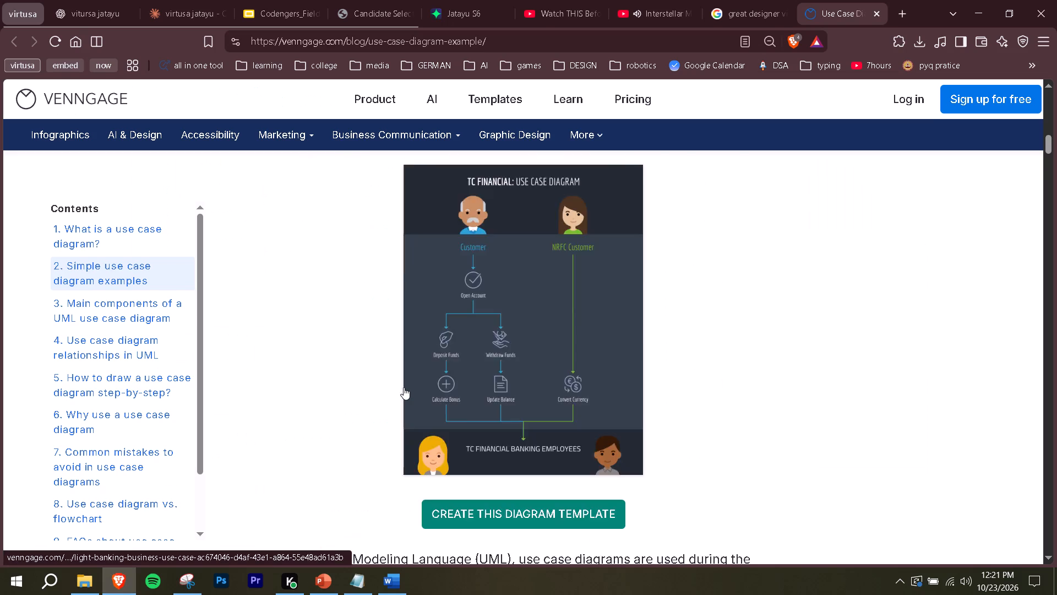
{"action": "scroll", "coordinate": [404, 387], "scroll_direction": "up", "scroll_amount": 3}
{"action": "scroll", "coordinate": [404, 387], "scroll_direction": "down", "scroll_amount": 2}
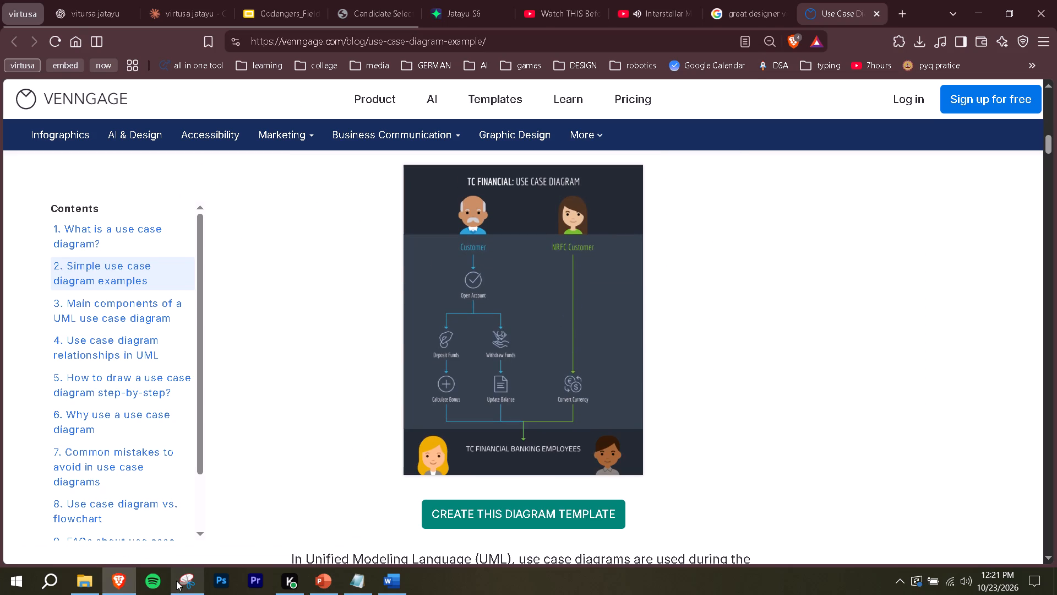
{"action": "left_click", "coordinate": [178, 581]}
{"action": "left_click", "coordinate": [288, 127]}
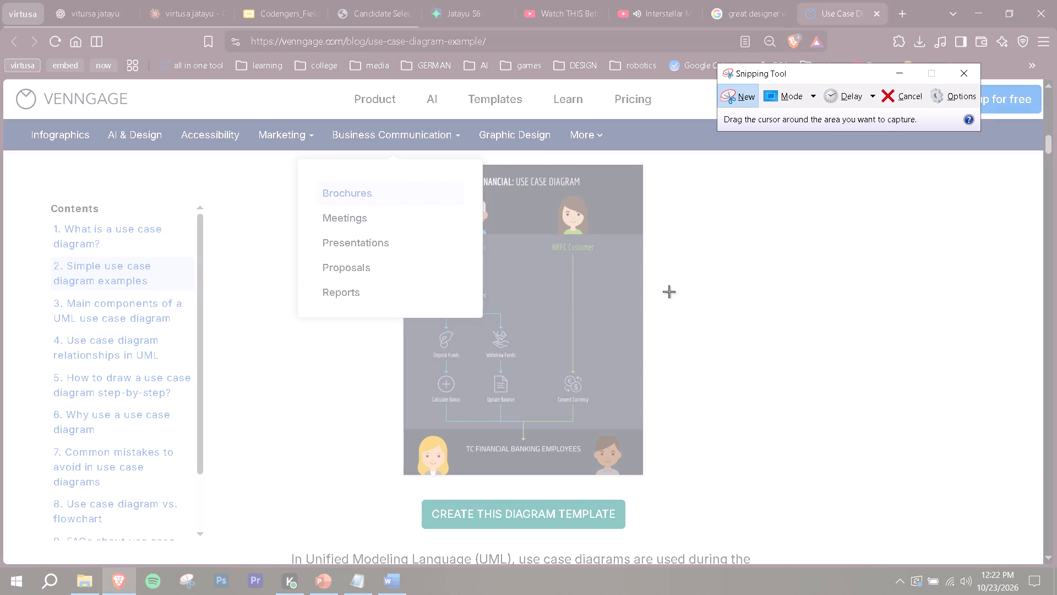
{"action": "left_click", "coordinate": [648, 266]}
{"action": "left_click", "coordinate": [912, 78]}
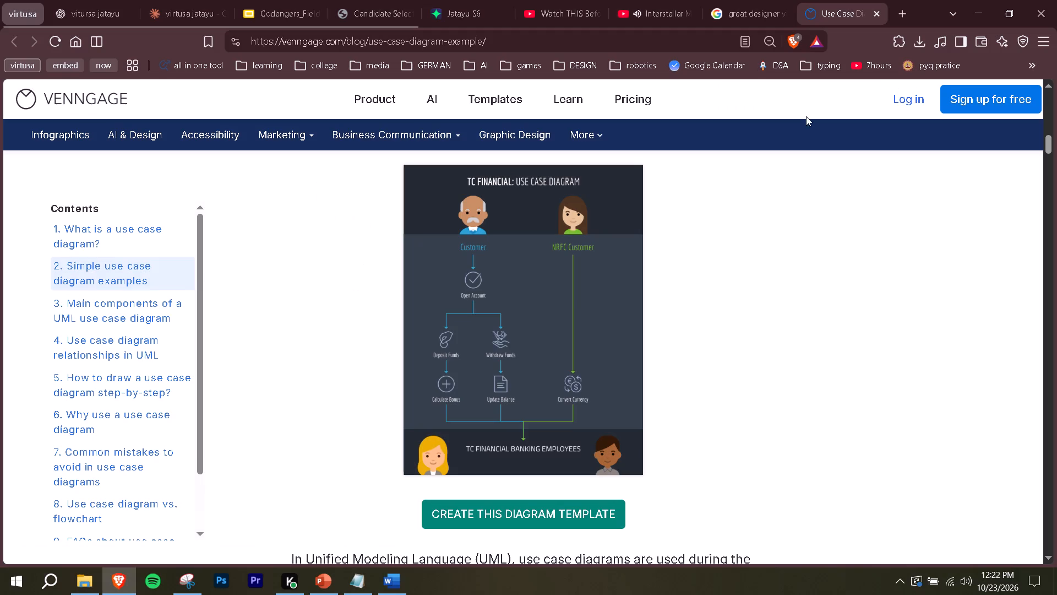
Snip the whole TC Financial use case diagram and paste it after the ATM diagram in the Word document.
{"action": "left_click", "coordinate": [194, 581]}
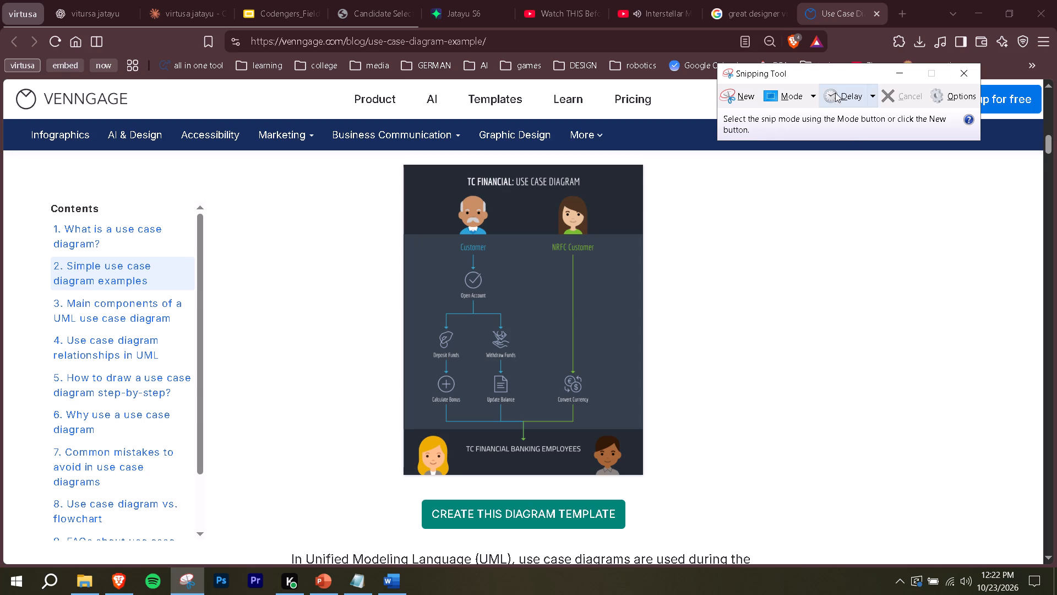
{"action": "left_click", "coordinate": [722, 89]}
{"action": "left_click_drag", "start_coordinate": [401, 167], "coordinate": [666, 472]}
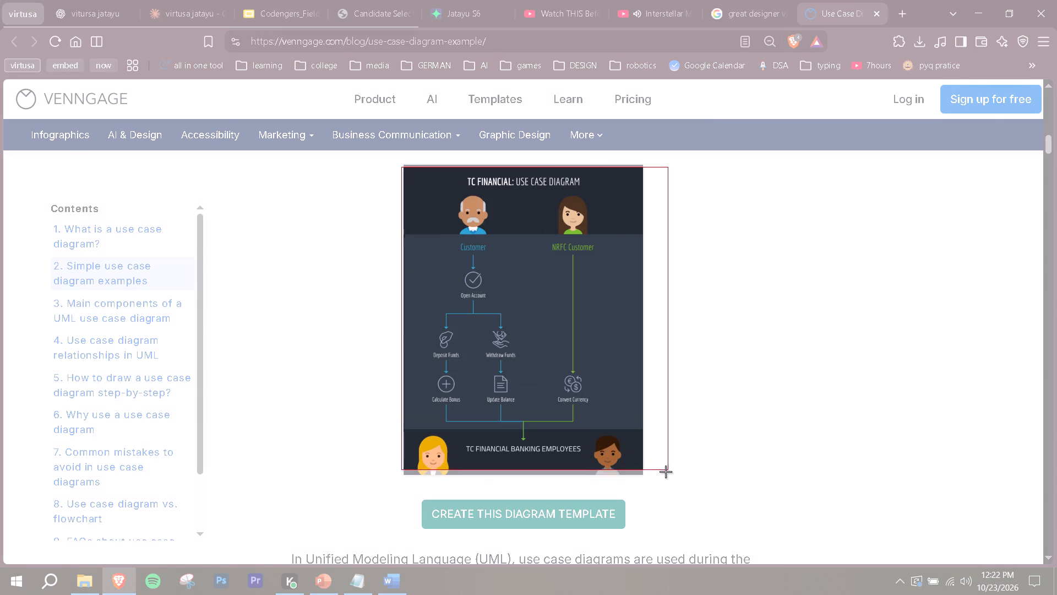
{"action": "left_click_drag", "start_coordinate": [666, 472], "coordinate": [647, 477]}
{"action": "key", "text": "ctrl+c"}
{"action": "left_click", "coordinate": [406, 583]}
{"action": "key", "text": "ctrl+v"}
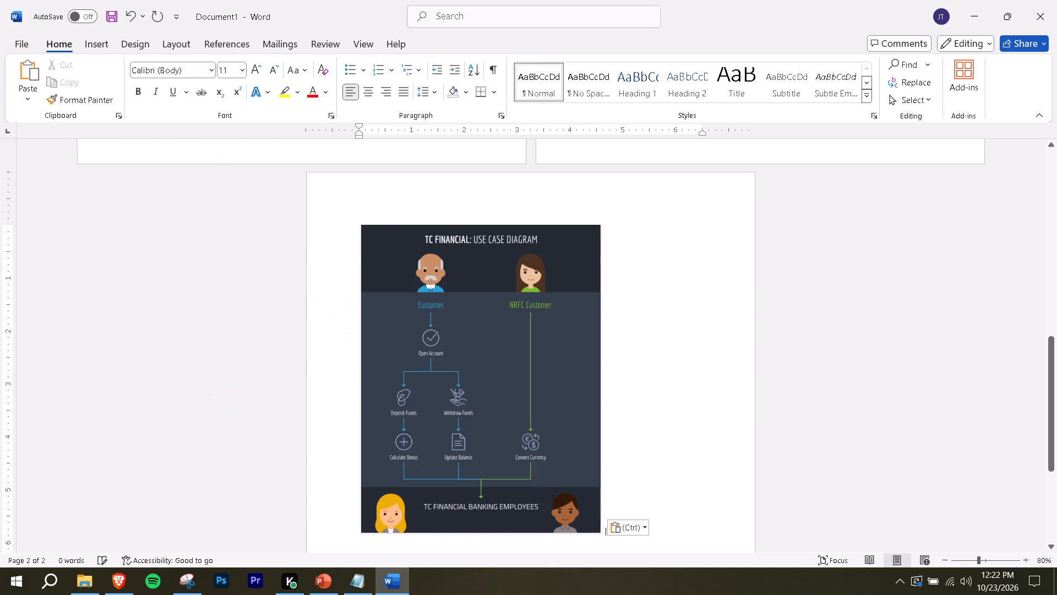
Return to the Venngage page in Brave and locate the Pluto Retail Department Outlets use case diagram.
{"action": "left_click", "coordinate": [113, 583]}
{"action": "scroll", "coordinate": [243, 347], "scroll_direction": "down", "scroll_amount": 19}
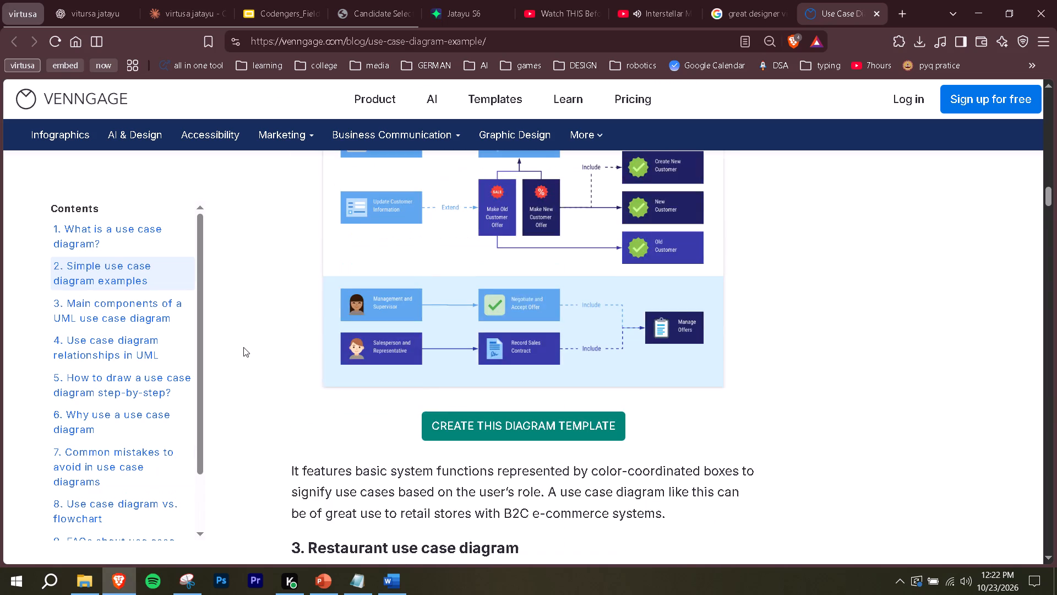
{"action": "scroll", "coordinate": [243, 347], "scroll_direction": "down", "scroll_amount": 1}
{"action": "scroll", "coordinate": [243, 347], "scroll_direction": "up", "scroll_amount": 3}
{"action": "scroll", "coordinate": [243, 347], "scroll_direction": "down", "scroll_amount": 5}
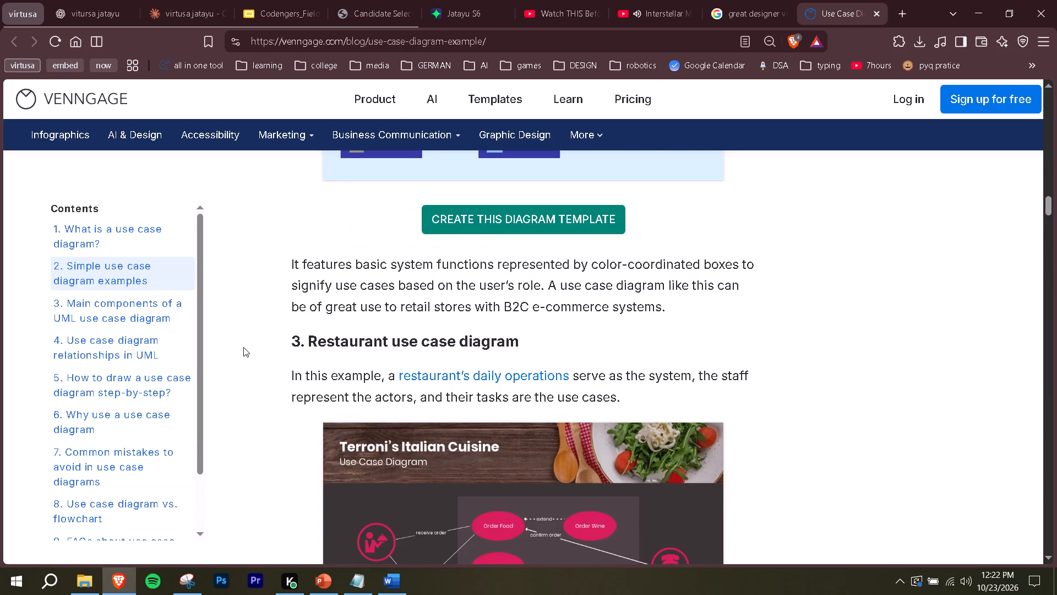
{"action": "scroll", "coordinate": [243, 347], "scroll_direction": "up", "scroll_amount": 4}
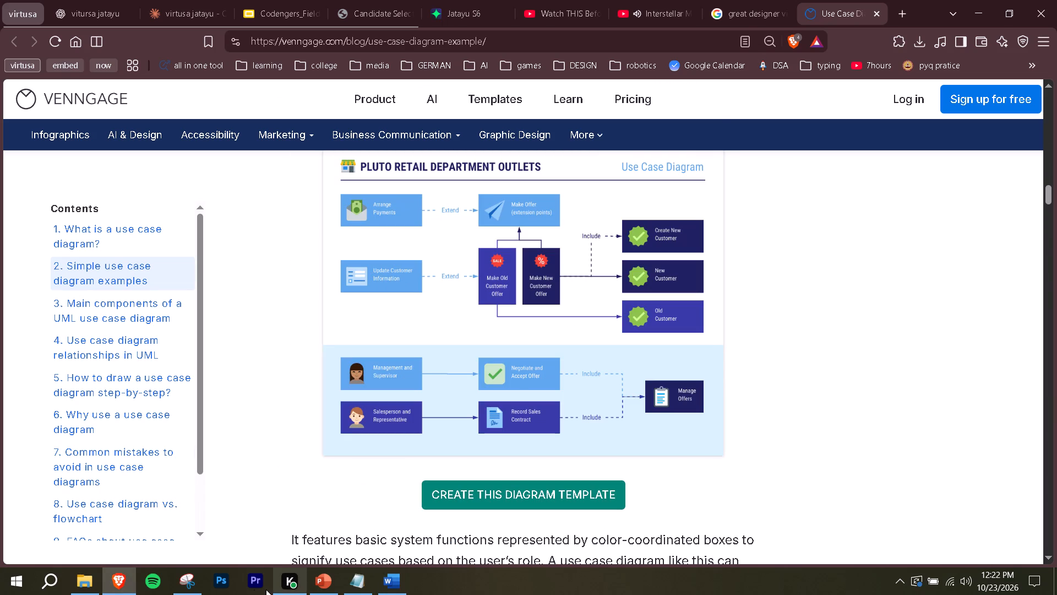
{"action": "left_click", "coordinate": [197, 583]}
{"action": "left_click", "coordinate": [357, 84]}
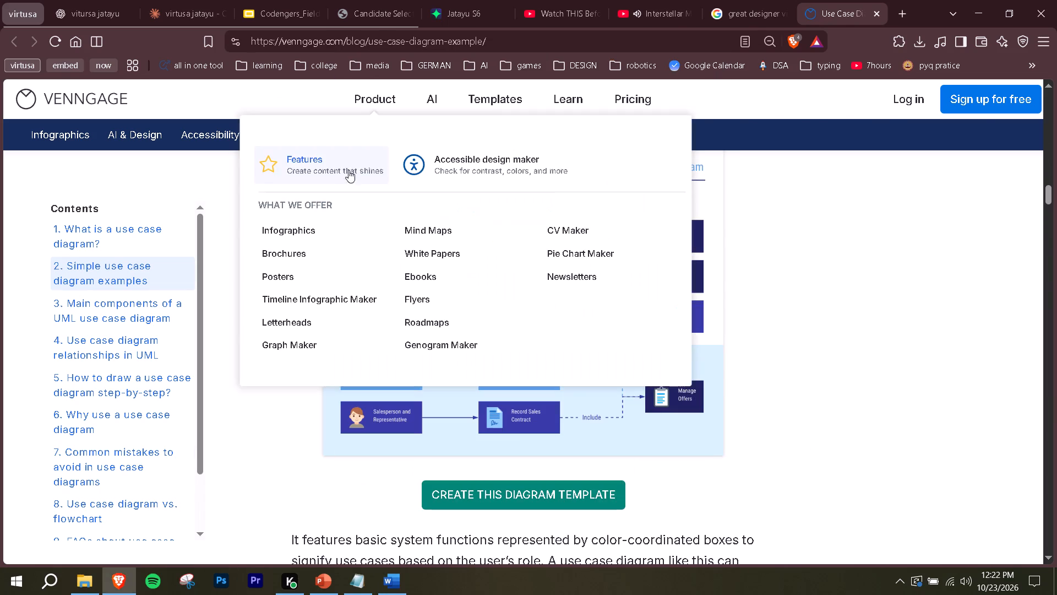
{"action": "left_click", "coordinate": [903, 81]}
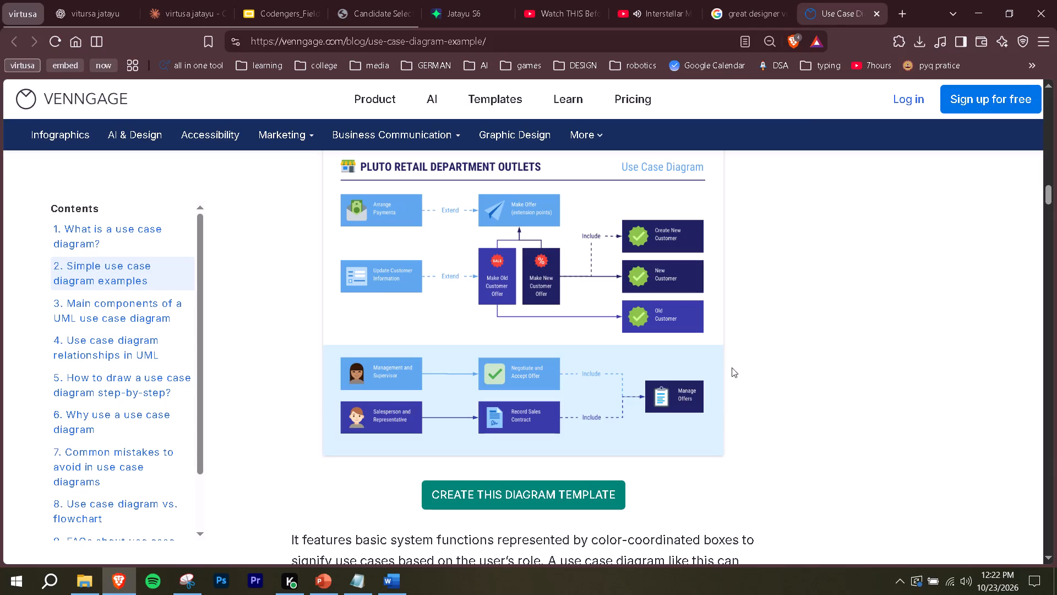
Snip the whole Pluto Retail Department Outlets use case diagram and paste it after the TC Financial diagram in the Word document.
{"action": "left_click", "coordinate": [198, 582]}
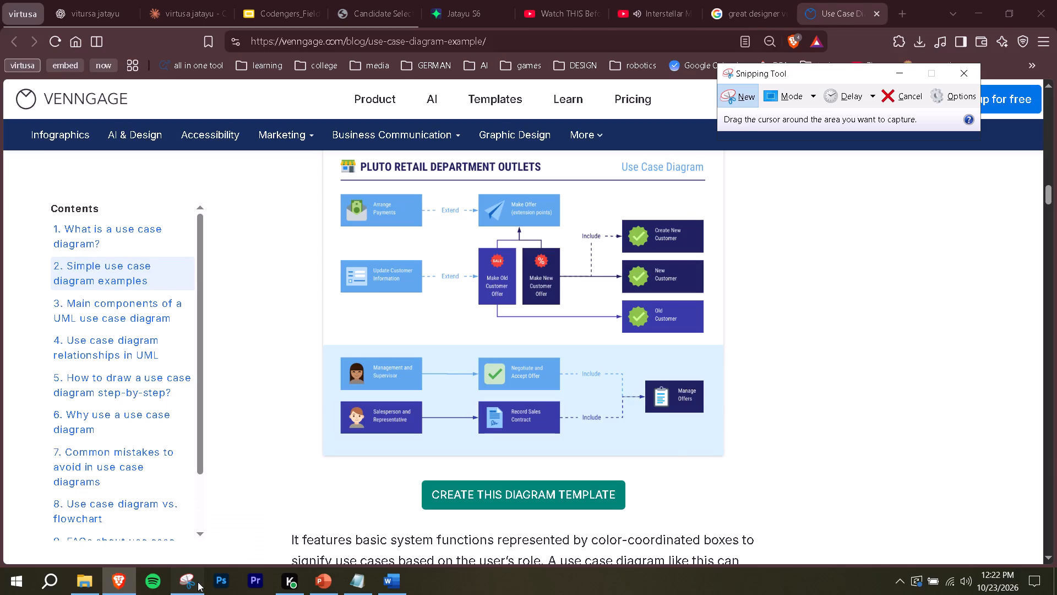
{"action": "key", "text": "ctrl+n"}
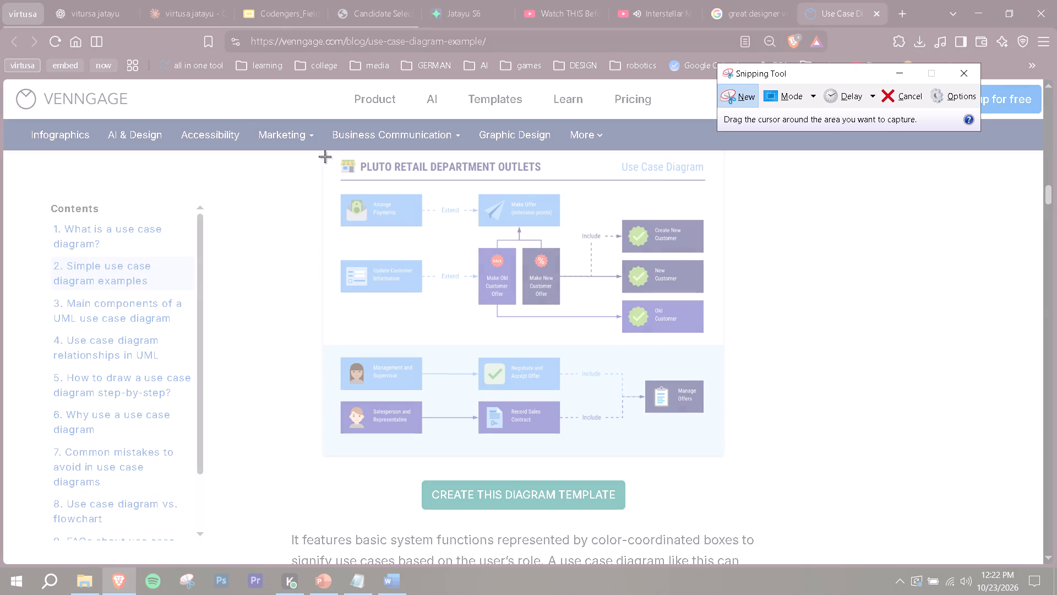
{"action": "left_click_drag", "start_coordinate": [325, 156], "coordinate": [721, 456]}
{"action": "key", "text": "ctrl+c"}
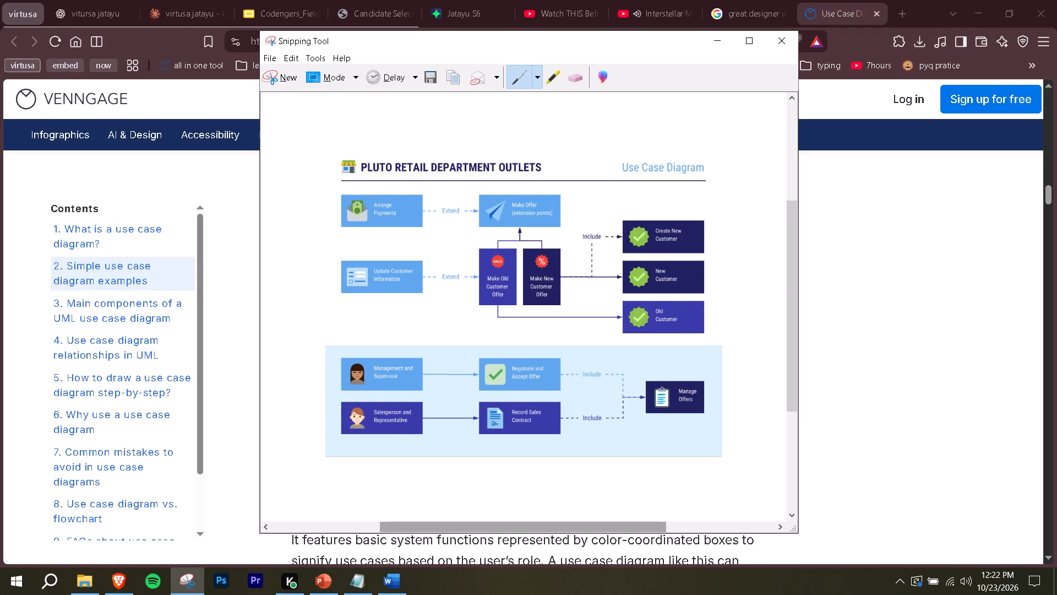
{"action": "left_click", "coordinate": [387, 581]}
{"action": "key", "text": "ctrl+v"}
Return to the Venngage page in Brave and locate the Tech Hub Electronics use case diagram.
{"action": "key", "text": "alt+Tab"}
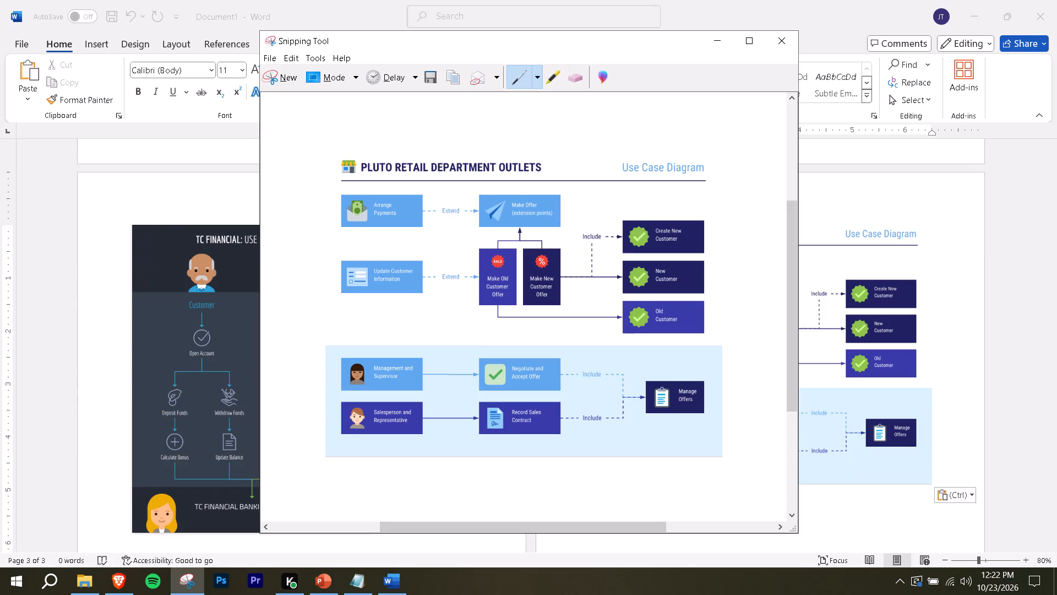
{"action": "left_click", "coordinate": [111, 582]}
{"action": "scroll", "coordinate": [273, 377], "scroll_direction": "down", "scroll_amount": 6}
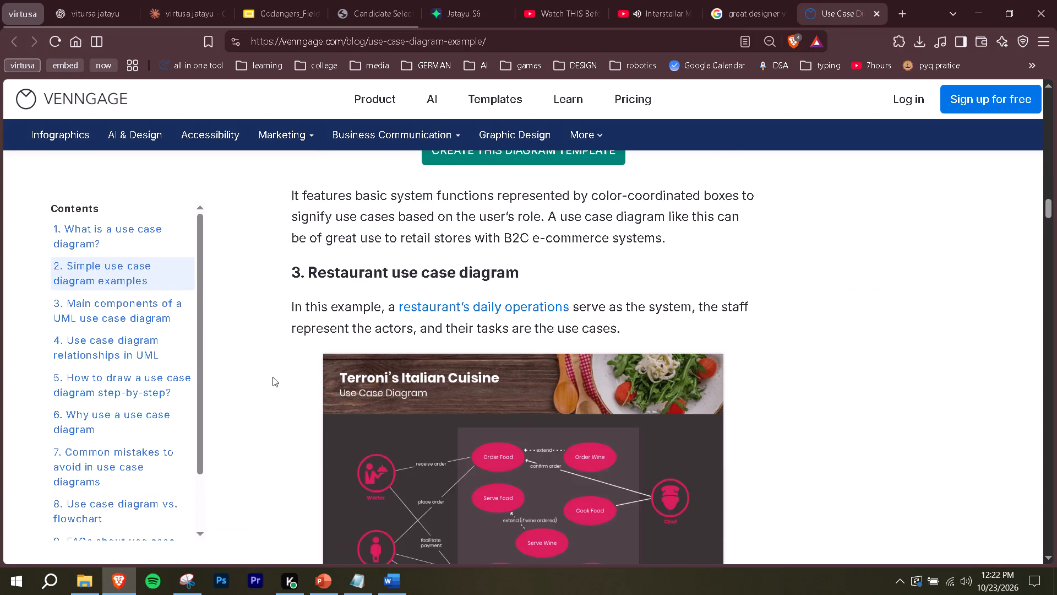
{"action": "scroll", "coordinate": [273, 377], "scroll_direction": "down", "scroll_amount": 18}
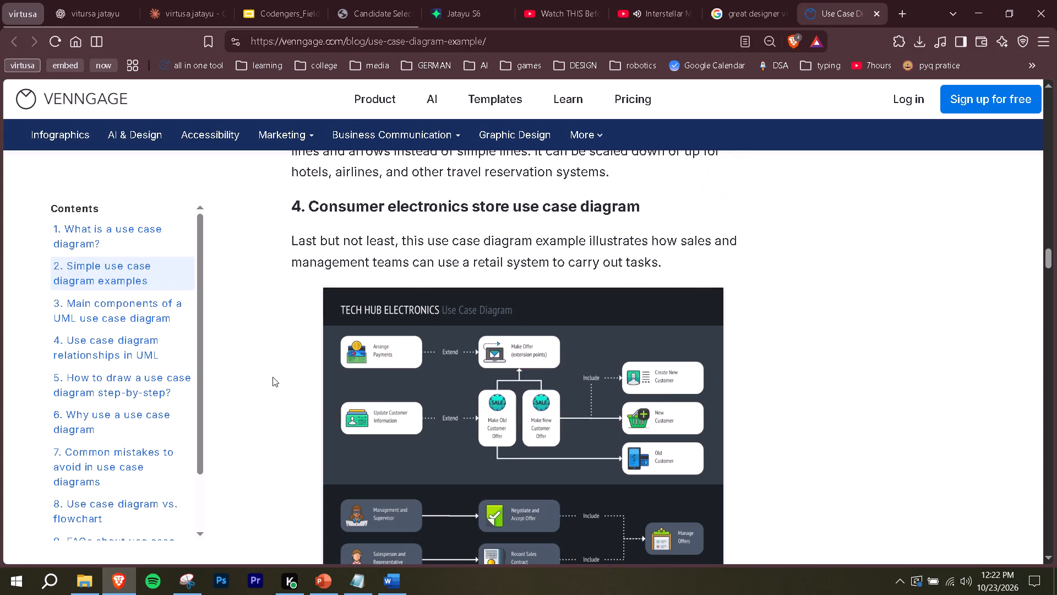
{"action": "scroll", "coordinate": [273, 377], "scroll_direction": "up", "scroll_amount": 1}
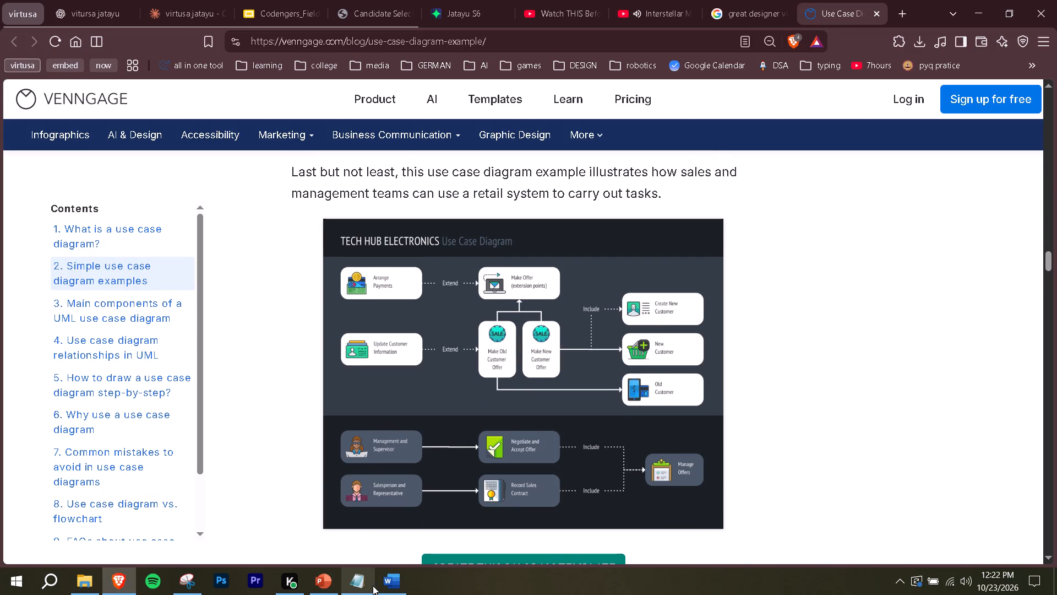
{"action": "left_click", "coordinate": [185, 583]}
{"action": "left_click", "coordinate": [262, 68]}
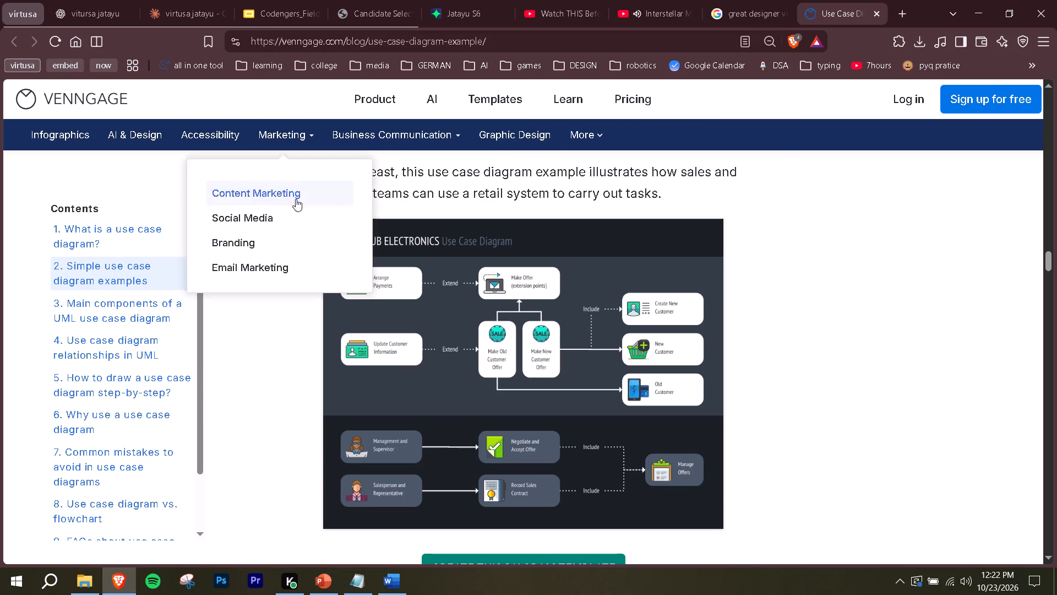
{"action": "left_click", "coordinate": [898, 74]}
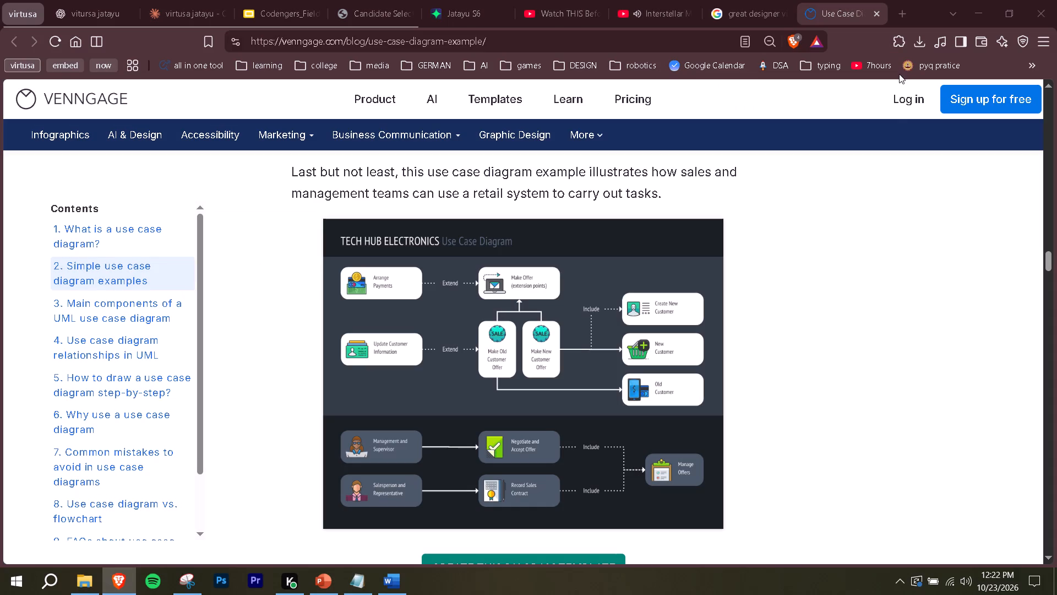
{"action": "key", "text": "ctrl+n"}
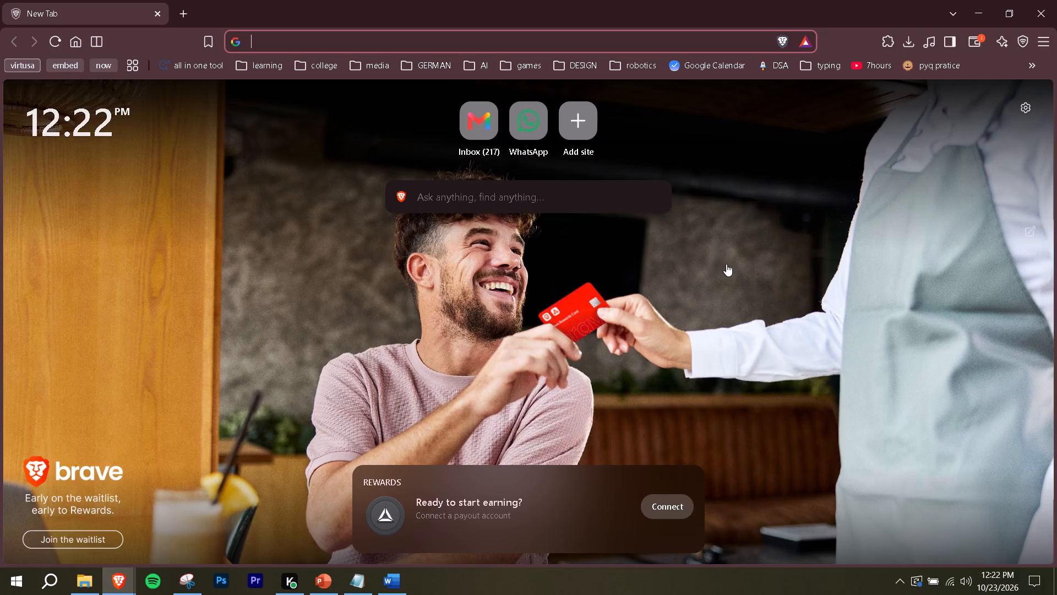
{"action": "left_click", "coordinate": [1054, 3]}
Snip the whole Tech Hub Electronics use case diagram and paste it after the Pluto Retail diagram in the Word document.
{"action": "left_click", "coordinate": [187, 589]}
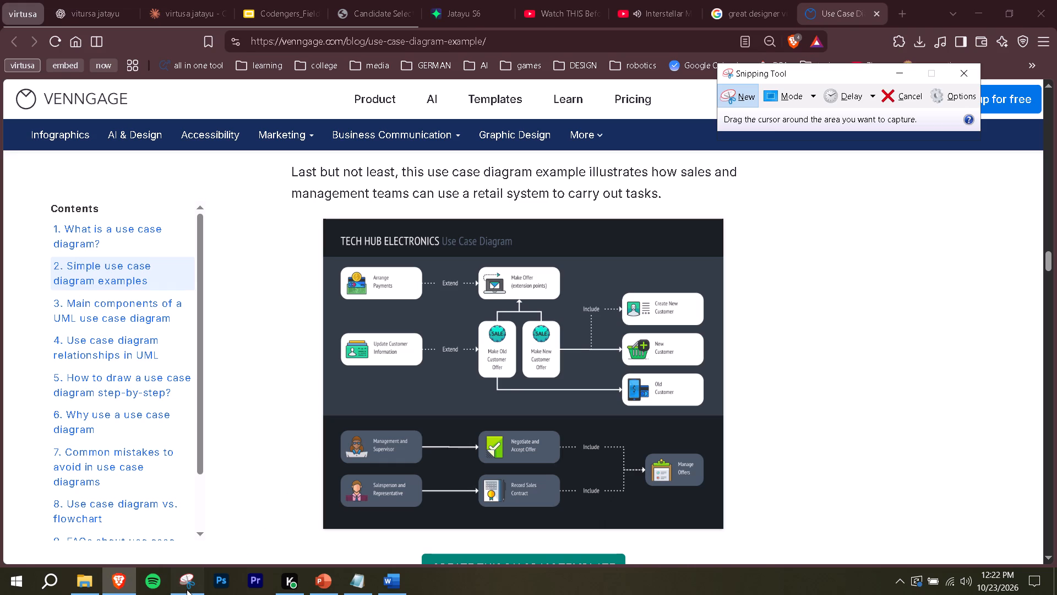
{"action": "key", "text": "ctrl+n"}
{"action": "left_click_drag", "start_coordinate": [317, 221], "coordinate": [724, 566]}
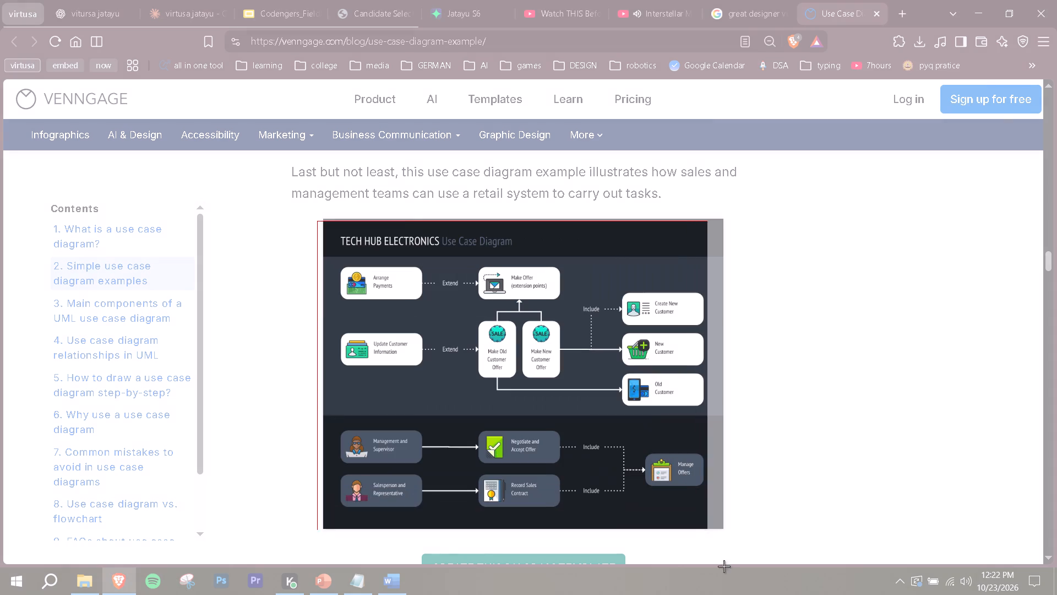
{"action": "left_click_drag", "start_coordinate": [724, 566], "coordinate": [734, 532]}
{"action": "key", "text": "ctrl+c"}
{"action": "left_click", "coordinate": [384, 588]}
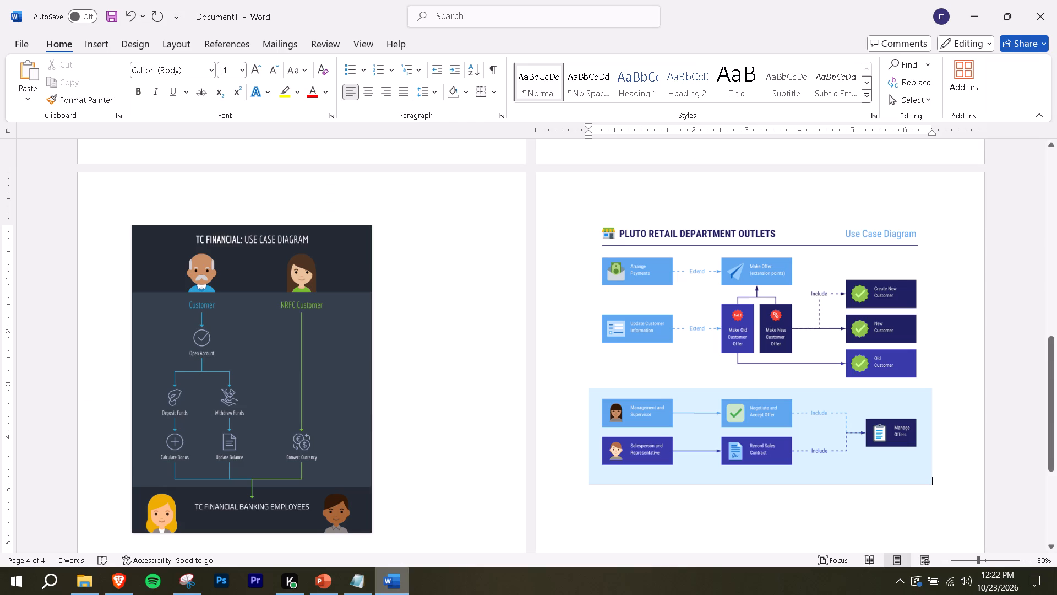
{"action": "key", "text": "ctrl+v"}
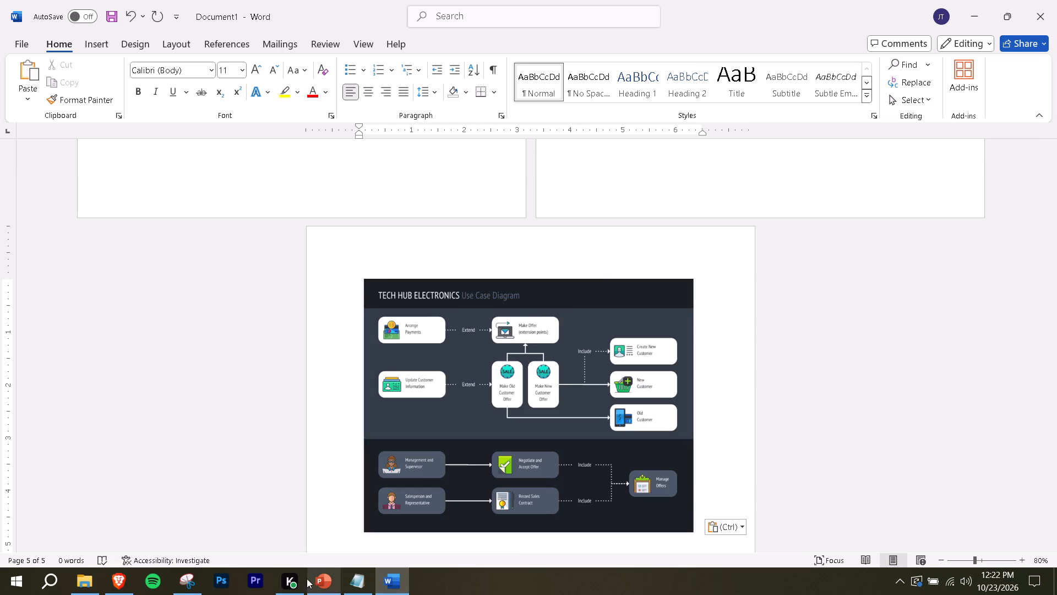
{"action": "left_click", "coordinate": [125, 576]}
{"action": "left_click", "coordinate": [319, 0]}
{"action": "left_click", "coordinate": [364, 0]}
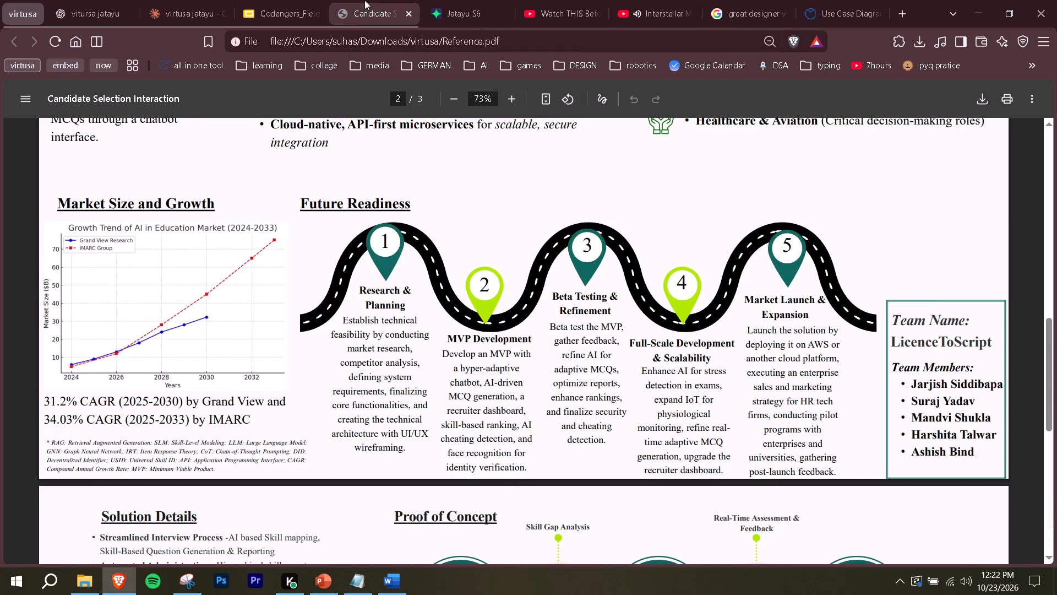
{"action": "scroll", "coordinate": [447, 303], "scroll_direction": "down", "scroll_amount": 6}
{"action": "scroll", "coordinate": [447, 327], "scroll_direction": "up", "scroll_amount": 2}
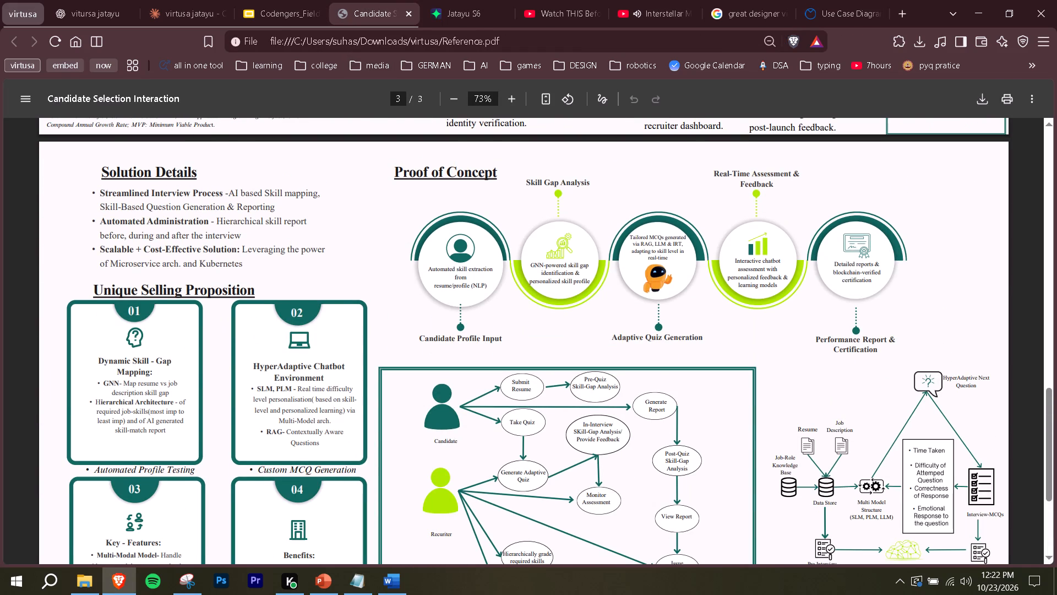
{"action": "scroll", "coordinate": [468, 336], "scroll_direction": "down", "scroll_amount": 3}
{"action": "scroll", "coordinate": [514, 295], "scroll_direction": "up", "scroll_amount": 1}
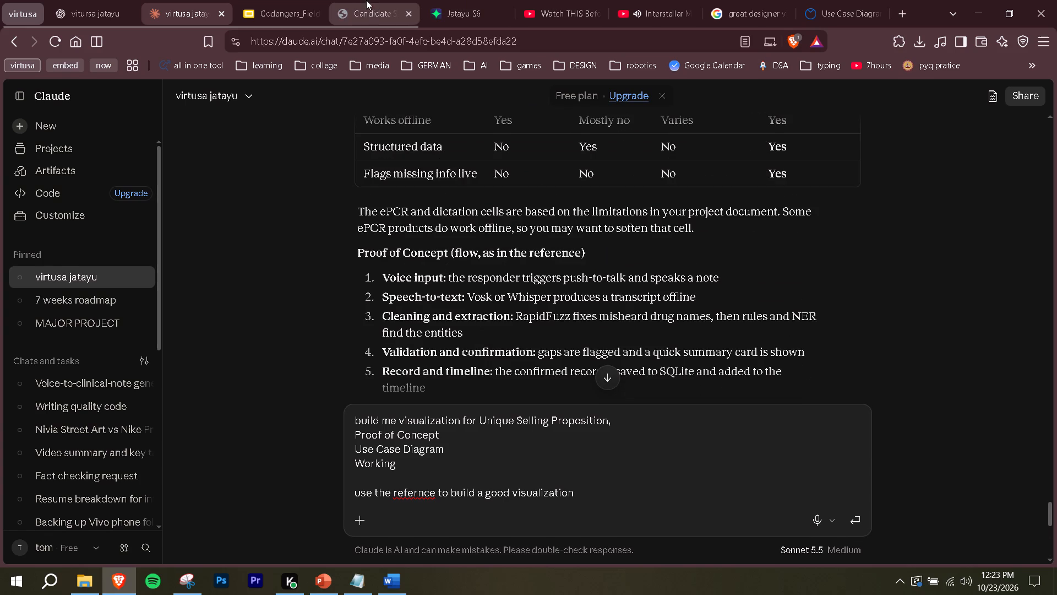
{"action": "left_click", "coordinate": [743, 0]}
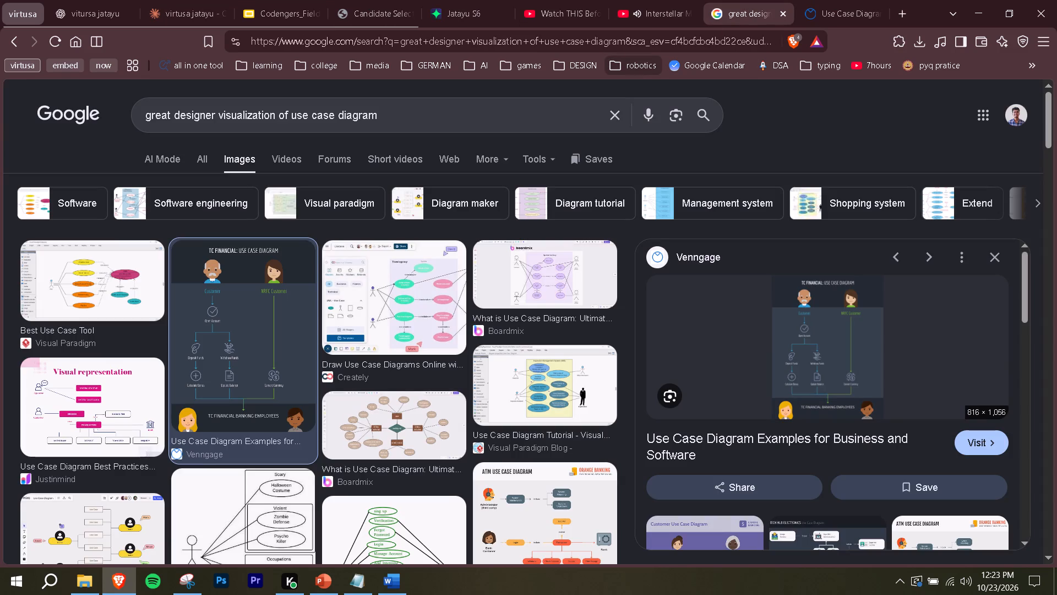
{"action": "left_click_drag", "start_coordinate": [415, 119], "coordinate": [292, 118]}
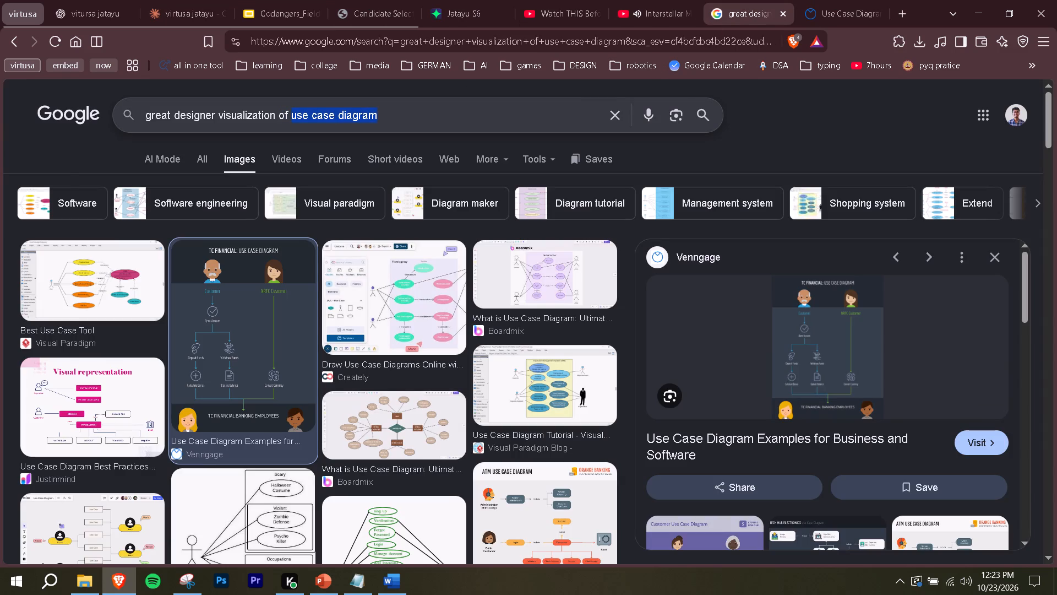
{"action": "type", "text": "flow of the"}
{"action": "key", "text": "space"}
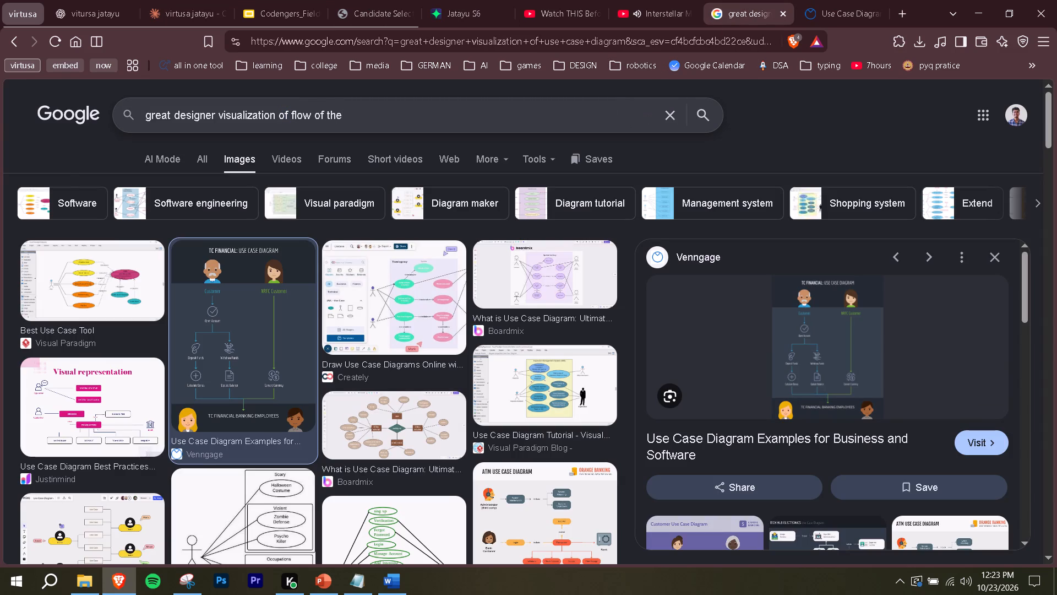
{"action": "key", "text": "ctrl+BackSpace"}
{"action": "key", "text": "ctrl+BackSpace"}
{"action": "key", "text": "p"}
{"action": "type", "text": "roof of concept"}
{"action": "key", "text": "Return"}
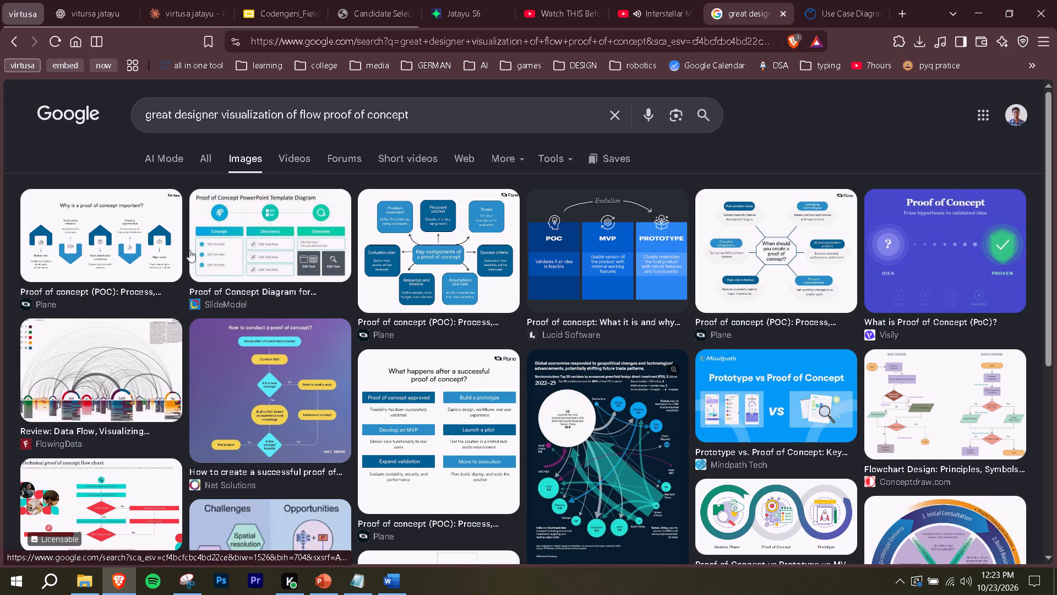
Open the SlideModel Proof of Concept PowerPoint Template page from its dark diagram variant in the image results.
{"action": "left_click", "coordinate": [203, 232]}
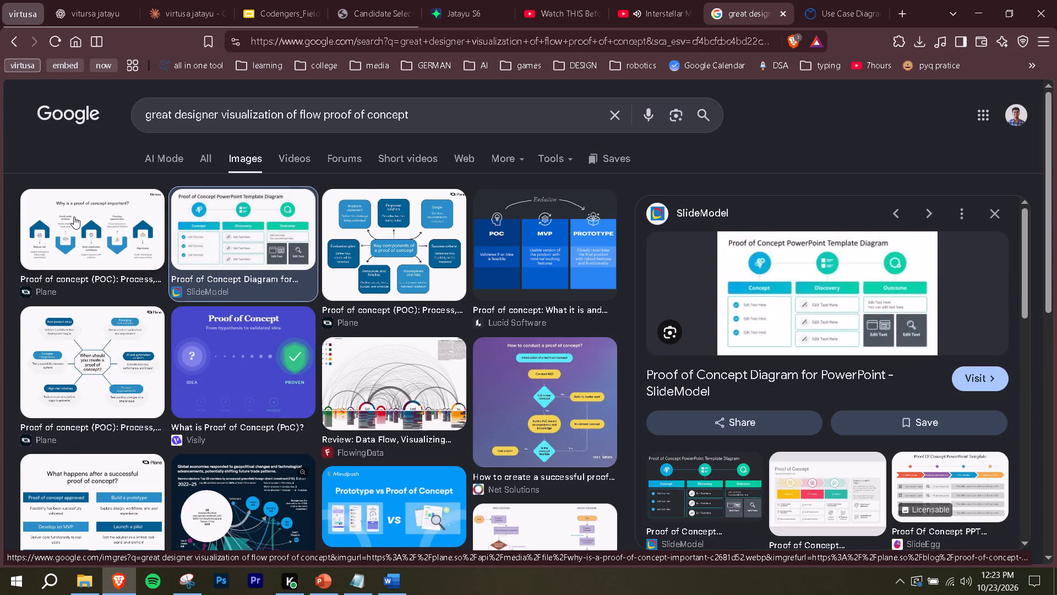
{"action": "left_click", "coordinate": [726, 489]}
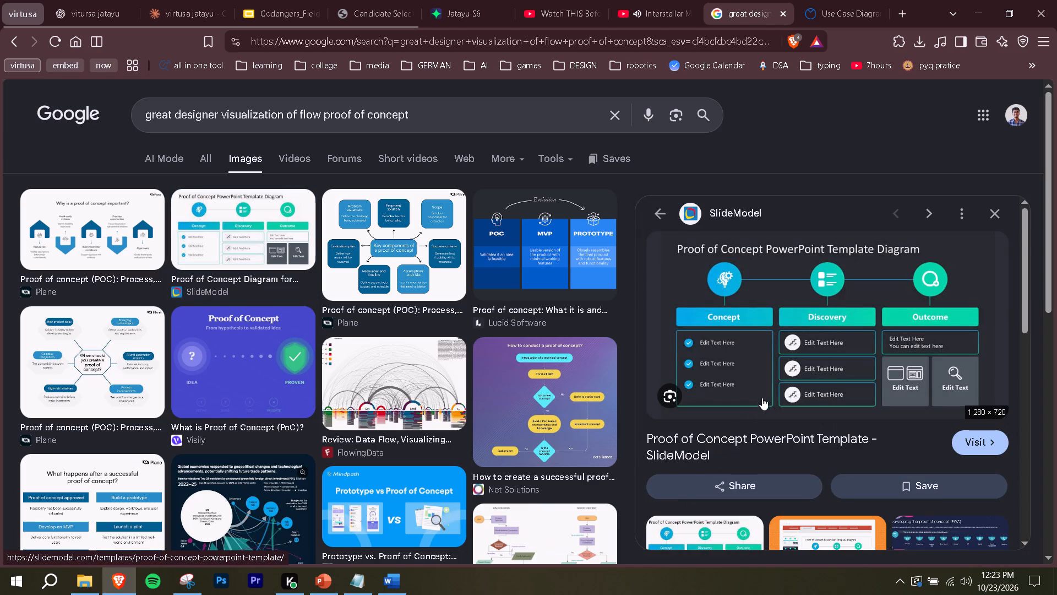
{"action": "left_click", "coordinate": [764, 346]}
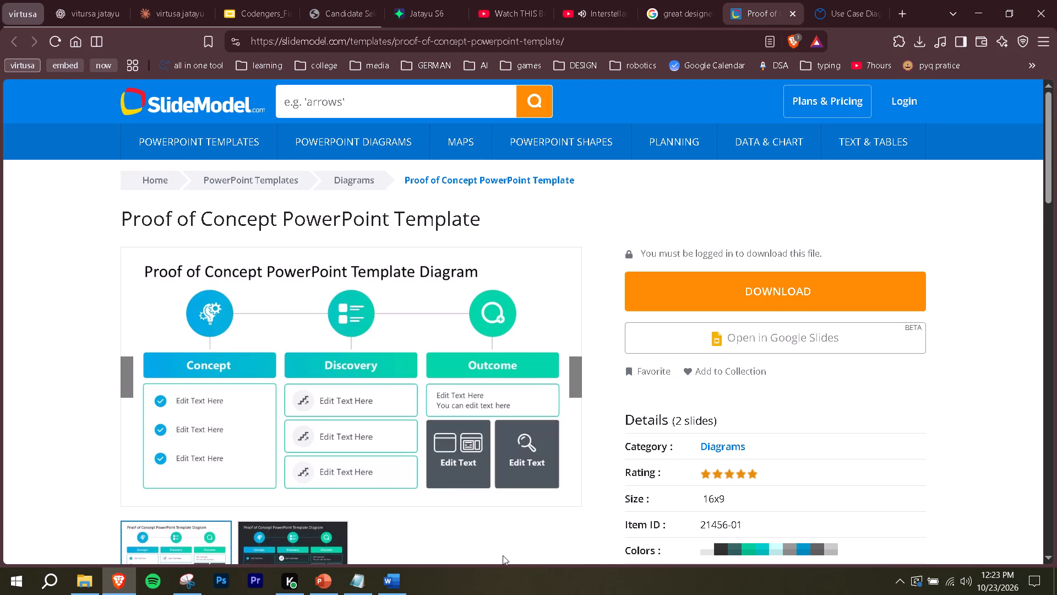
{"action": "scroll", "coordinate": [503, 555], "scroll_direction": "down", "scroll_amount": 1}
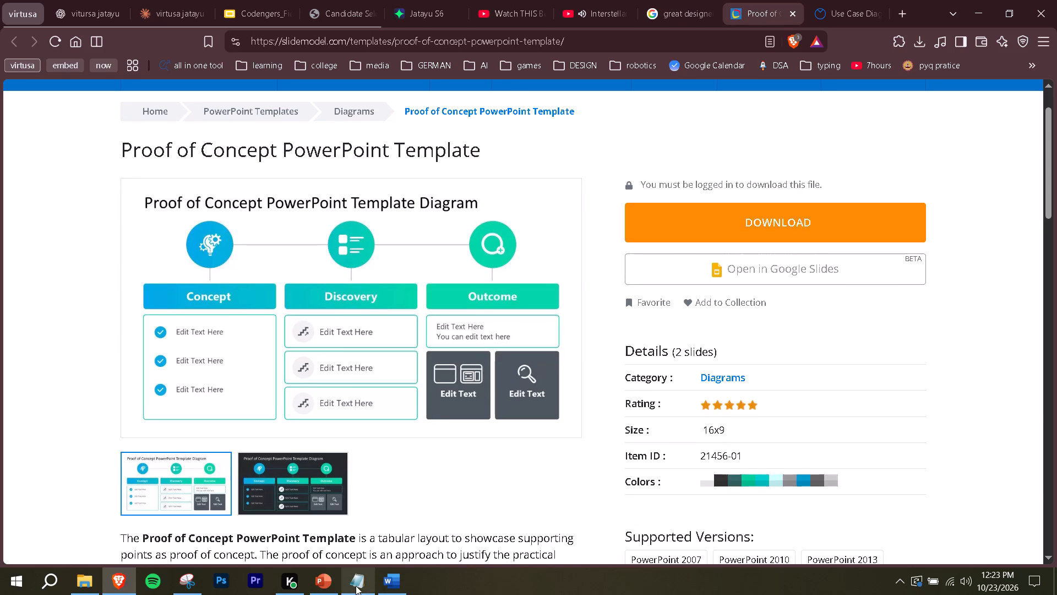
Snip the dark version of the SlideModel Proof of Concept diagram and paste it after the Tech Hub Electronics diagram in the Word document.
{"action": "left_click", "coordinate": [187, 580]}
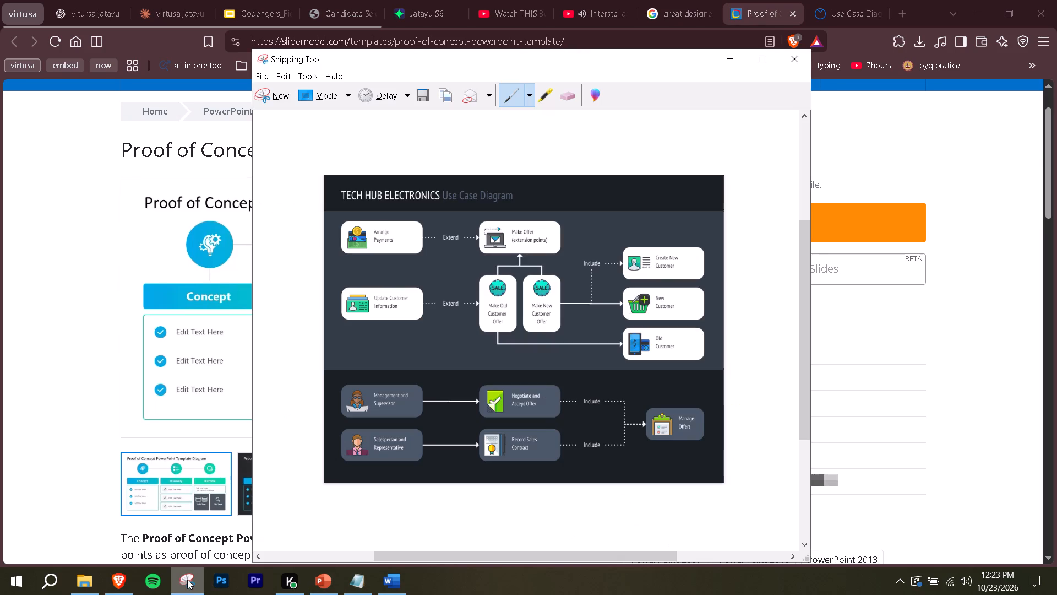
{"action": "left_click", "coordinate": [53, 482]}
{"action": "left_click", "coordinate": [292, 478]}
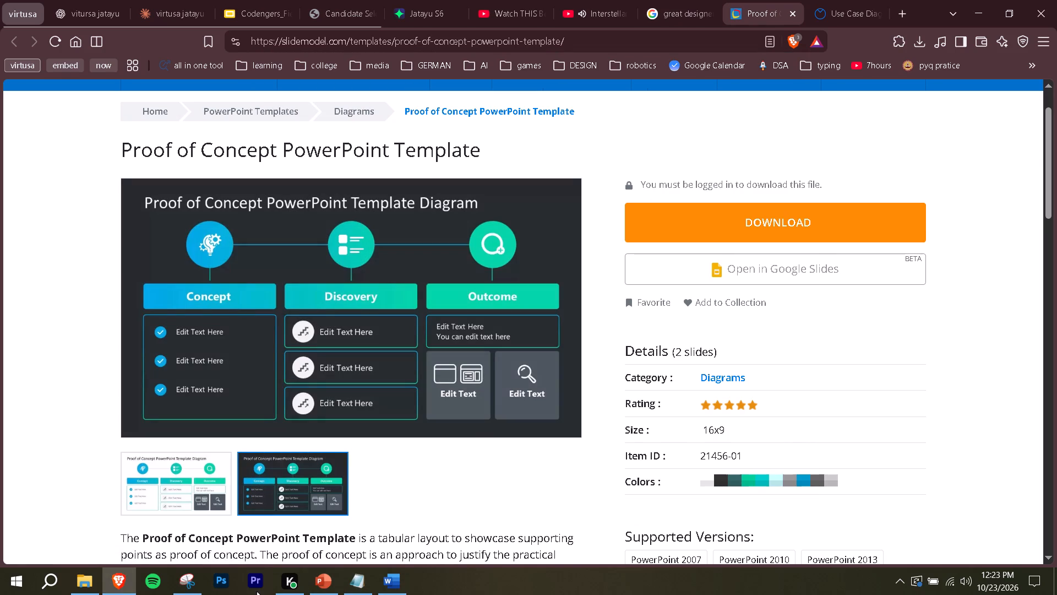
{"action": "left_click", "coordinate": [182, 580]}
{"action": "left_click", "coordinate": [263, 102]}
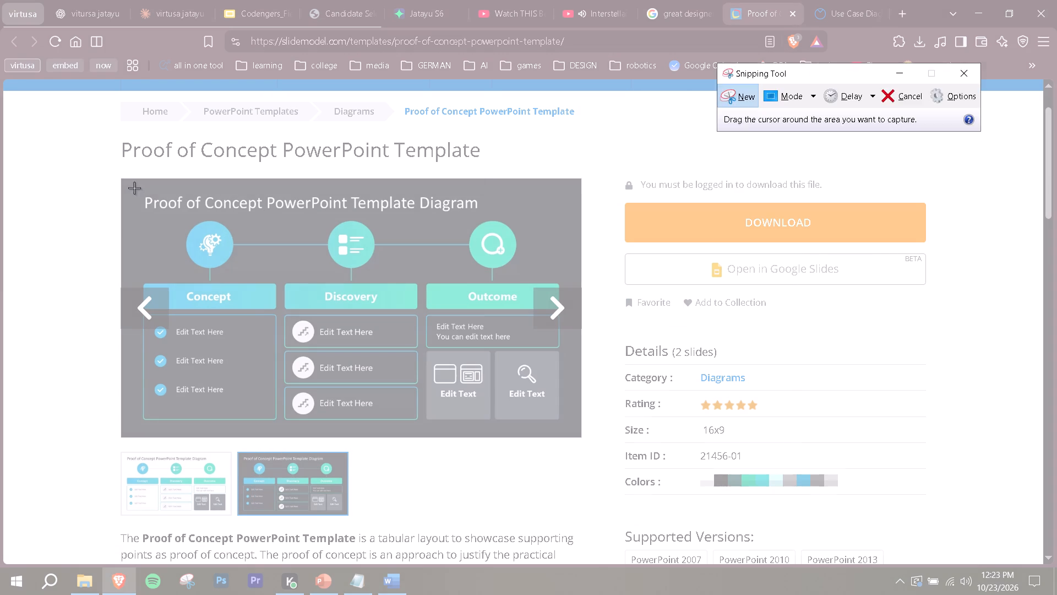
{"action": "left_click_drag", "start_coordinate": [129, 185], "coordinate": [565, 429]}
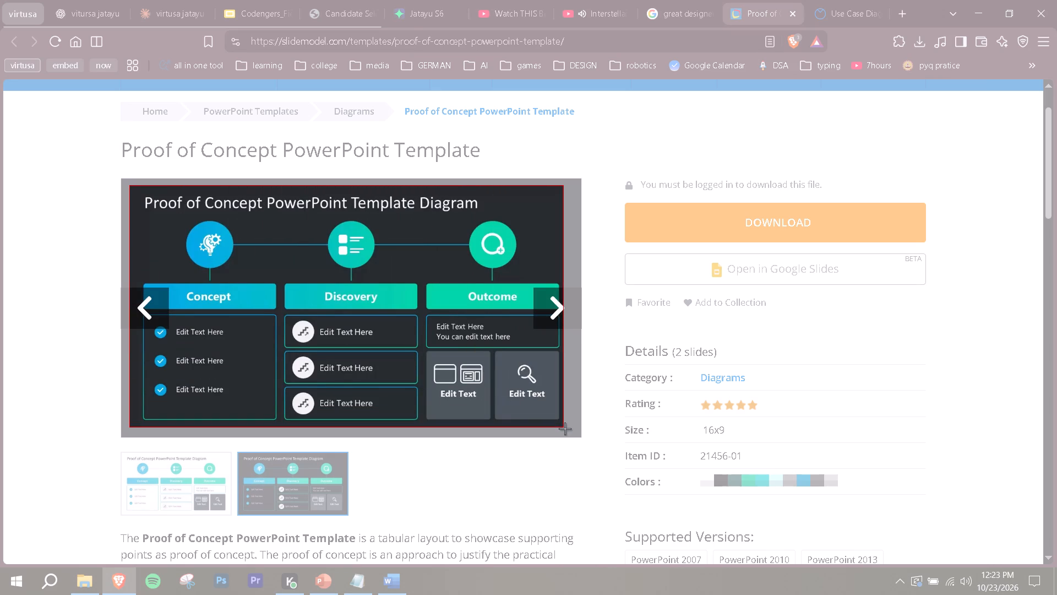
{"action": "left_click_drag", "start_coordinate": [565, 429], "coordinate": [566, 430]}
{"action": "key", "text": "ctrl+c"}
{"action": "left_click", "coordinate": [415, 587]}
{"action": "left_click", "coordinate": [391, 586]}
{"action": "key", "text": "ctrl+v"}
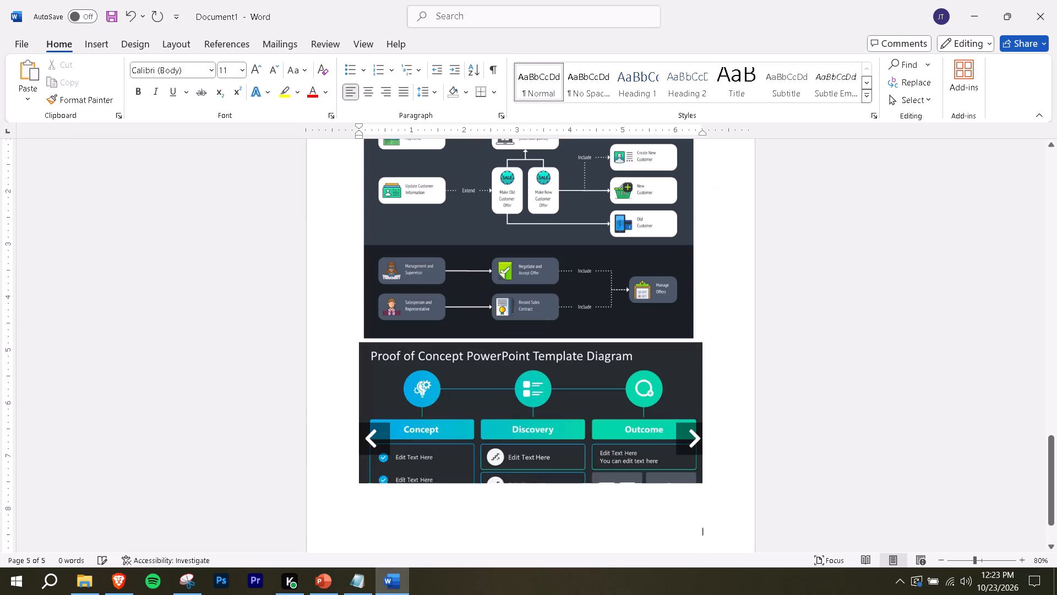
Return to the image results in Brave and examine the remaining proof of concept visualizations for another reference.
{"action": "left_click", "coordinate": [130, 584]}
{"action": "scroll", "coordinate": [187, 350], "scroll_direction": "down", "scroll_amount": 2}
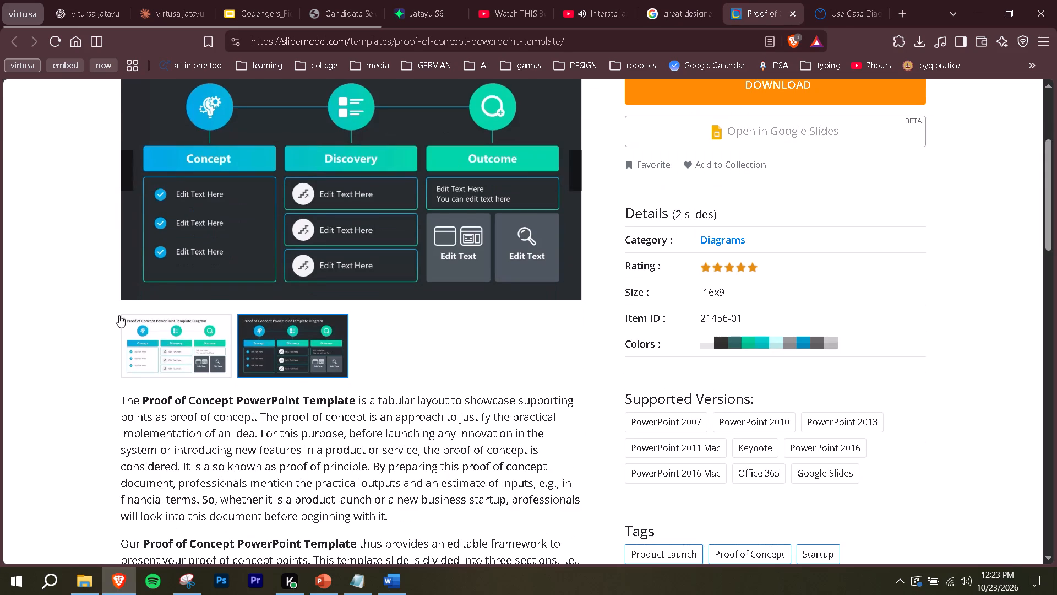
{"action": "left_click", "coordinate": [707, 0]}
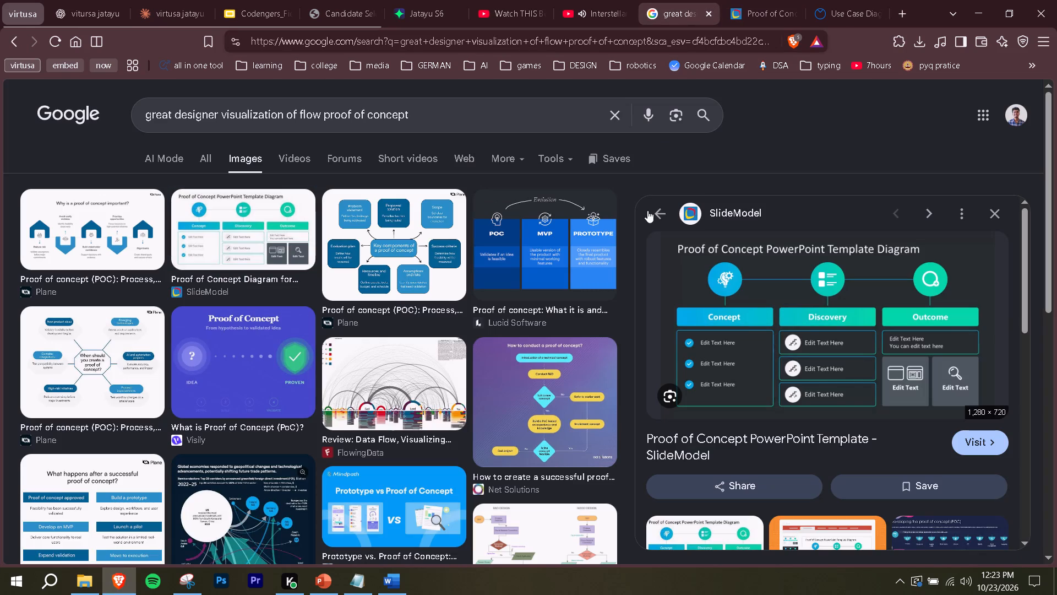
{"action": "scroll", "coordinate": [566, 265], "scroll_direction": "down", "scroll_amount": 1}
{"action": "scroll", "coordinate": [744, 349], "scroll_direction": "down", "scroll_amount": 1}
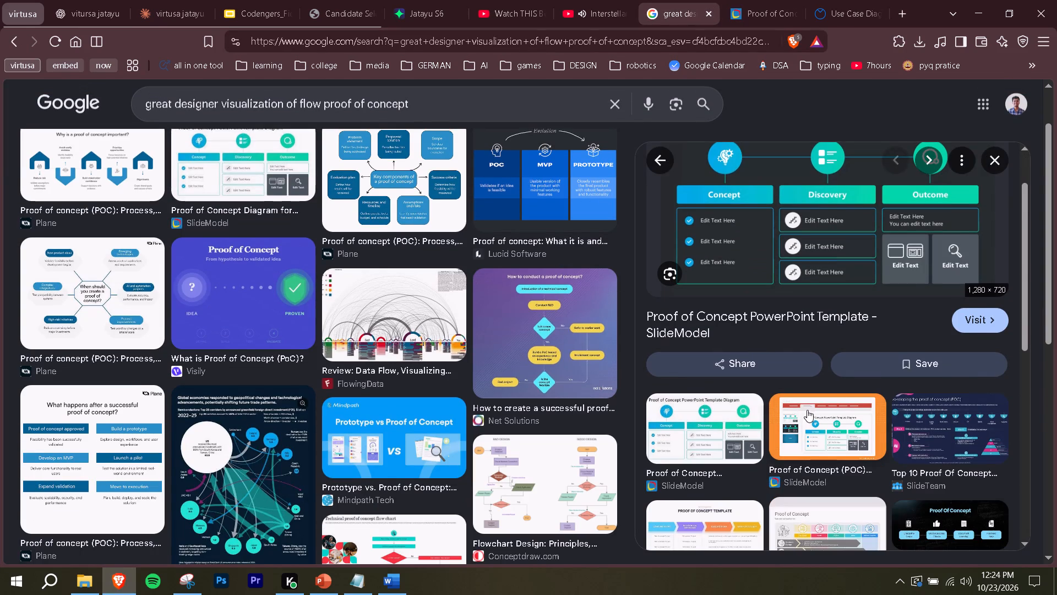
{"action": "left_click", "coordinate": [809, 413]}
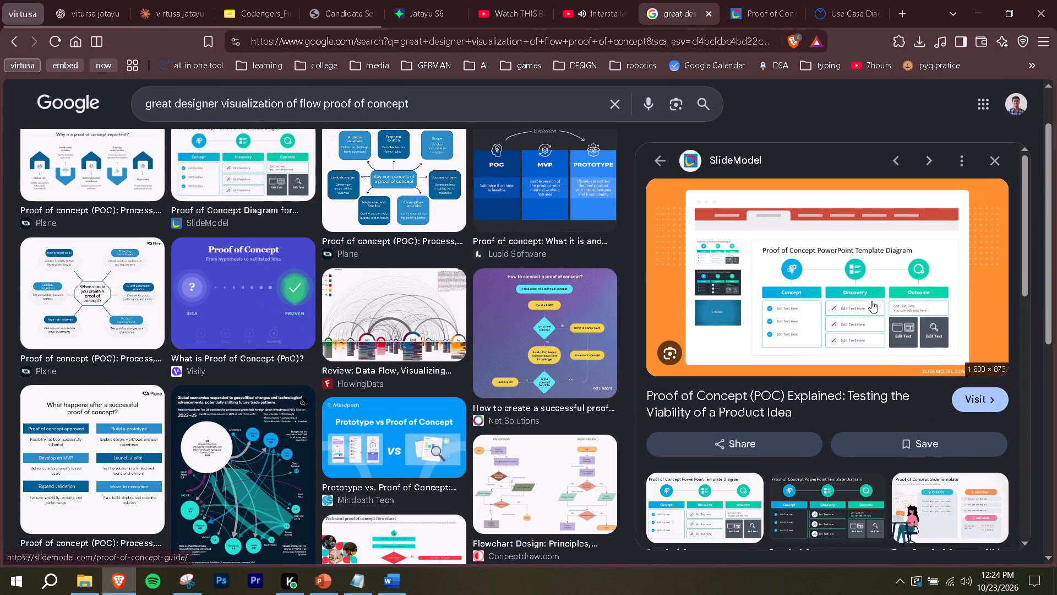
{"action": "left_click", "coordinate": [189, 580]}
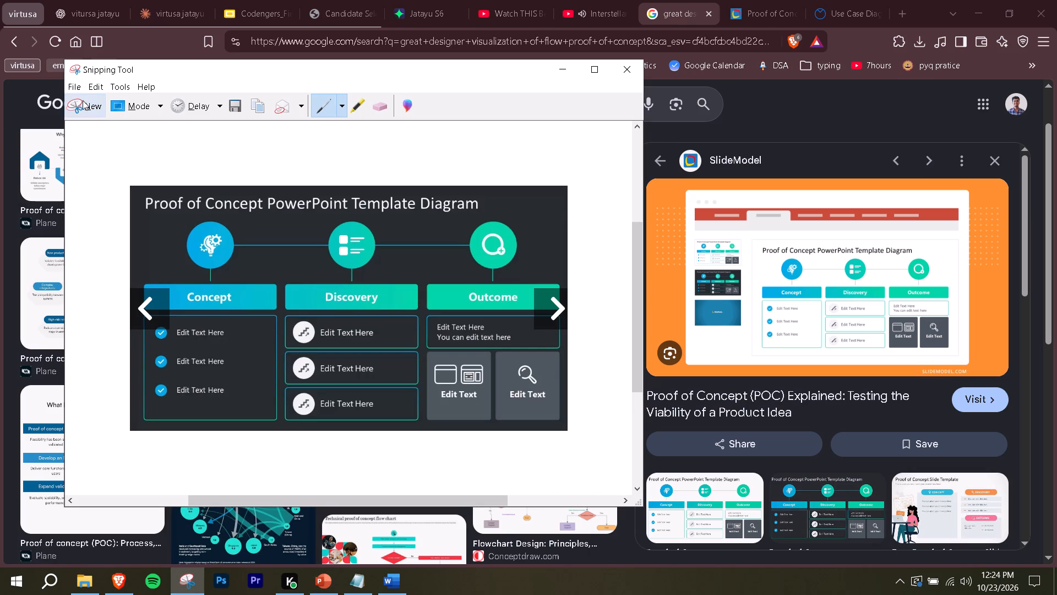
{"action": "left_click", "coordinate": [567, 68]}
{"action": "scroll", "coordinate": [457, 308], "scroll_direction": "down", "scroll_amount": 2}
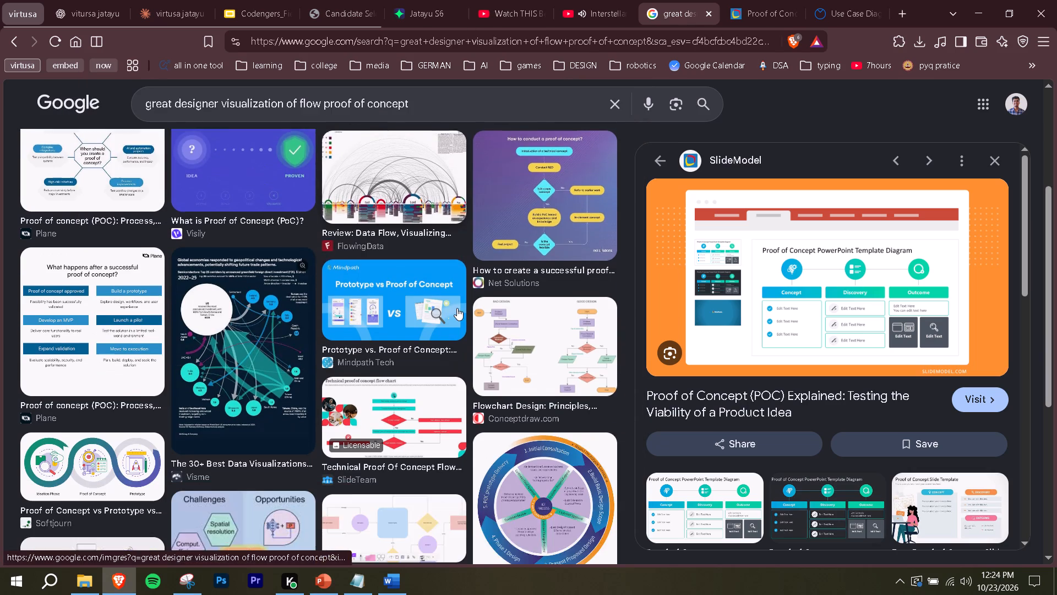
{"action": "scroll", "coordinate": [457, 308], "scroll_direction": "down", "scroll_amount": 8}
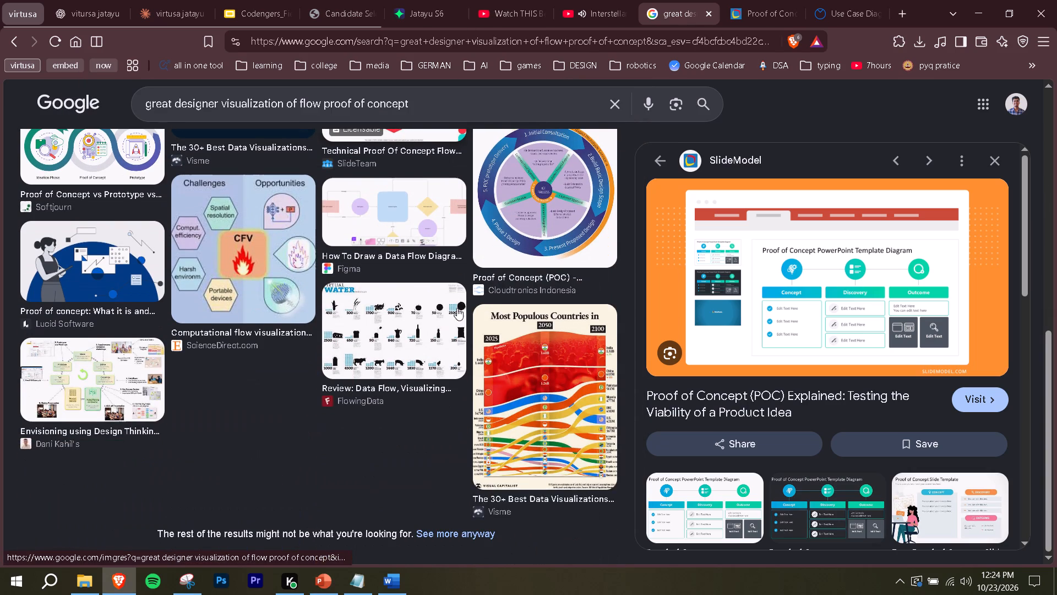
{"action": "scroll", "coordinate": [457, 308], "scroll_direction": "up", "scroll_amount": 9}
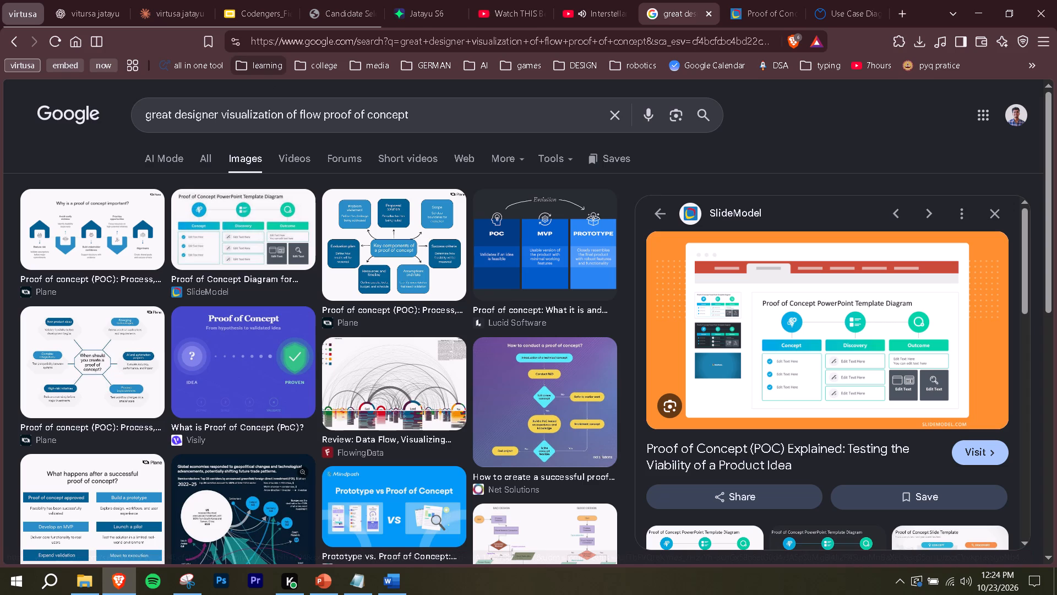
Shorten the image search query to "proof of concept" and run it.
{"action": "left_click_drag", "start_coordinate": [319, 112], "coordinate": [198, 112]}
{"action": "key", "text": "BackSpace"}
{"action": "key", "text": "BackSpace"}
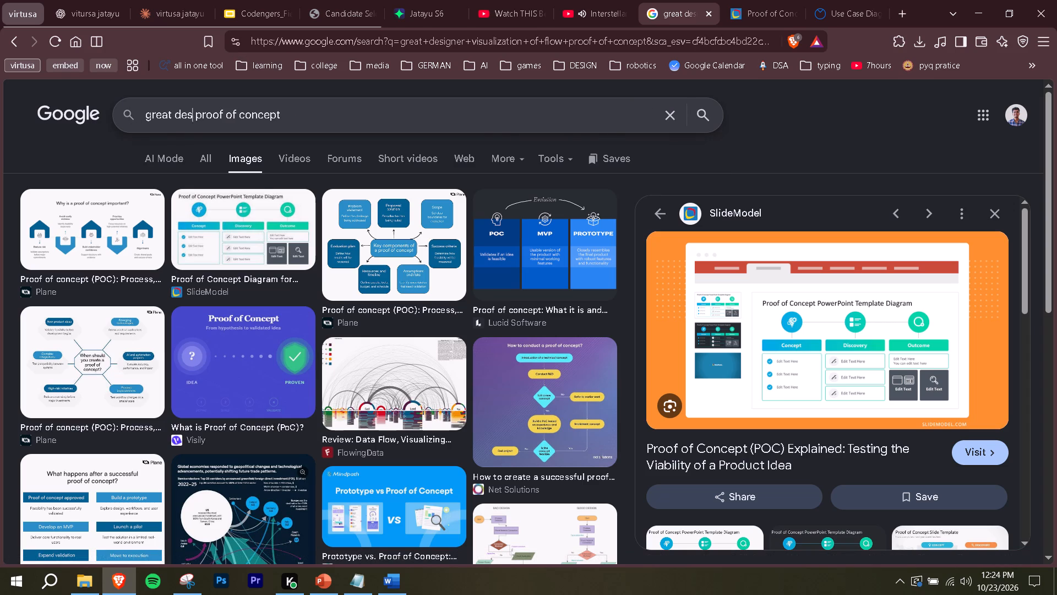
{"action": "key", "text": "BackSpace"}
{"action": "key", "text": "BackSpace"}
{"action": "key", "text": "BackSpace"}
{"action": "key", "text": "BackSpace"}
{"action": "key", "text": "BackSpace"}
{"action": "key", "text": "BackSpace"}
{"action": "key", "text": "BackSpace"}
{"action": "key", "text": "BackSpace"}
{"action": "key", "text": "BackSpace"}
{"action": "key", "text": "BackSpace"}
{"action": "key", "text": "BackSpace"}
{"action": "key", "text": "BackSpace"}
{"action": "key", "text": "BackSpace"}
{"action": "key", "text": "BackSpace"}
{"action": "key", "text": "BackSpace"}
{"action": "key", "text": "Return"}
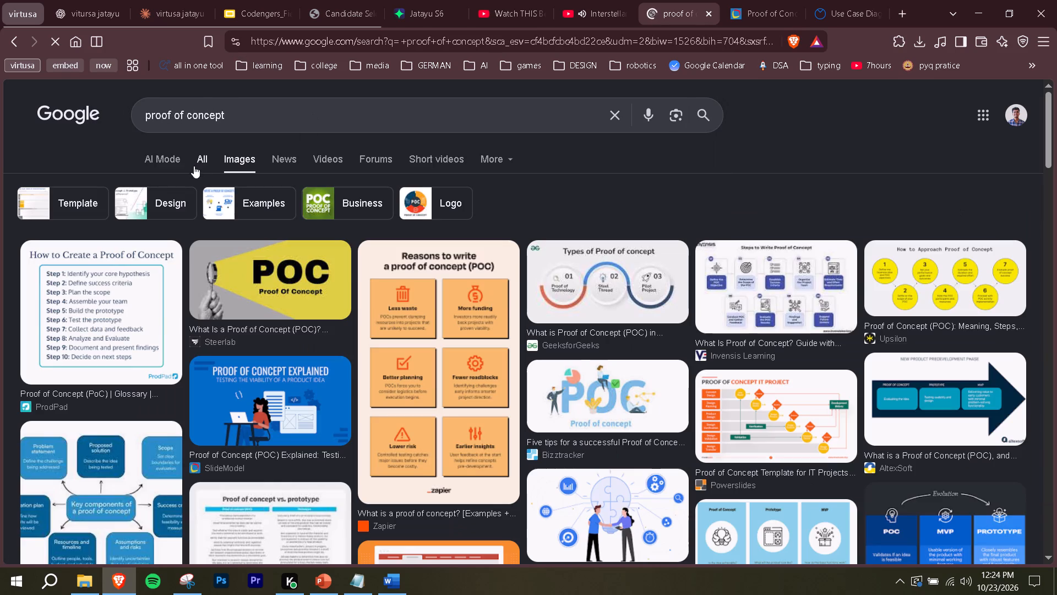
Snip the Invensis Learning "Steps to Write Proof of Concept" diagram and paste it after the SlideModel diagram in Word.
{"action": "left_click", "coordinate": [750, 262]}
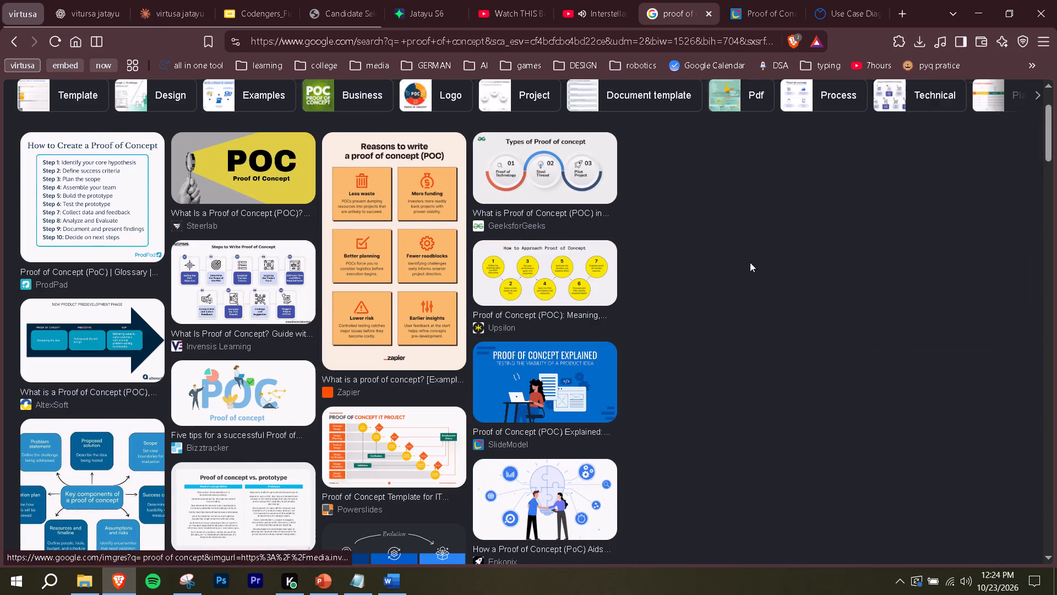
{"action": "left_click", "coordinate": [193, 583]}
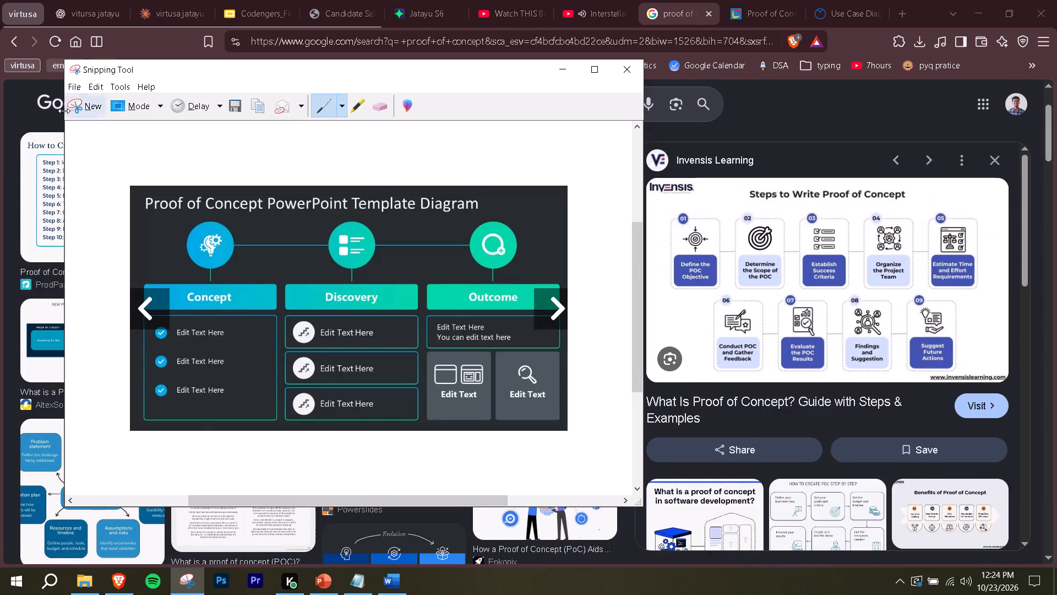
{"action": "left_click", "coordinate": [73, 105]}
{"action": "left_click_drag", "start_coordinate": [660, 197], "coordinate": [985, 354]}
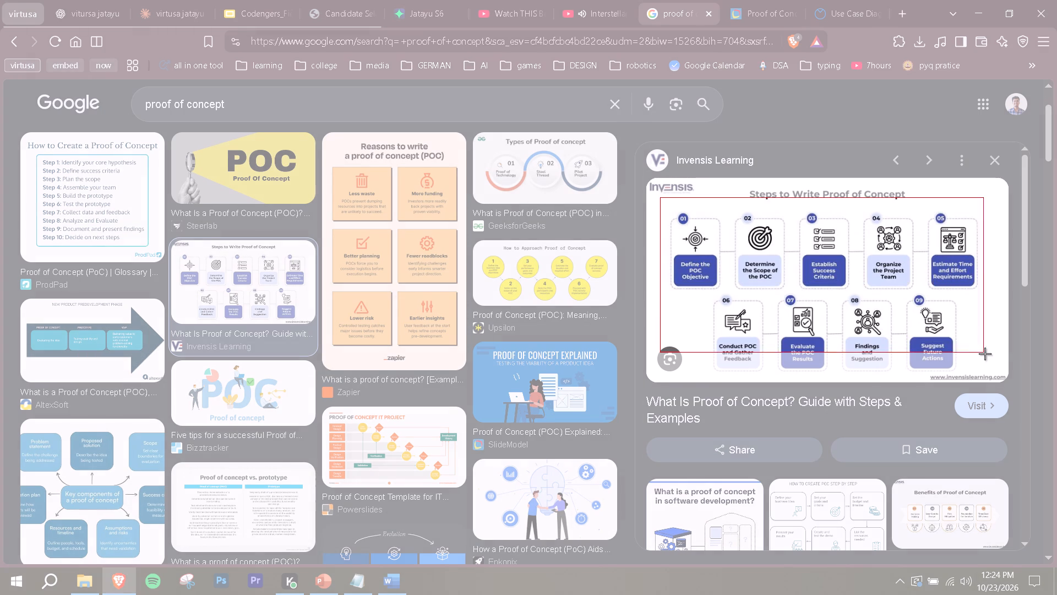
{"action": "left_click_drag", "start_coordinate": [985, 354], "coordinate": [994, 373]}
{"action": "key", "text": "ctrl+c"}
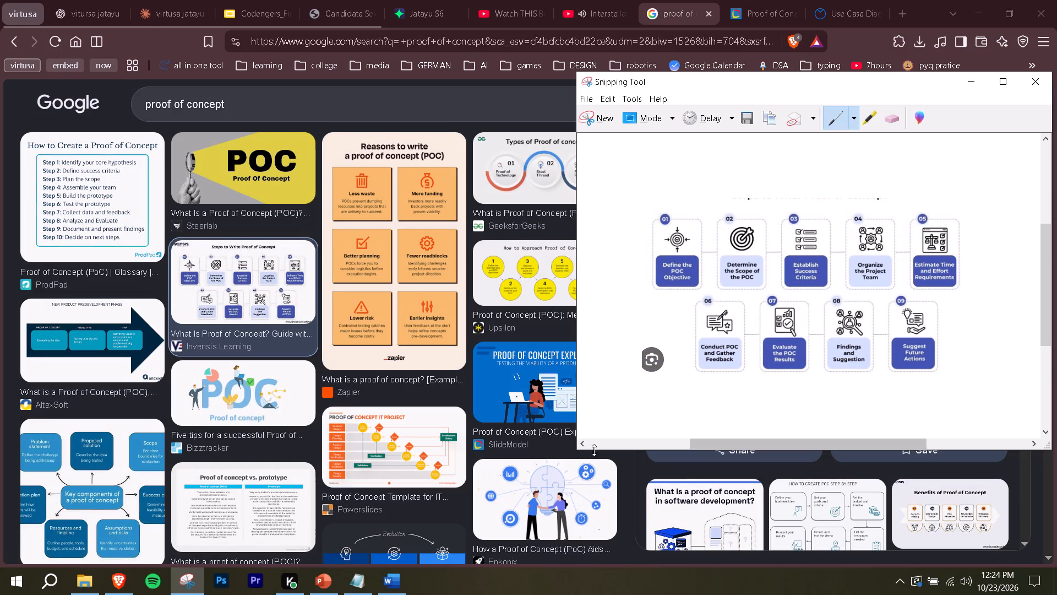
{"action": "left_click", "coordinate": [389, 575]}
{"action": "key", "text": "ctrl+v"}
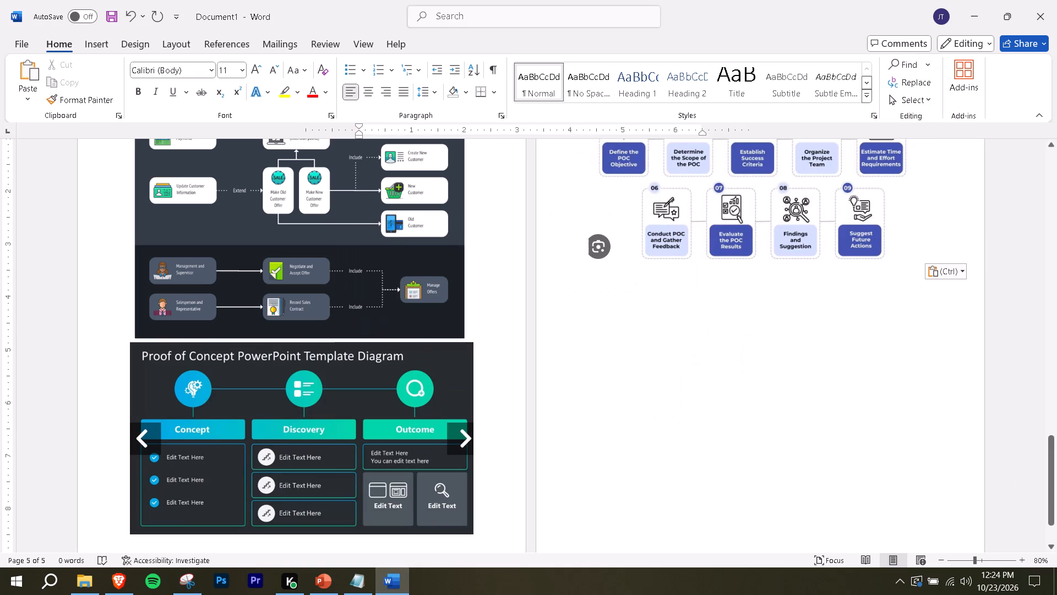
Snip the Powerslides "Proof of Concept IT Project" diagram from the Brave image results and paste it below the Invensis diagram in Word.
{"action": "left_click", "coordinate": [119, 575]}
{"action": "scroll", "coordinate": [258, 366], "scroll_direction": "down", "scroll_amount": 1}
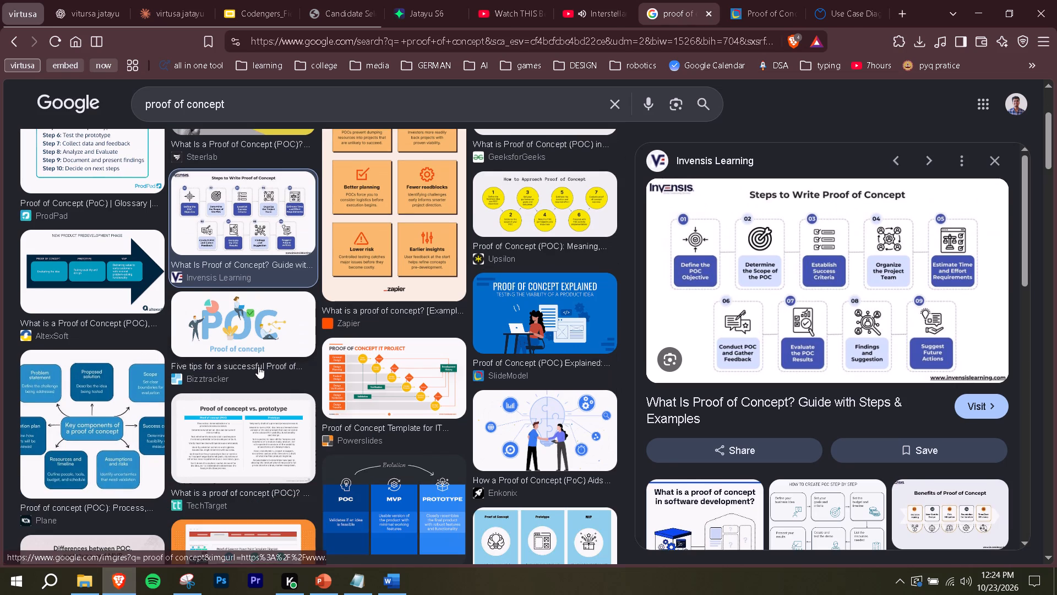
{"action": "left_click", "coordinate": [375, 375]}
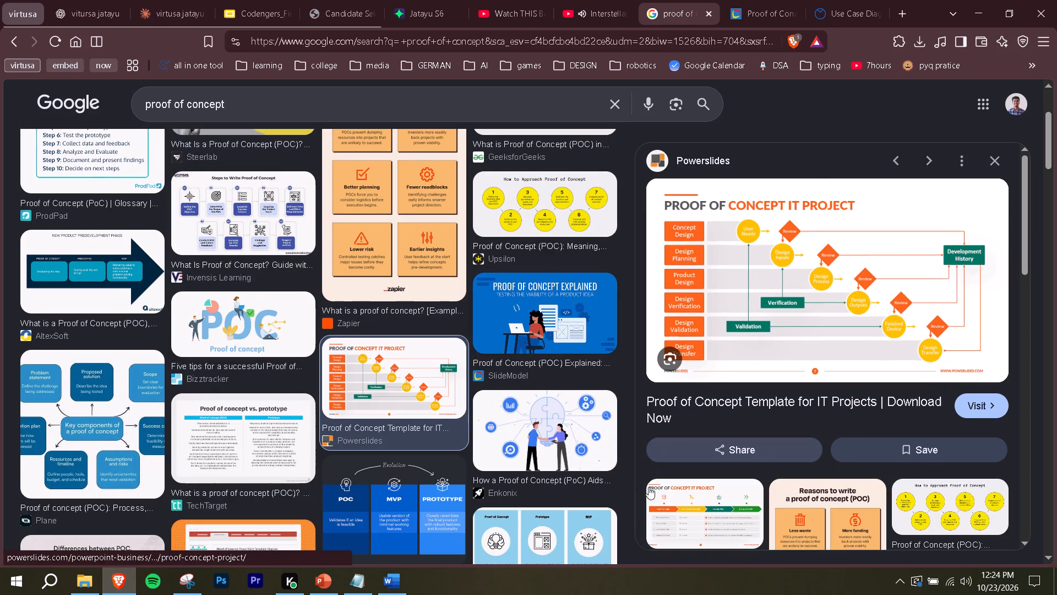
{"action": "left_click", "coordinate": [181, 573]}
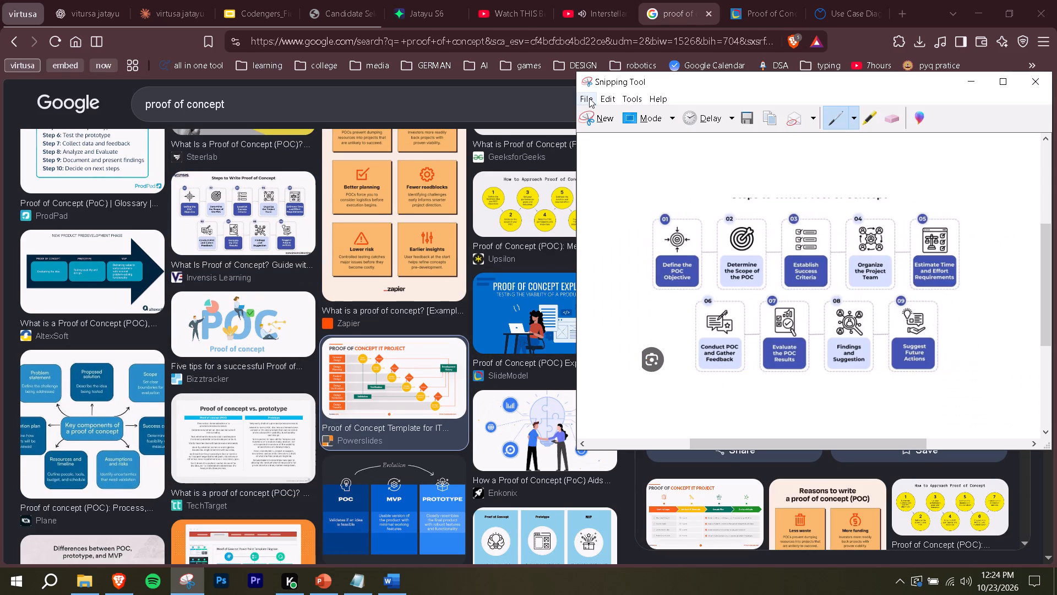
{"action": "left_click", "coordinate": [598, 123]}
{"action": "left_click_drag", "start_coordinate": [655, 210], "coordinate": [956, 349]}
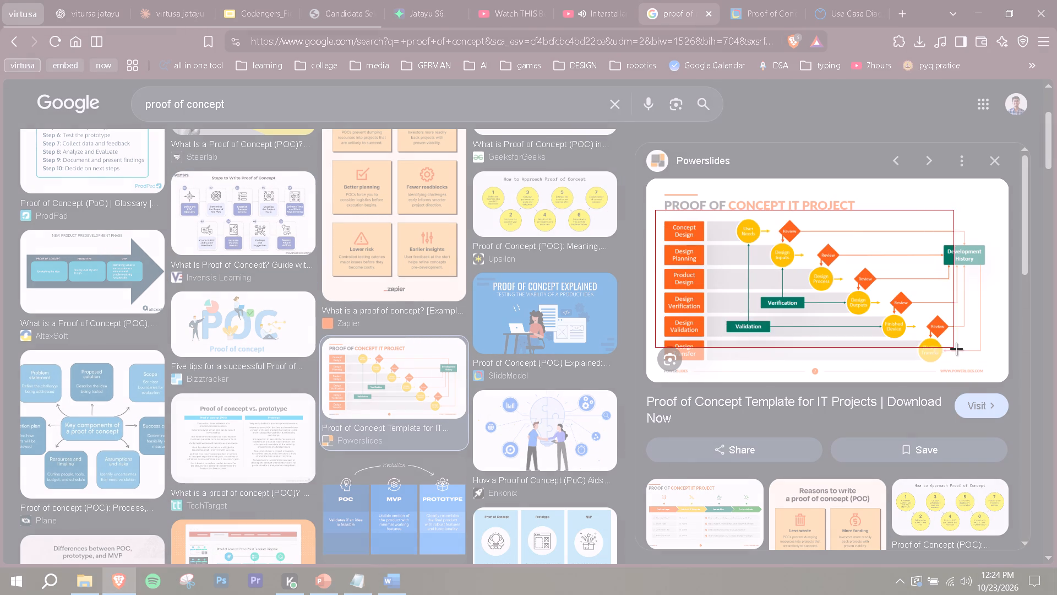
{"action": "left_click_drag", "start_coordinate": [956, 349], "coordinate": [990, 360]}
{"action": "key", "text": "ctrl+c"}
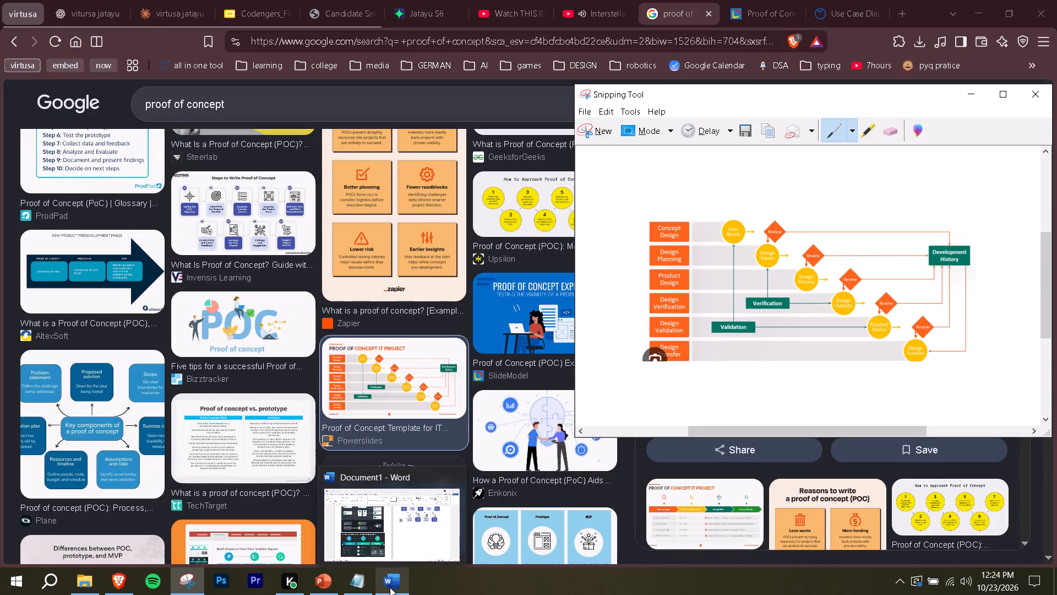
{"action": "left_click", "coordinate": [399, 507]}
{"action": "key", "text": "ctrl+v"}
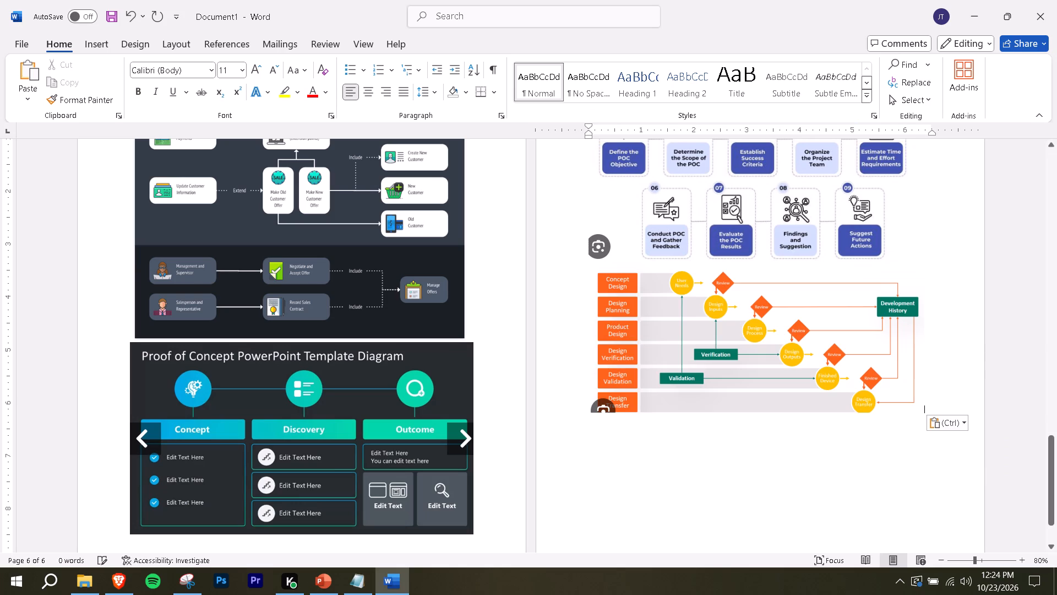
Save the Word reference document as "reffff" in the Downloads folder and close it.
{"action": "left_click", "coordinate": [13, 35]}
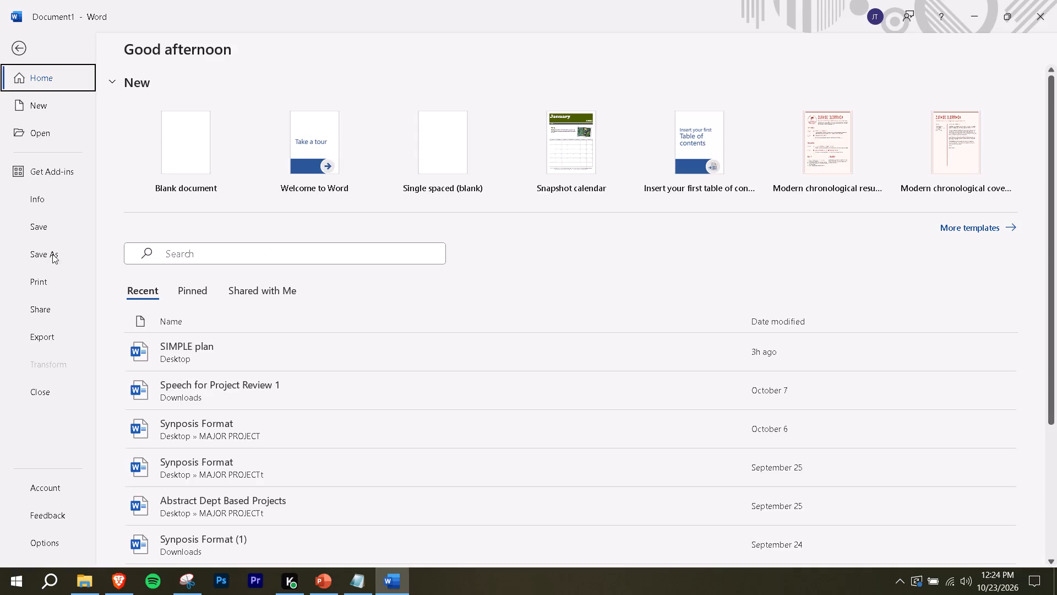
{"action": "left_click", "coordinate": [52, 254]}
{"action": "left_click", "coordinate": [459, 207]}
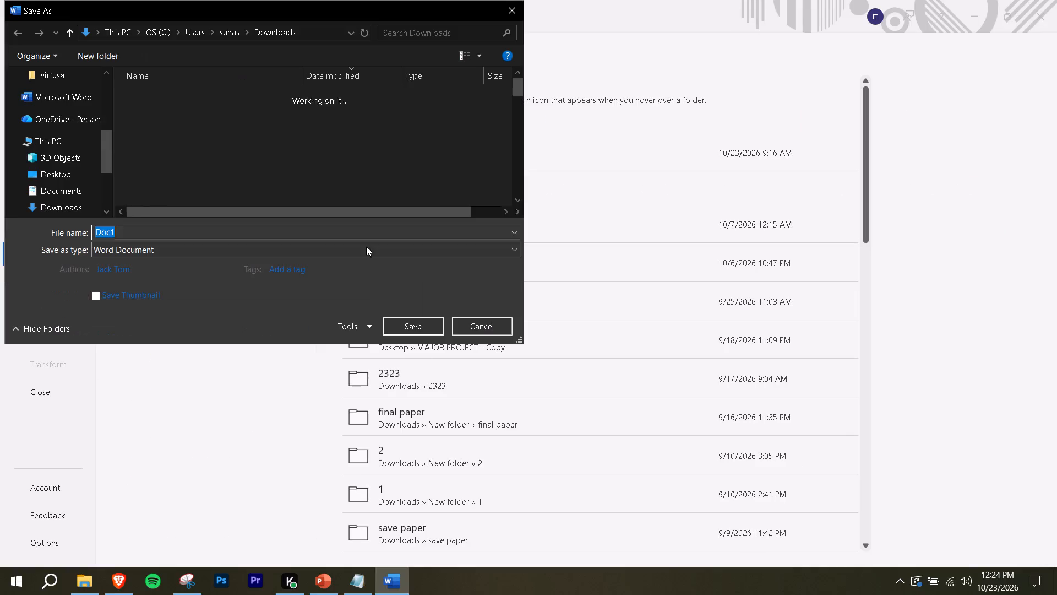
{"action": "type", "text": "ref"}
{"action": "key", "text": "f"}
{"action": "key", "text": "f"}
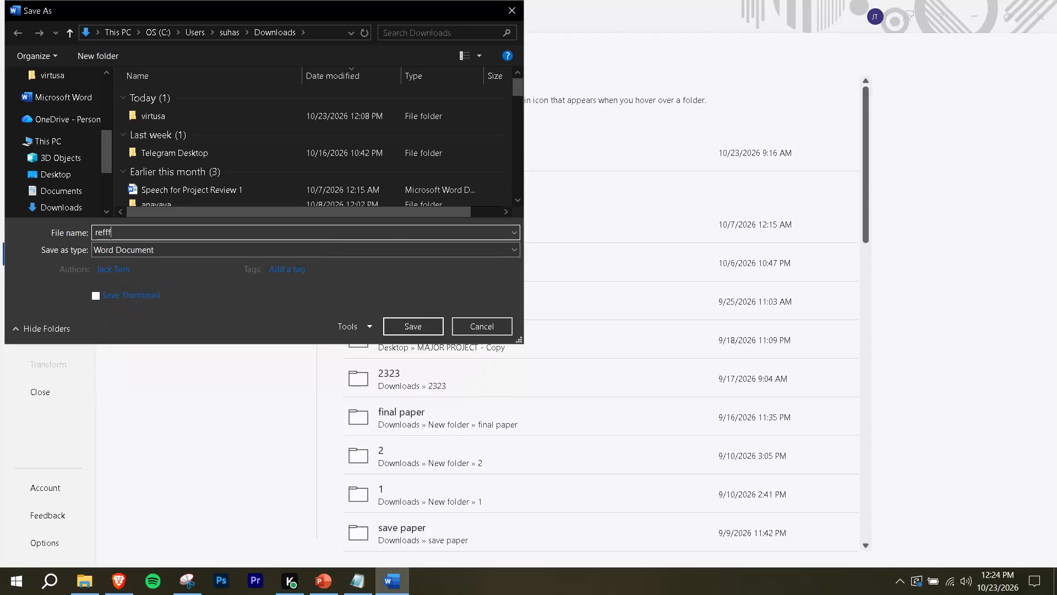
{"action": "key", "text": "f"}
{"action": "left_click", "coordinate": [415, 319]}
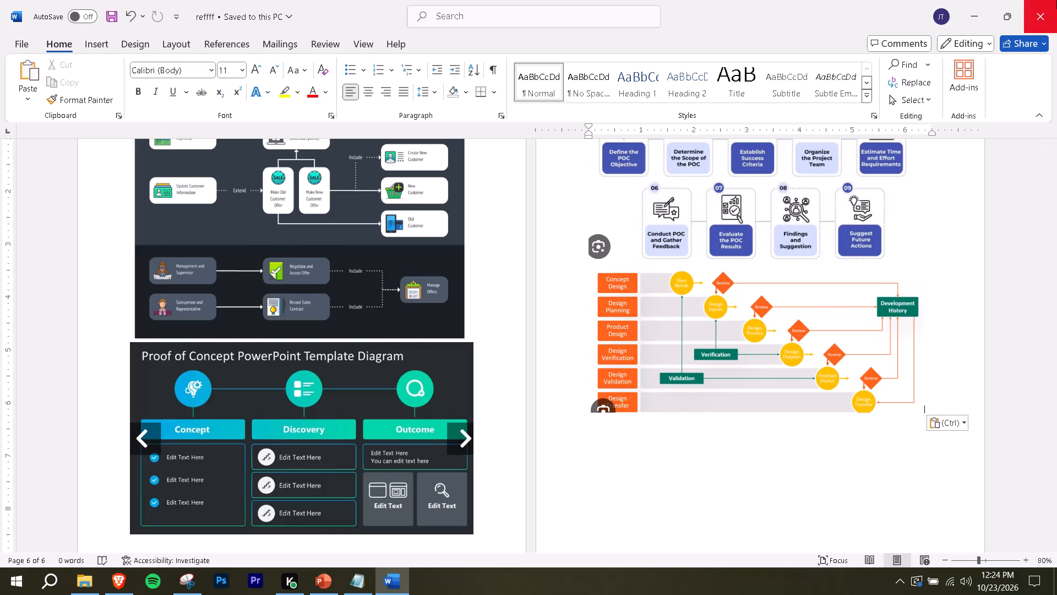
{"action": "left_click", "coordinate": [1056, 0]}
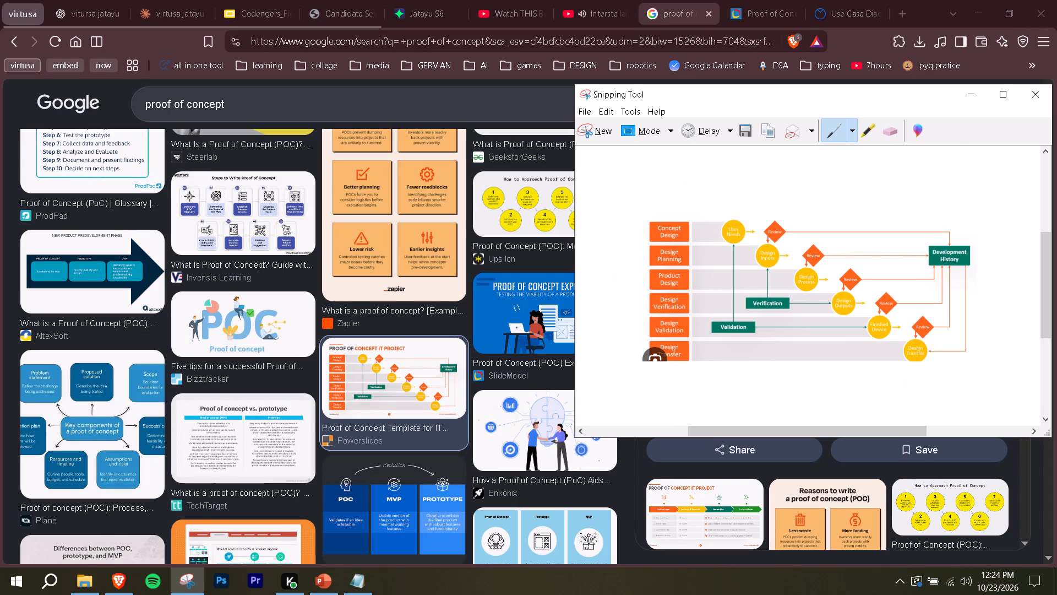
Close the Snipping Tool without saving the diagram snip.
{"action": "left_click", "coordinate": [1041, 98]}
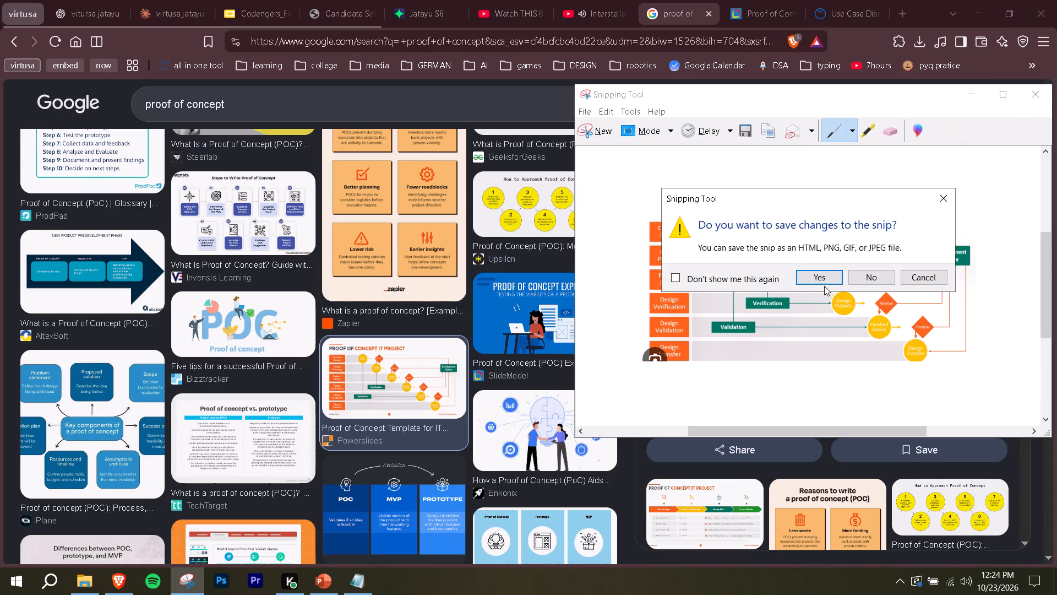
{"action": "left_click", "coordinate": [882, 270]}
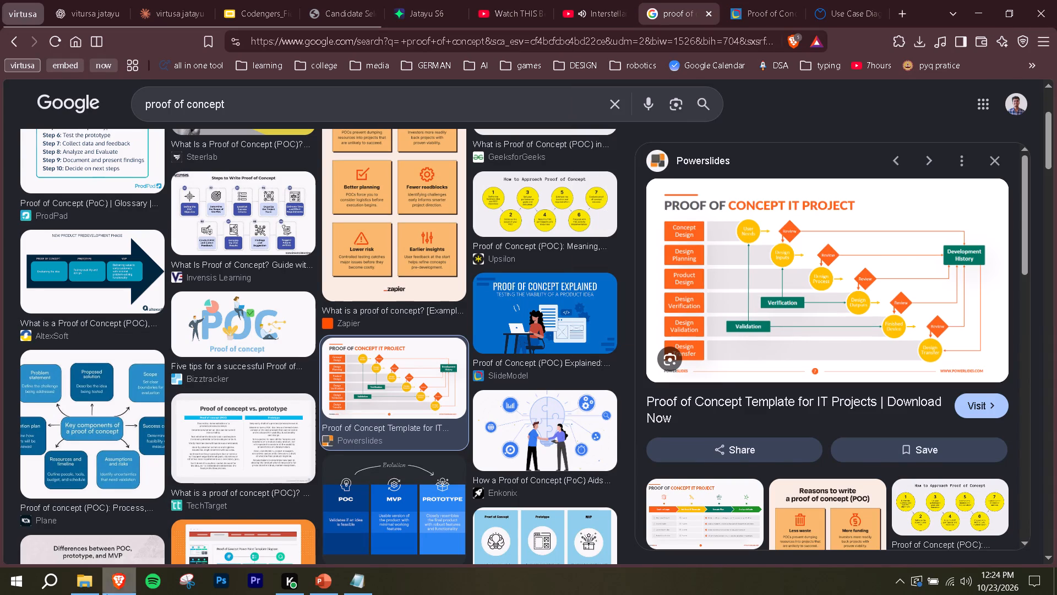
{"action": "left_click", "coordinate": [88, 581]}
{"action": "left_click", "coordinate": [92, 257]}
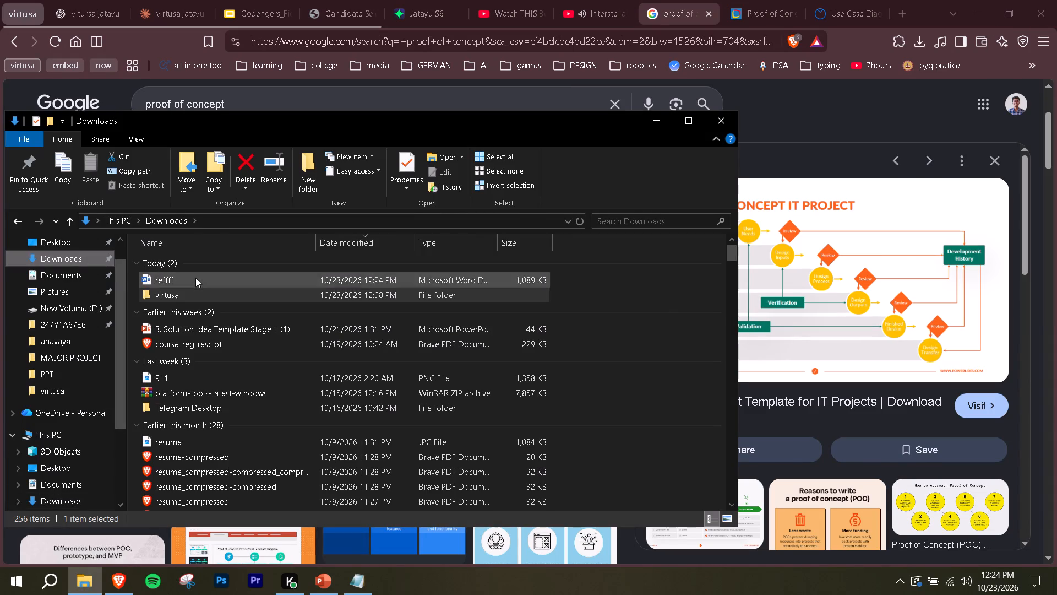
{"action": "double_click", "coordinate": [195, 278]}
{"action": "left_click", "coordinate": [10, 44]}
{"action": "left_click", "coordinate": [70, 247]}
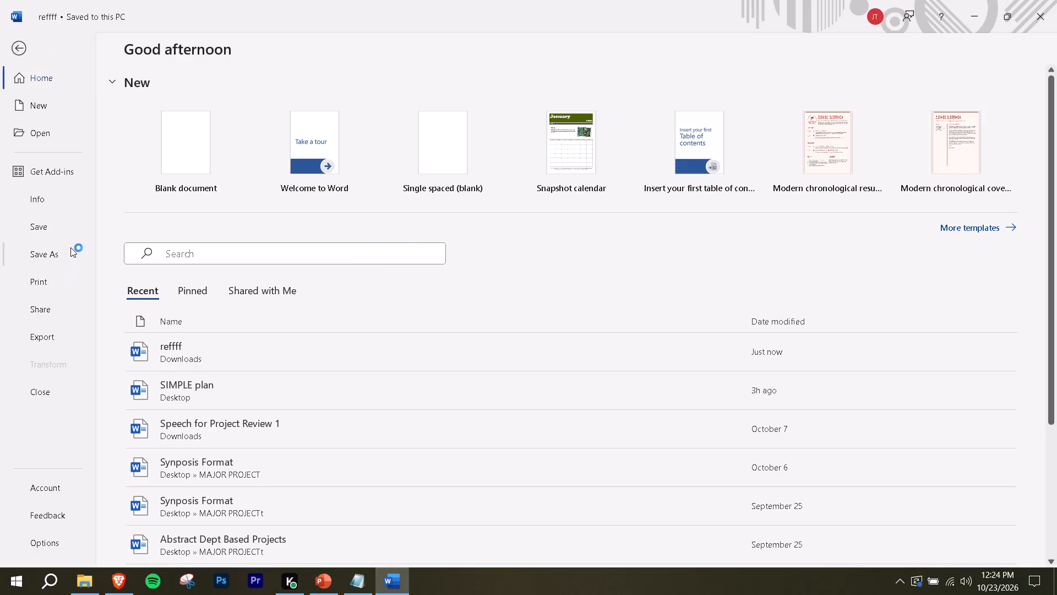
{"action": "left_click", "coordinate": [400, 156]}
{"action": "left_click", "coordinate": [137, 245]}
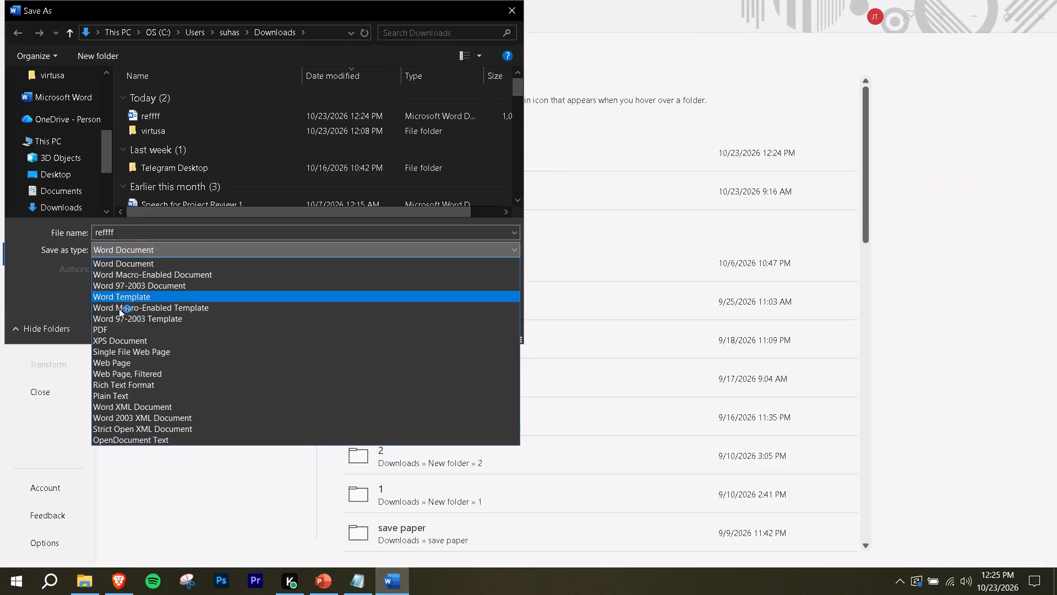
{"action": "left_click", "coordinate": [120, 326]}
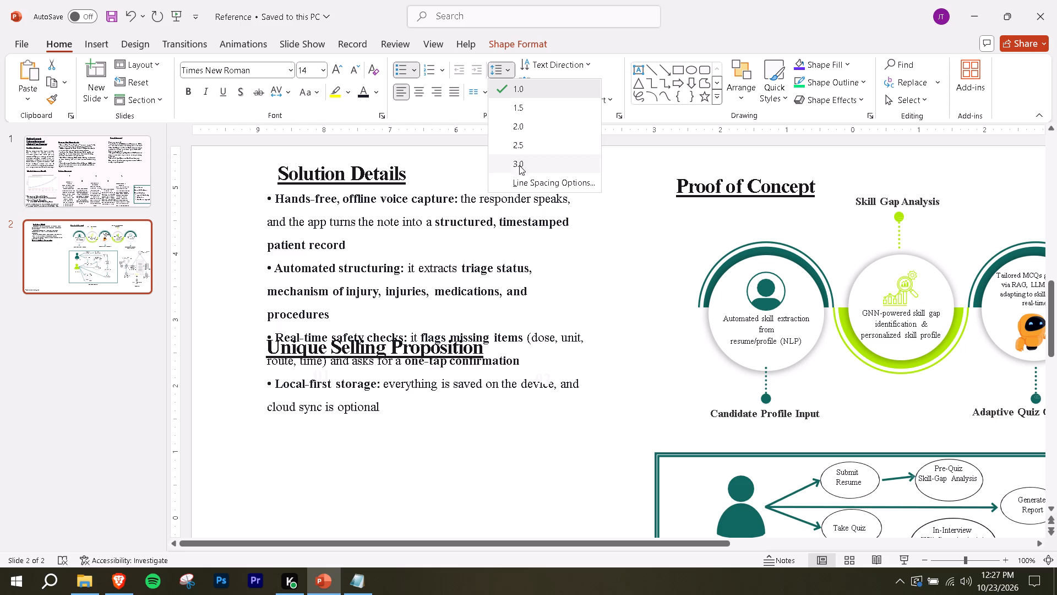
{"action": "left_click", "coordinate": [565, 188]}
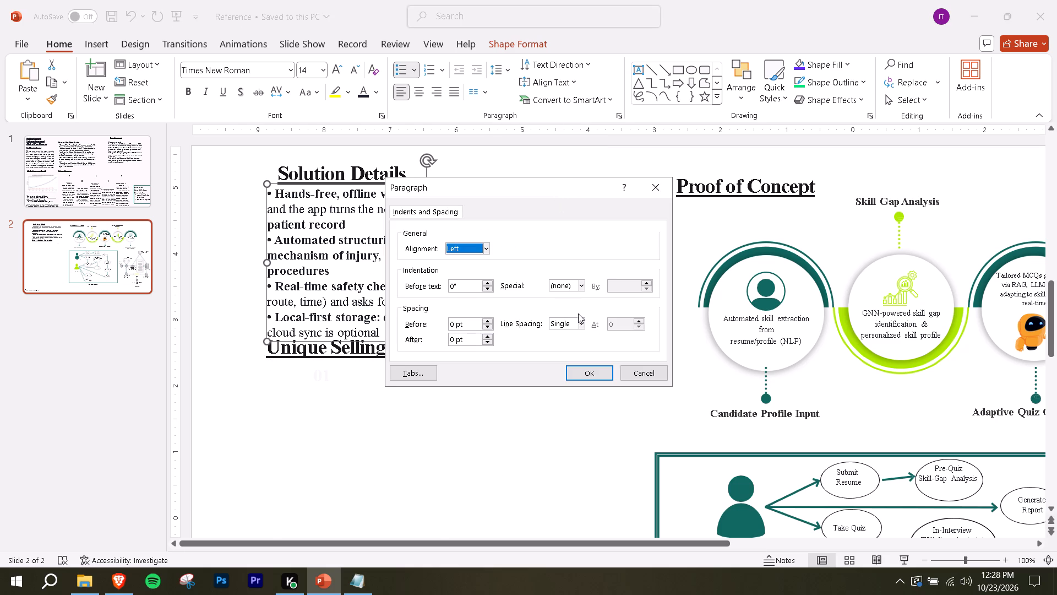
{"action": "left_click", "coordinate": [652, 195]}
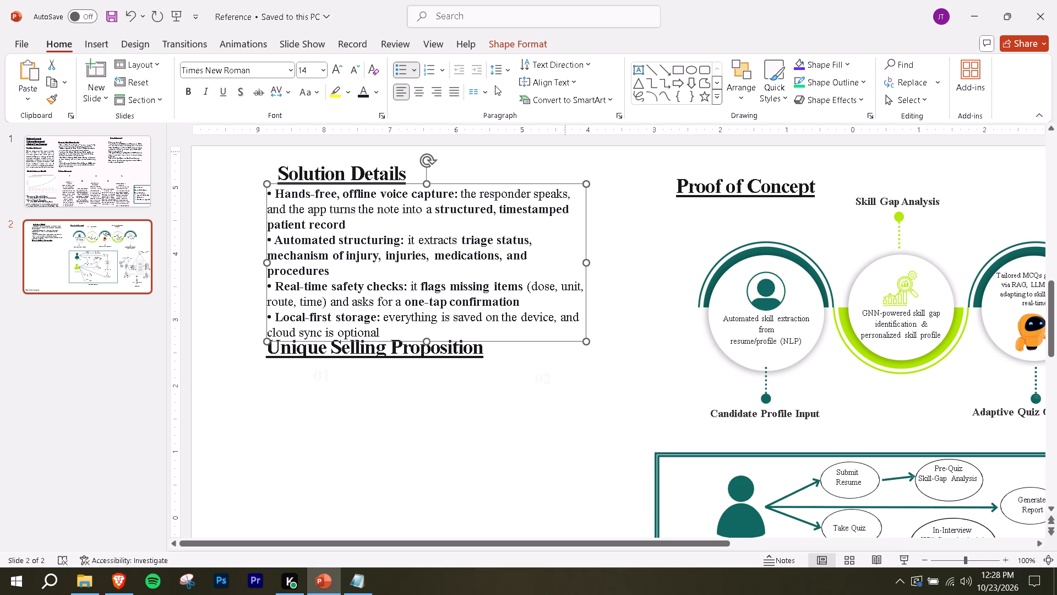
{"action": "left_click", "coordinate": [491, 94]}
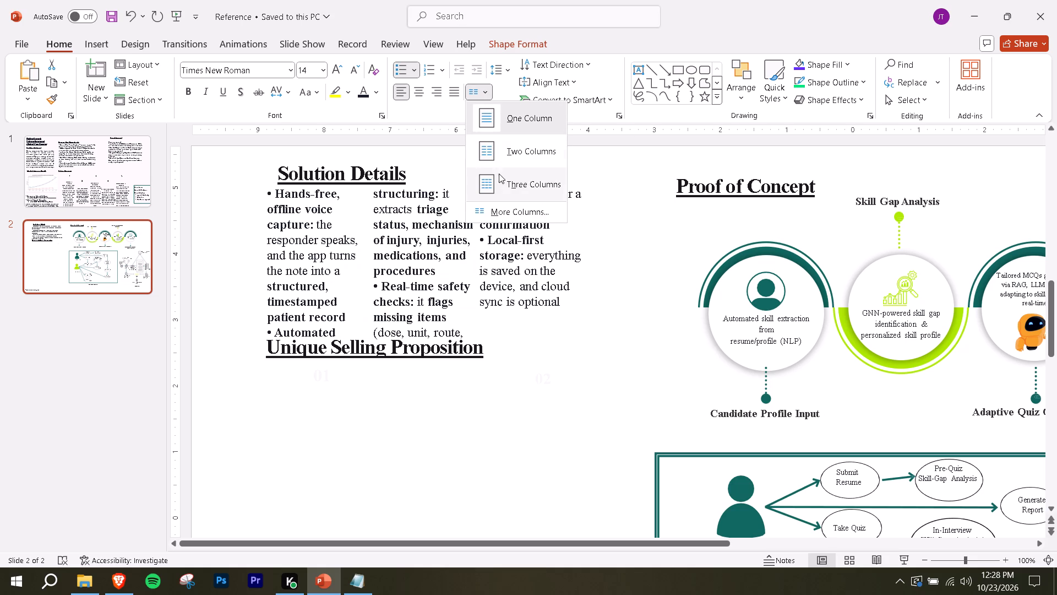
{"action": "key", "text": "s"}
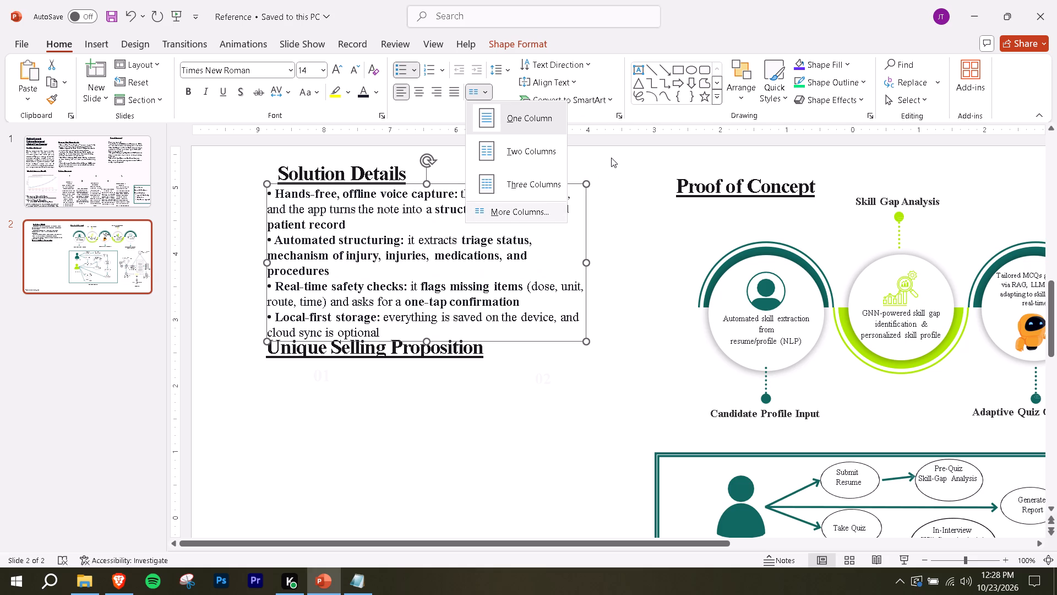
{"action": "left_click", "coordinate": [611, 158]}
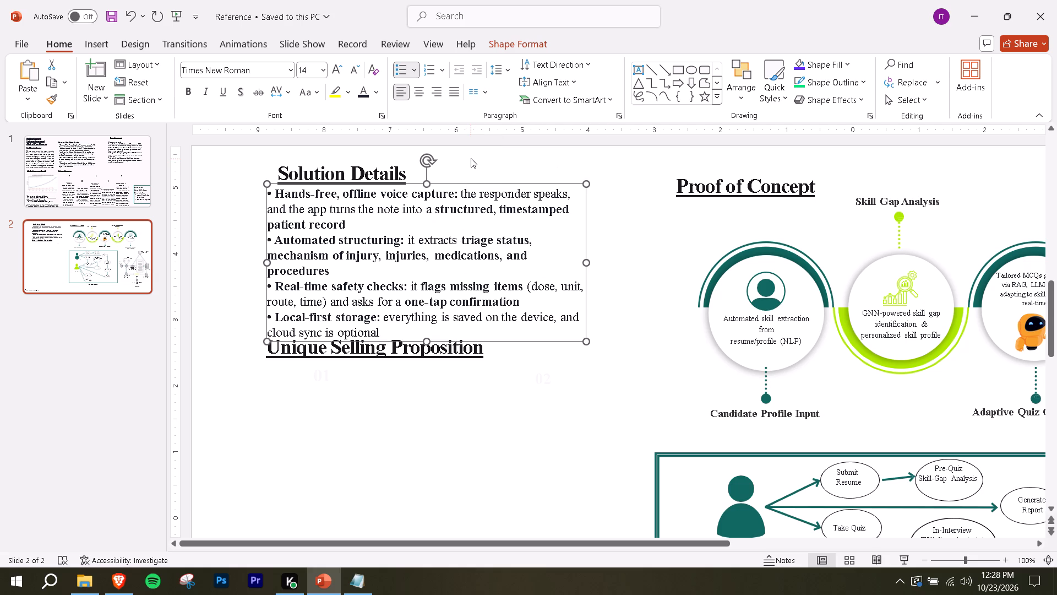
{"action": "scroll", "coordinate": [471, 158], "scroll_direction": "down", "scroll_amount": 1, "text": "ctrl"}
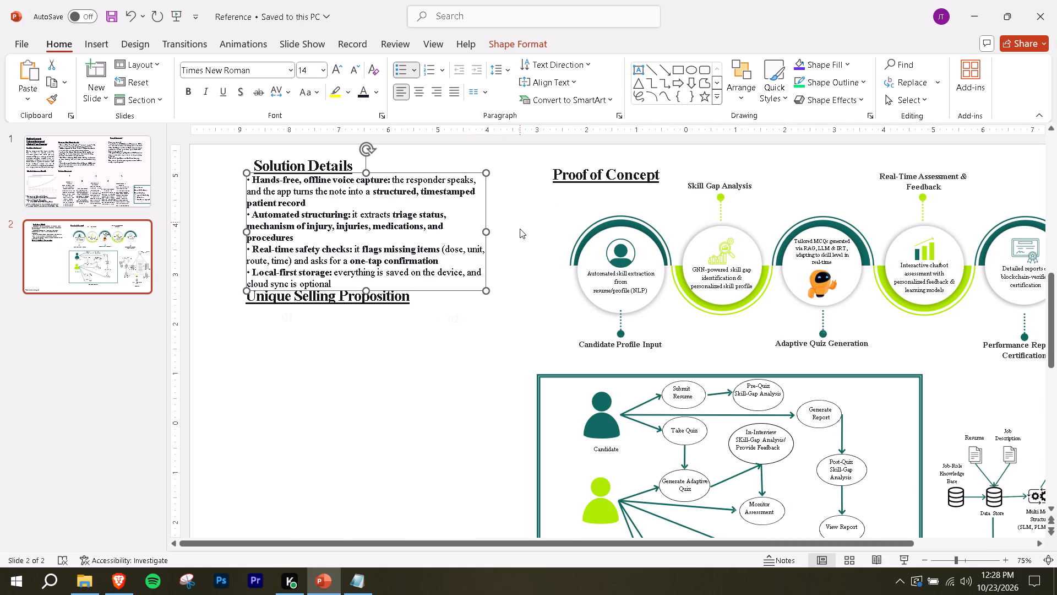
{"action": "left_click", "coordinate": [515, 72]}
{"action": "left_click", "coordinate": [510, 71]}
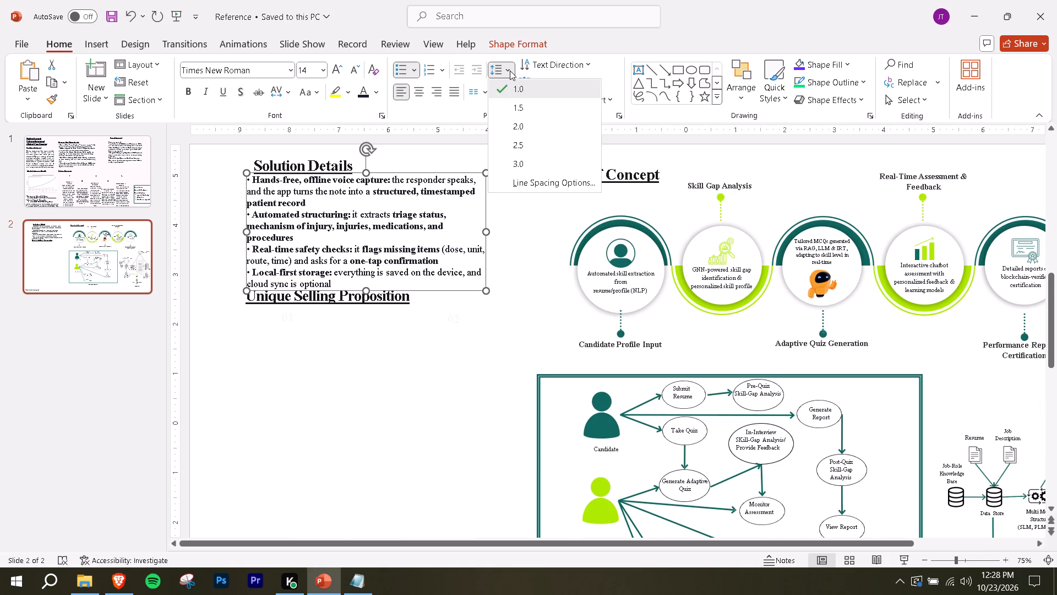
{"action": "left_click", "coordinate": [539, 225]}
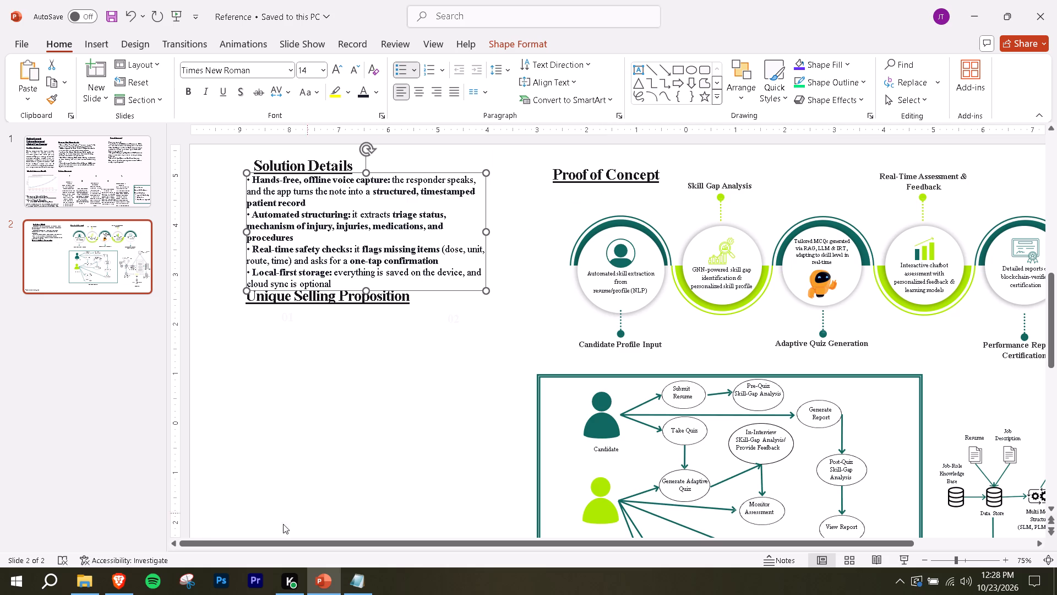
Switch to Brave, search the web in a new tab for how to increase paragraph spacing in Word, read the instructions and return to PowerPoint.
{"action": "left_click", "coordinate": [110, 576]}
{"action": "left_click", "coordinate": [904, 9]}
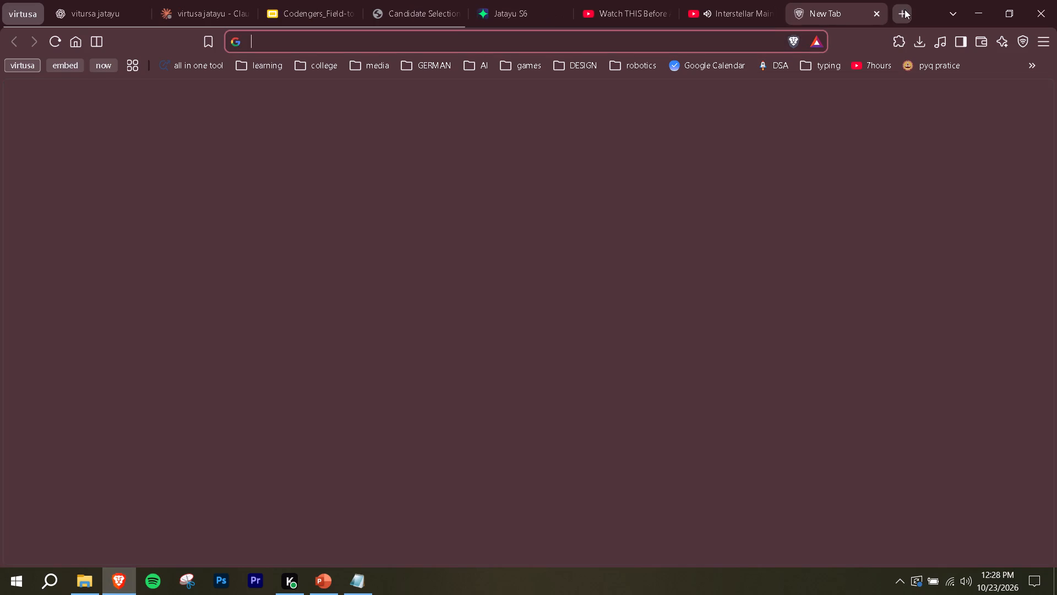
{"action": "type", "text": "how to increse"}
{"action": "key", "text": "Down"}
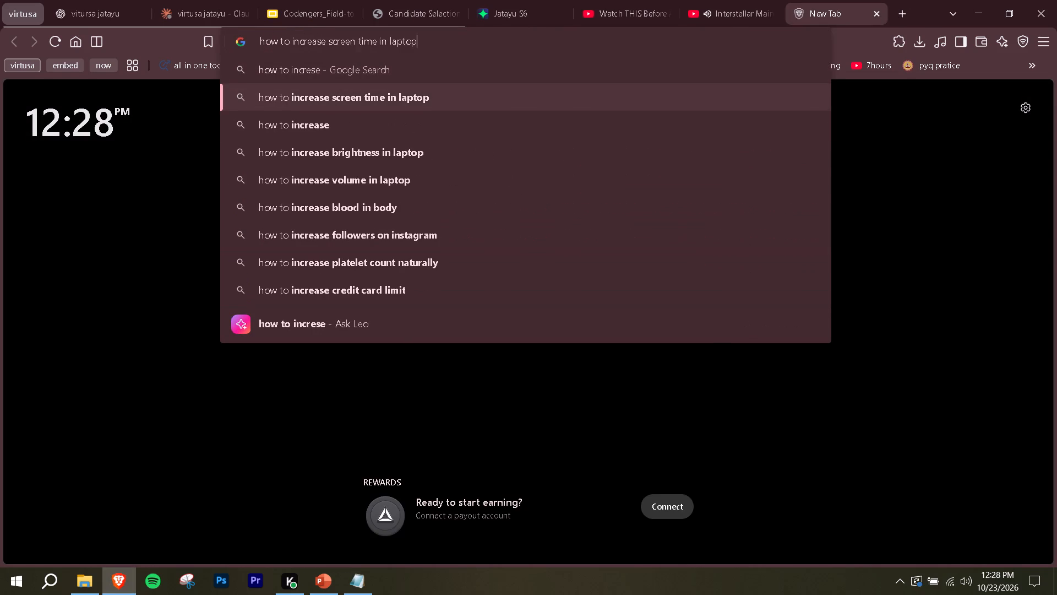
{"action": "key", "text": "Down"}
{"action": "key", "text": "space"}
{"action": "type", "text": "praa spacing in"}
{"action": "key", "text": "space"}
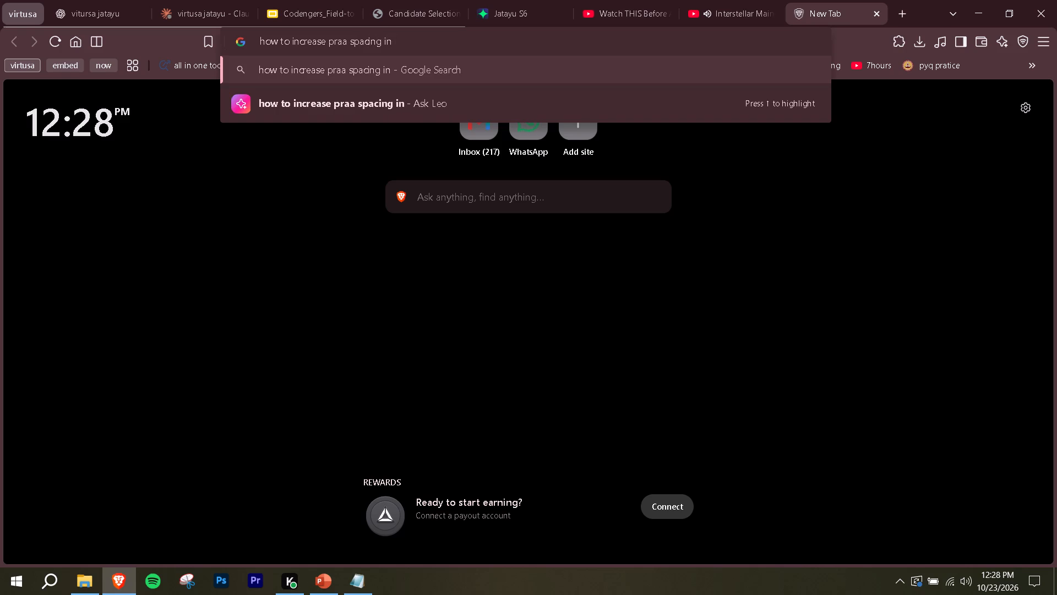
{"action": "type", "text": "word"}
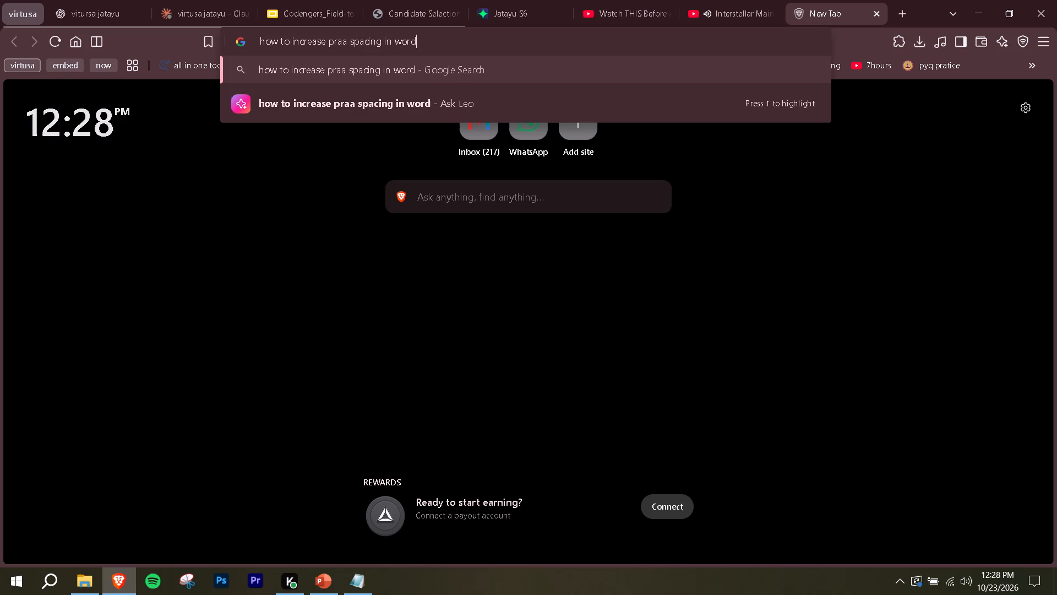
{"action": "key", "text": "Return"}
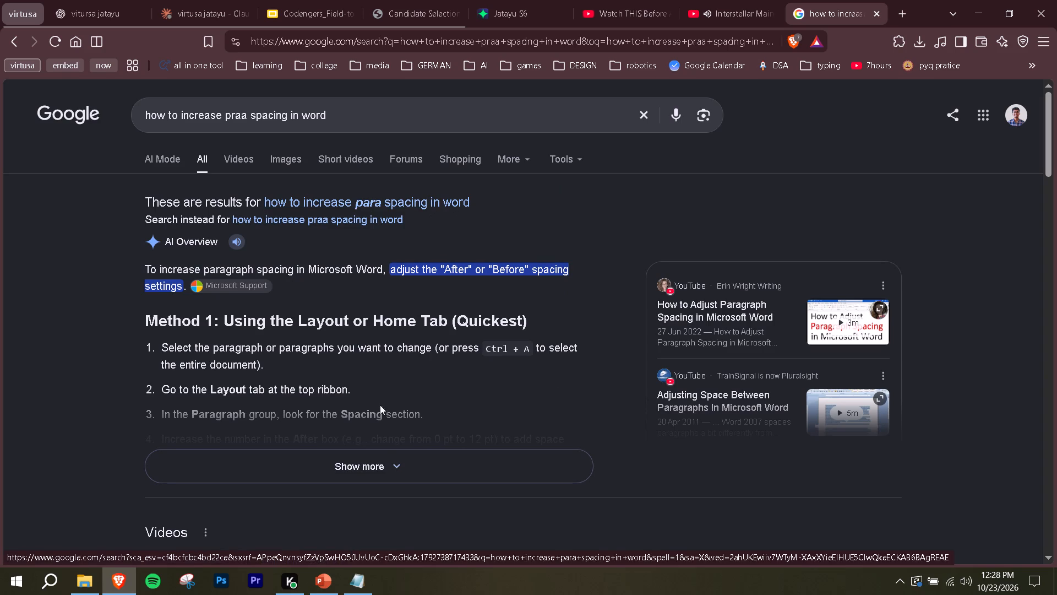
{"action": "left_click", "coordinate": [393, 463]}
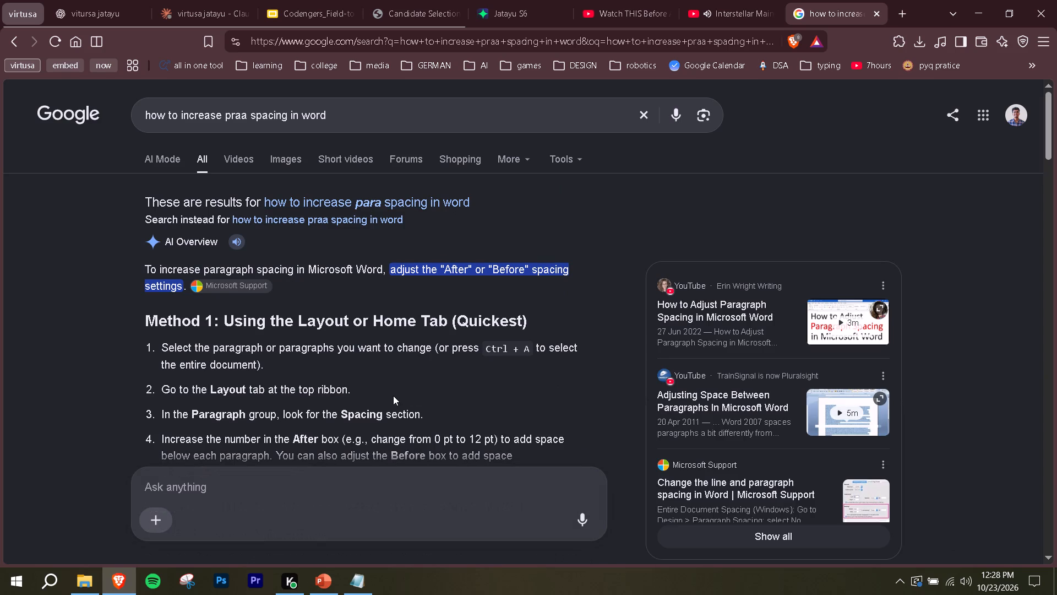
{"action": "scroll", "coordinate": [393, 396], "scroll_direction": "down", "scroll_amount": 1}
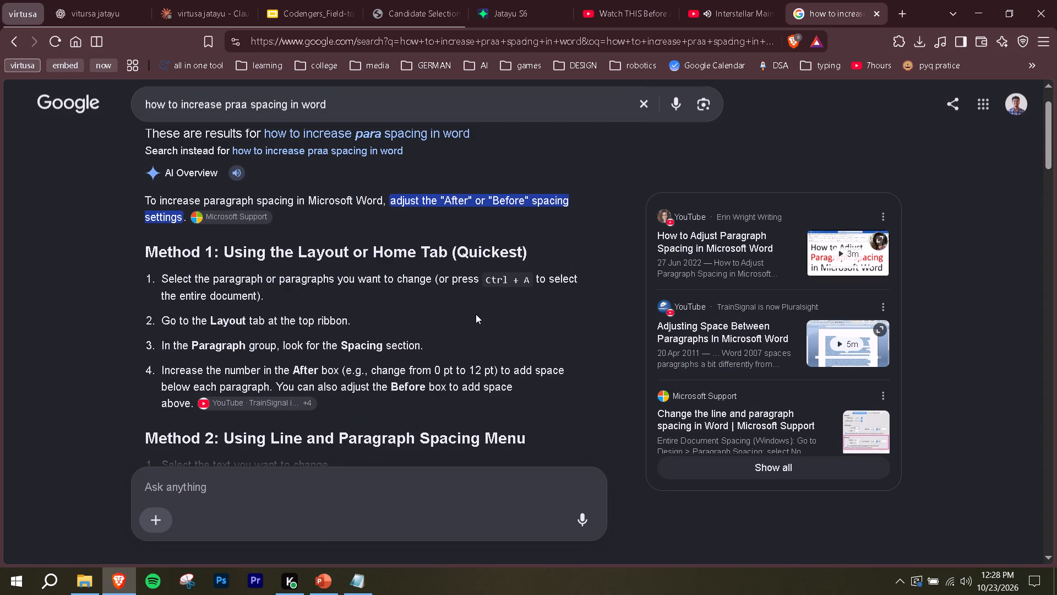
{"action": "key", "text": "alt+Tab"}
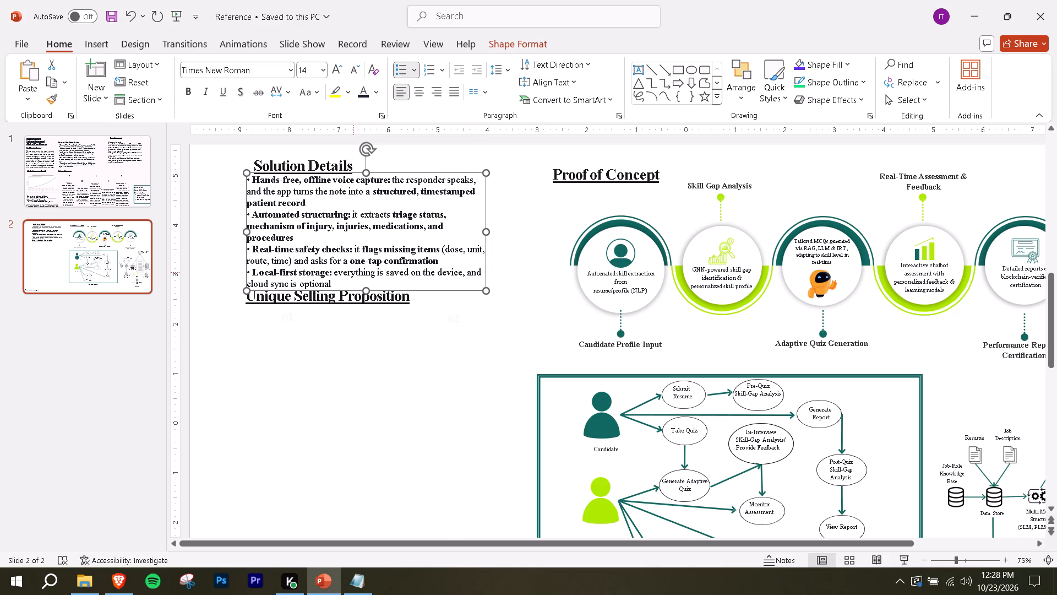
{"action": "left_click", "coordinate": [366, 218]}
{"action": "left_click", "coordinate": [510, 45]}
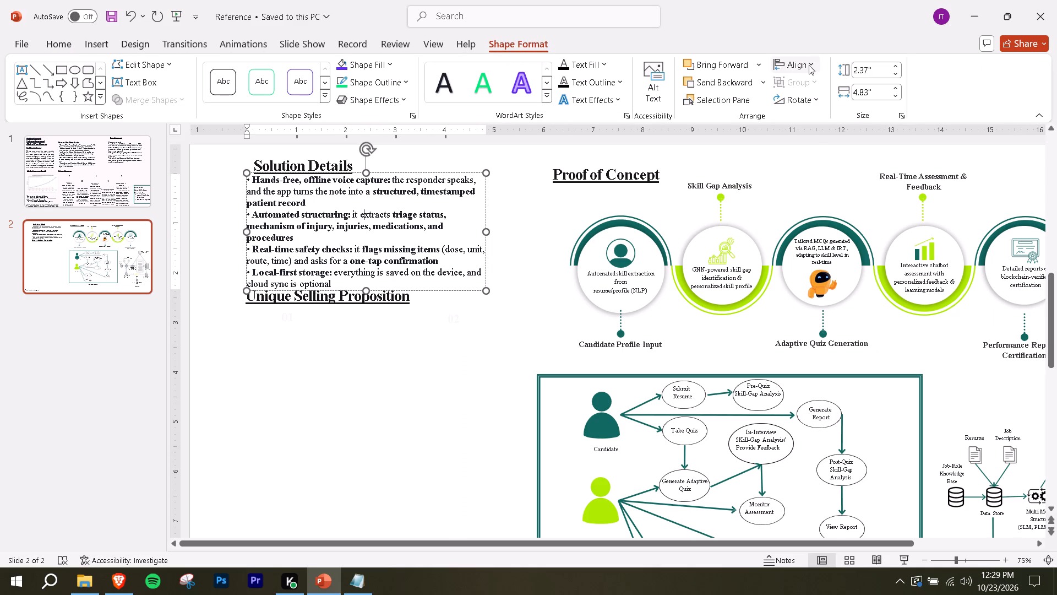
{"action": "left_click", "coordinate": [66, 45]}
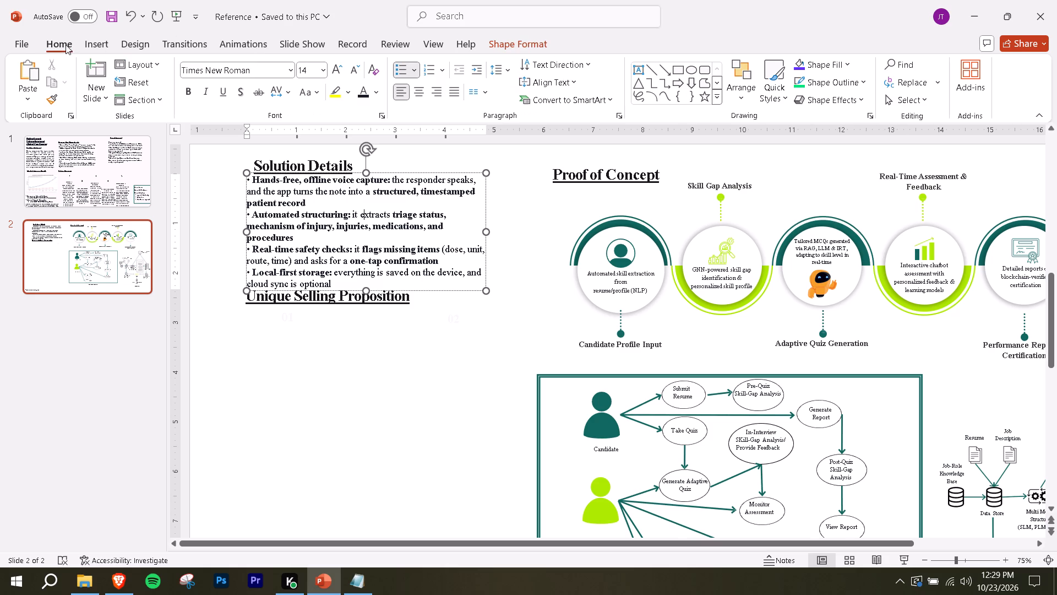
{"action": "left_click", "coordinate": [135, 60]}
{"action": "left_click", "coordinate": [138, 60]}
Switch back to Brave and change the web search to how to increase paragraph spacing in ppt.
{"action": "key", "text": "alt+Tab"}
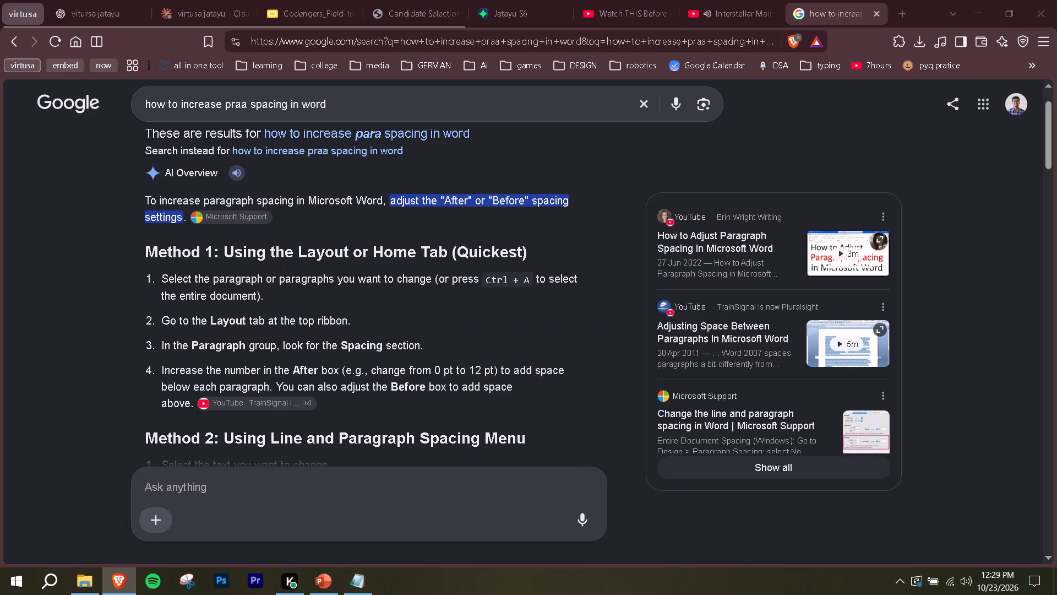
{"action": "left_click", "coordinate": [367, 99]}
{"action": "key", "text": "ctrl+a"}
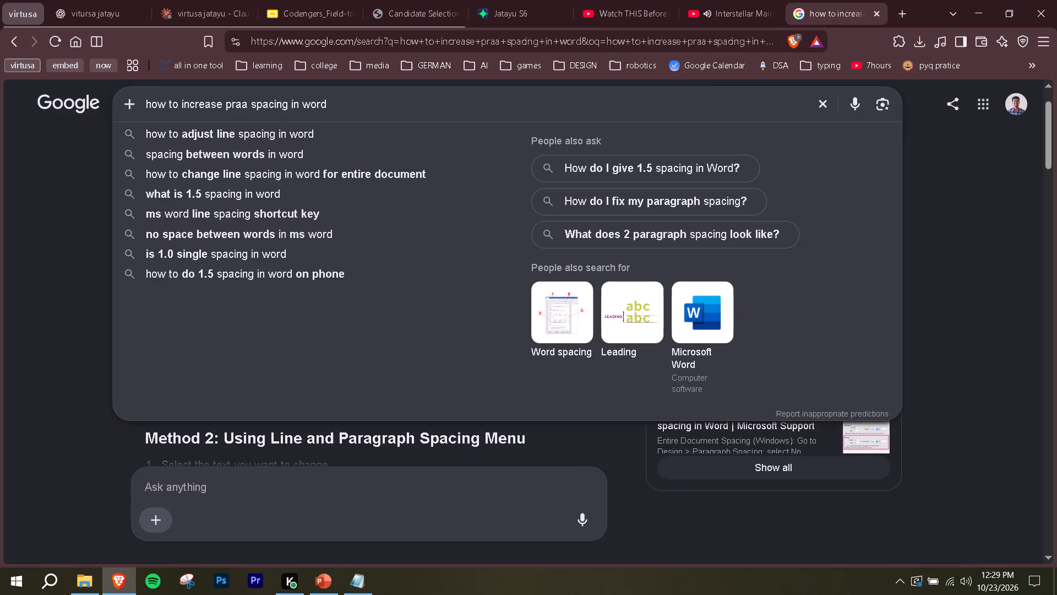
{"action": "key", "text": "ctrl+Right"}
{"action": "key", "text": "BackSpace"}
{"action": "key", "text": "BackSpace"}
{"action": "key", "text": "BackSpace"}
{"action": "key", "text": "BackSpace"}
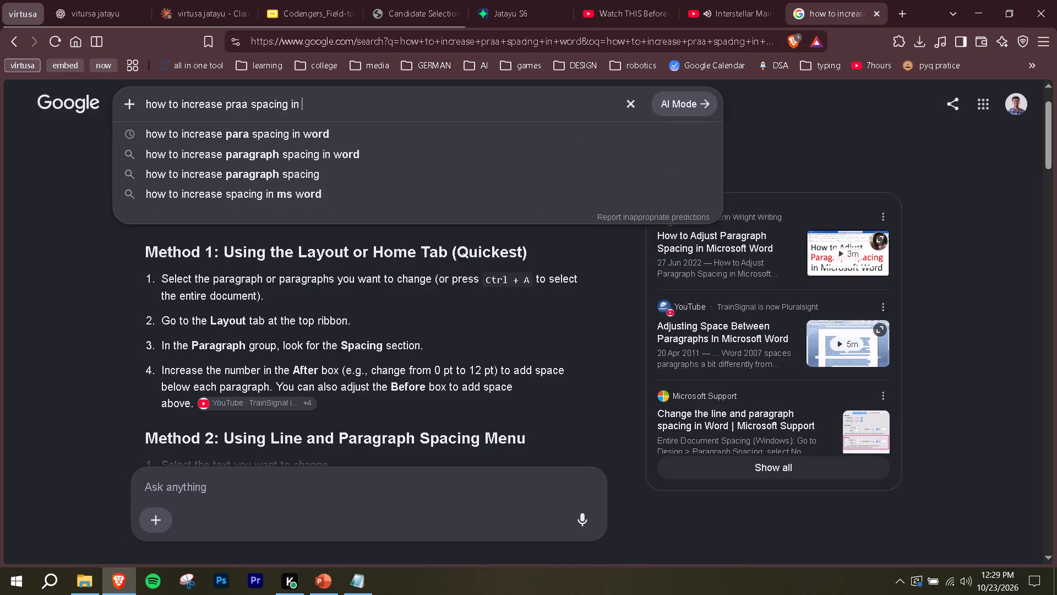
{"action": "type", "text": "ppt"}
{"action": "key", "text": "Return"}
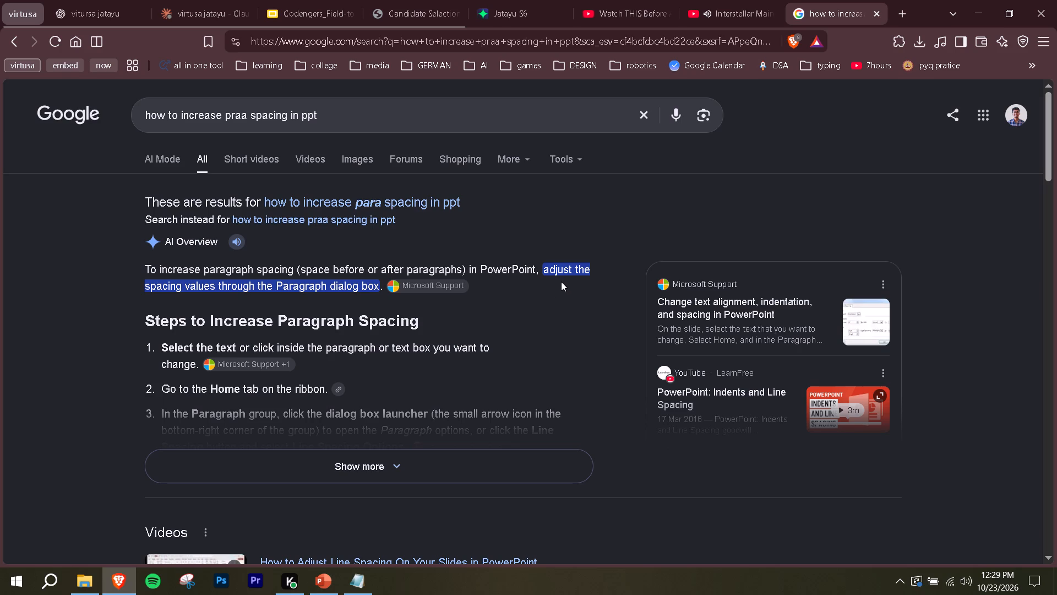
{"action": "left_click", "coordinate": [367, 466]}
{"action": "scroll", "coordinate": [224, 429], "scroll_direction": "down", "scroll_amount": 1}
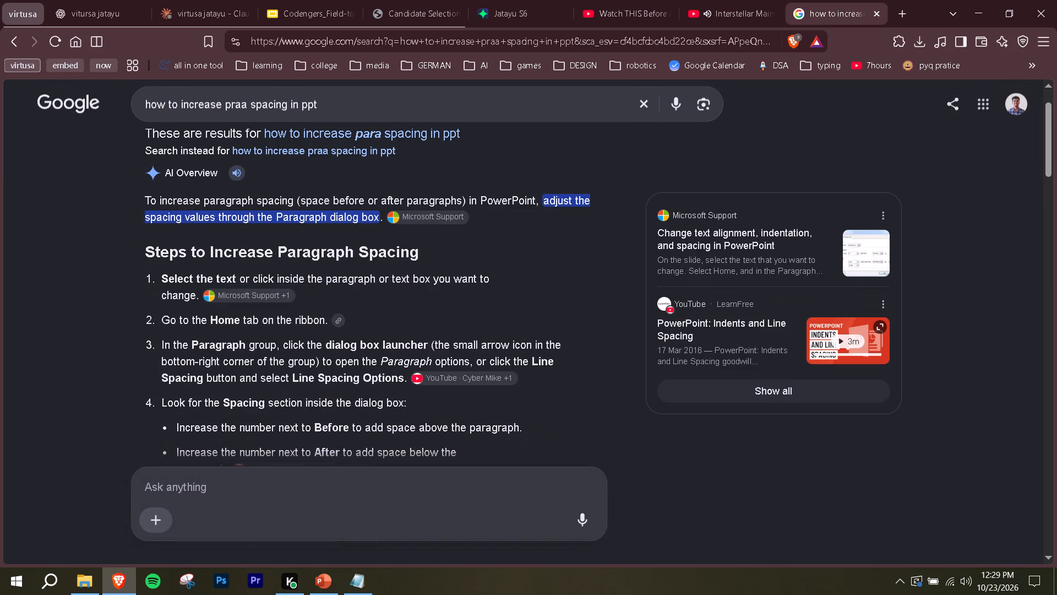
{"action": "key", "text": "alt+Tab"}
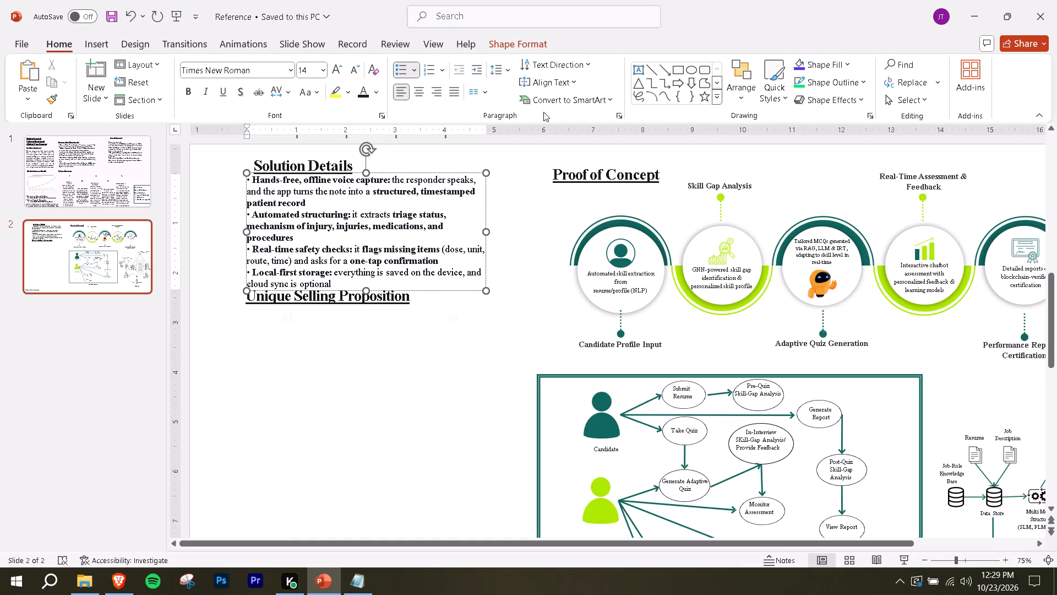
{"action": "key", "text": "alt+Tab"}
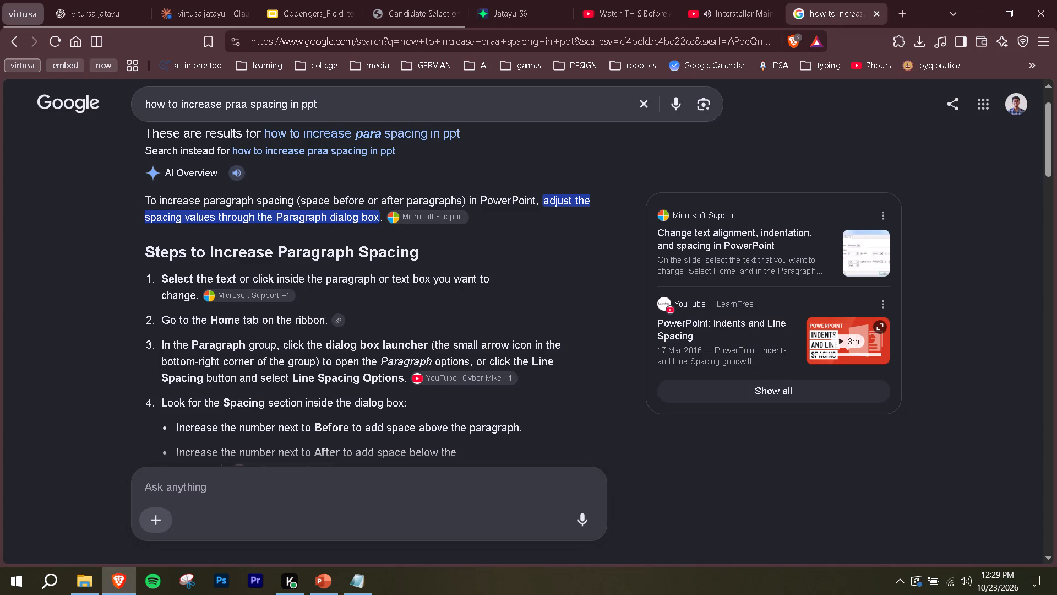
{"action": "key", "text": "alt+Tab"}
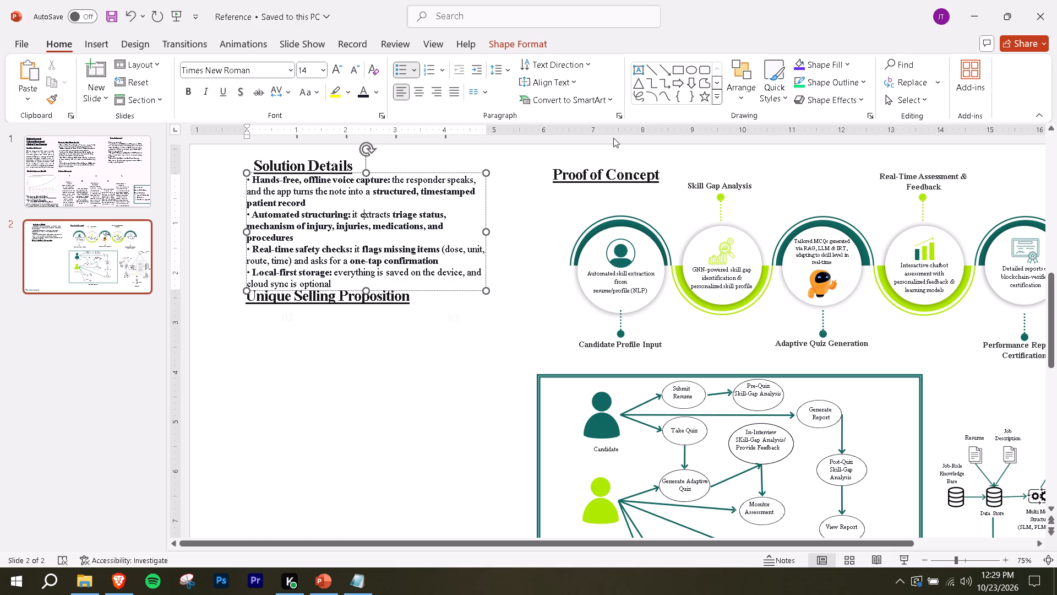
Open the paragraph spacing settings for the Solution Details text and check them against the search instructions in Brave.
{"action": "left_click", "coordinate": [621, 116]}
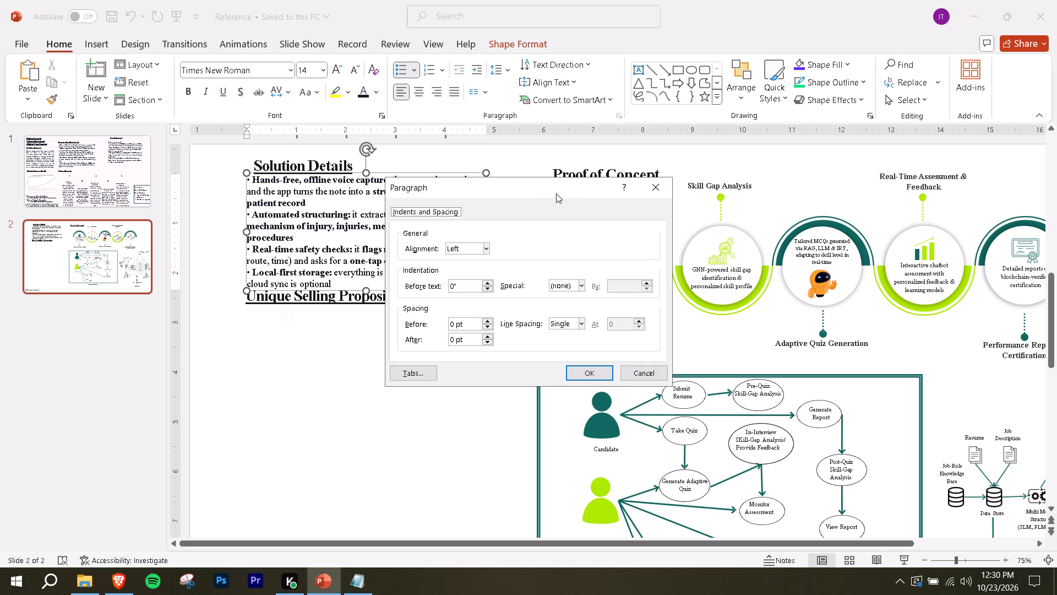
{"action": "key", "text": "alt+Tab"}
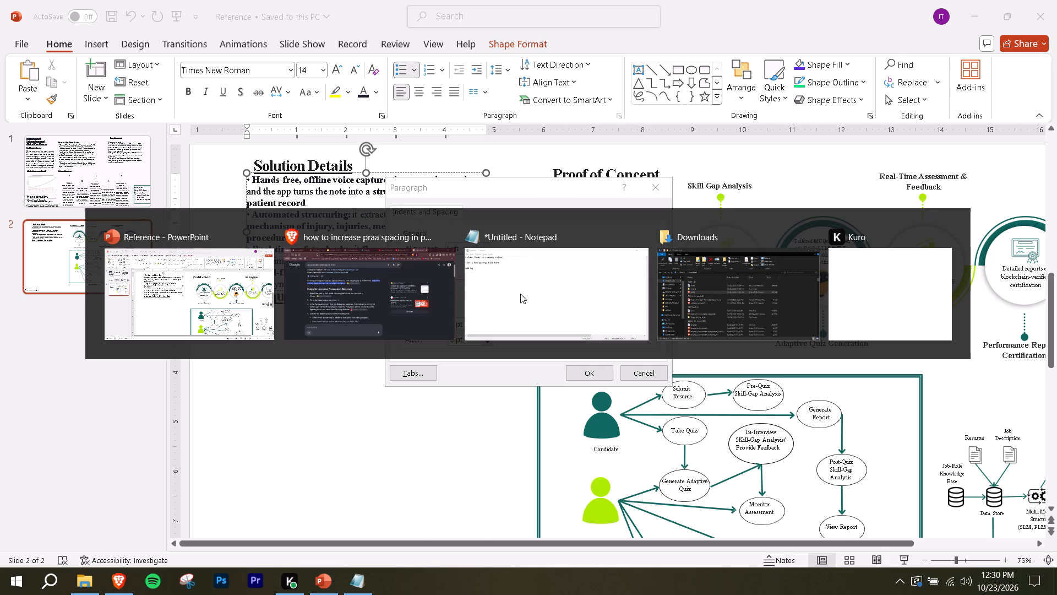
{"action": "scroll", "coordinate": [520, 294], "scroll_direction": "down", "scroll_amount": 1}
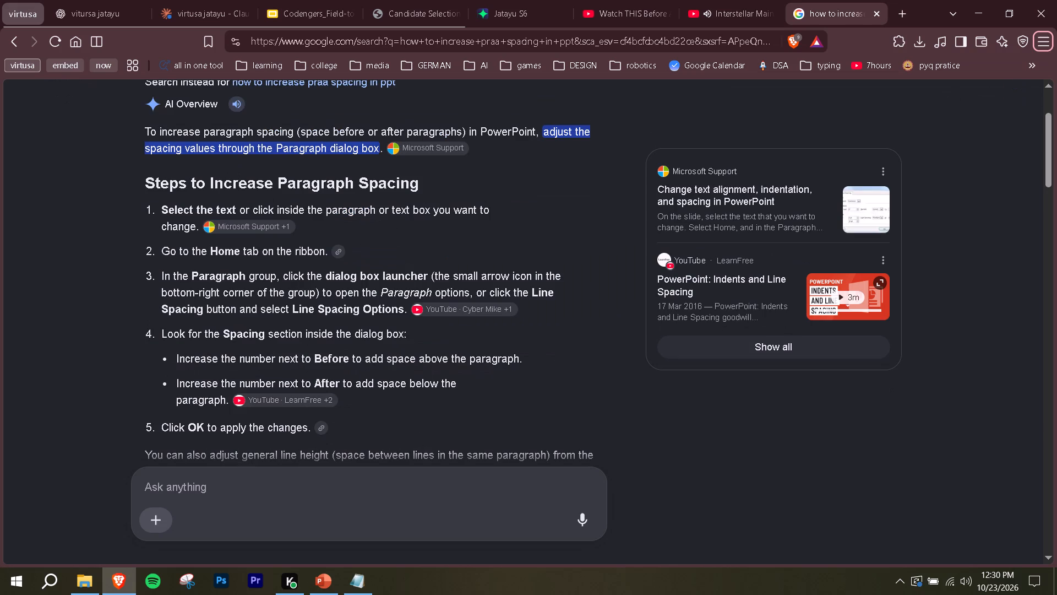
{"action": "key", "text": "alt+Tab"}
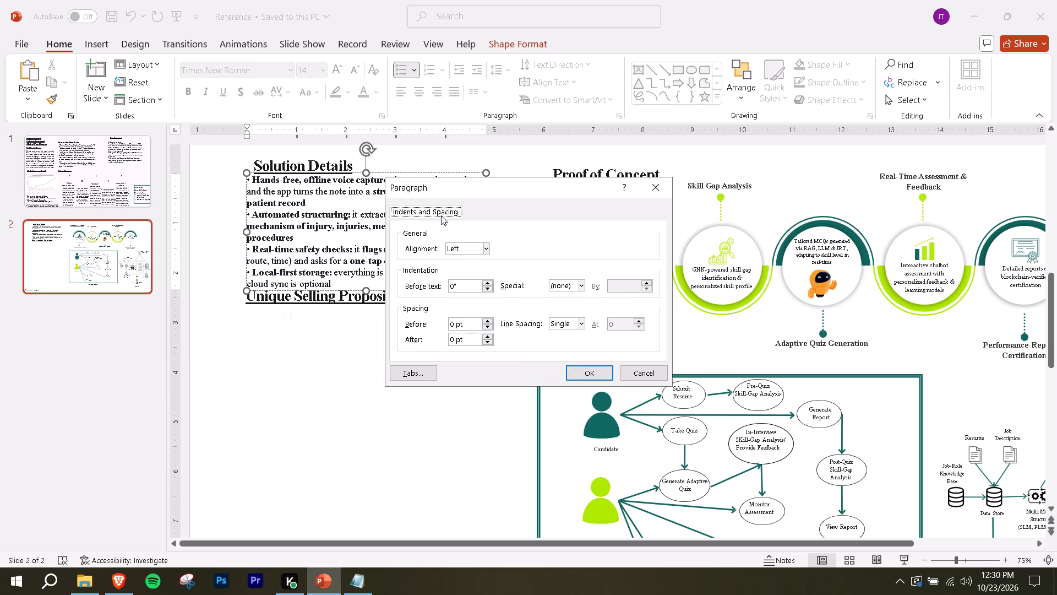
{"action": "left_click", "coordinate": [427, 372]}
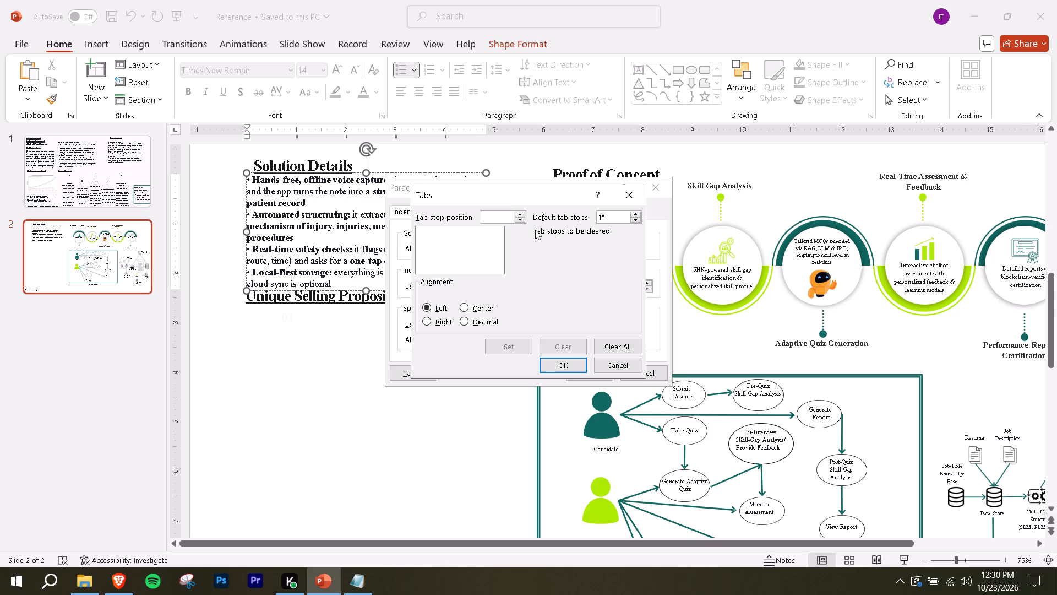
{"action": "left_click", "coordinate": [630, 192]}
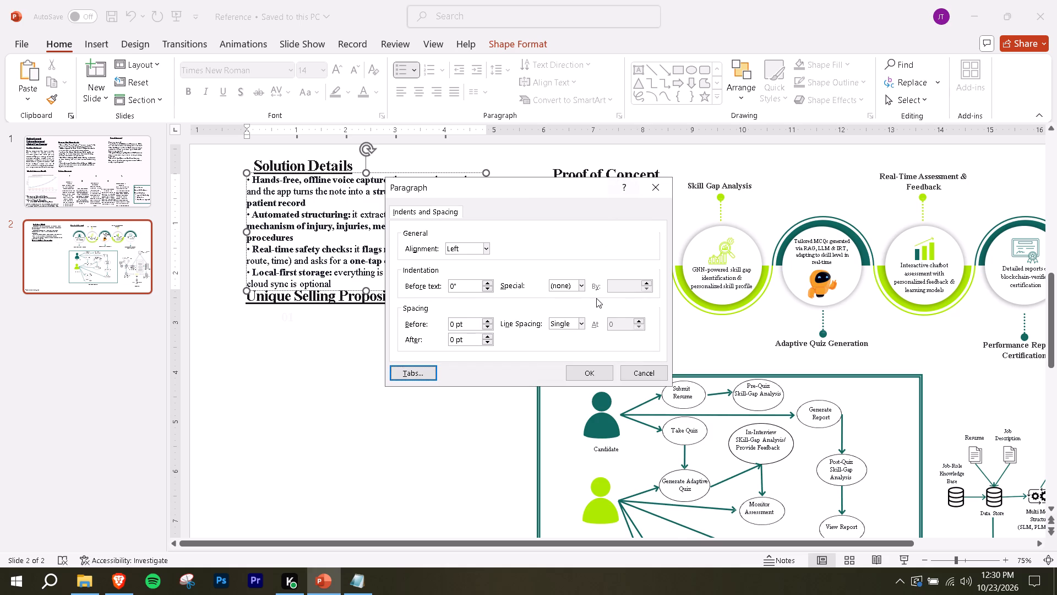
{"action": "key", "text": "alt+Tab"}
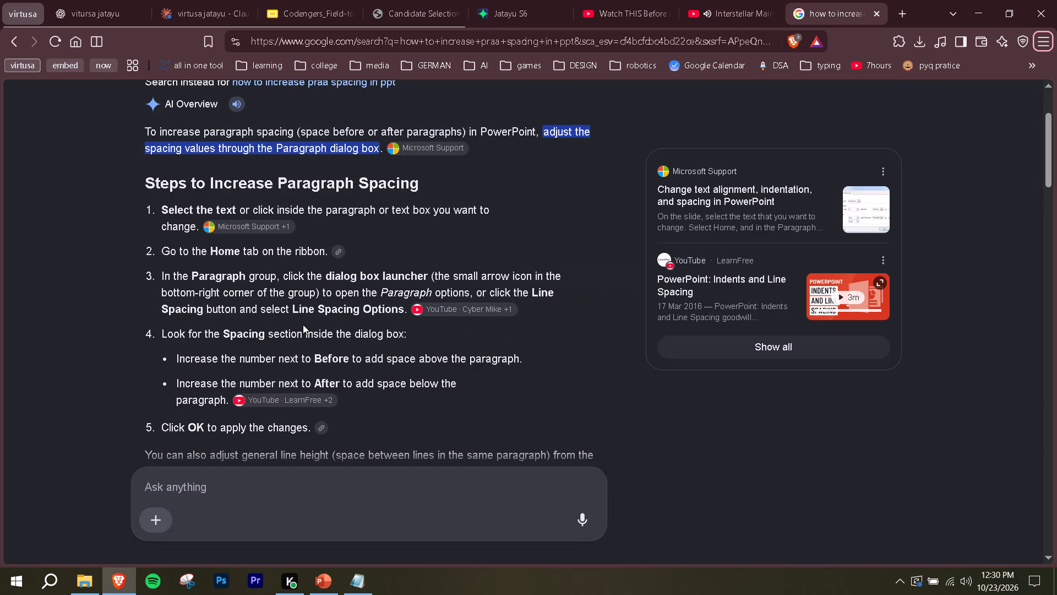
{"action": "key", "text": "alt+Tab"}
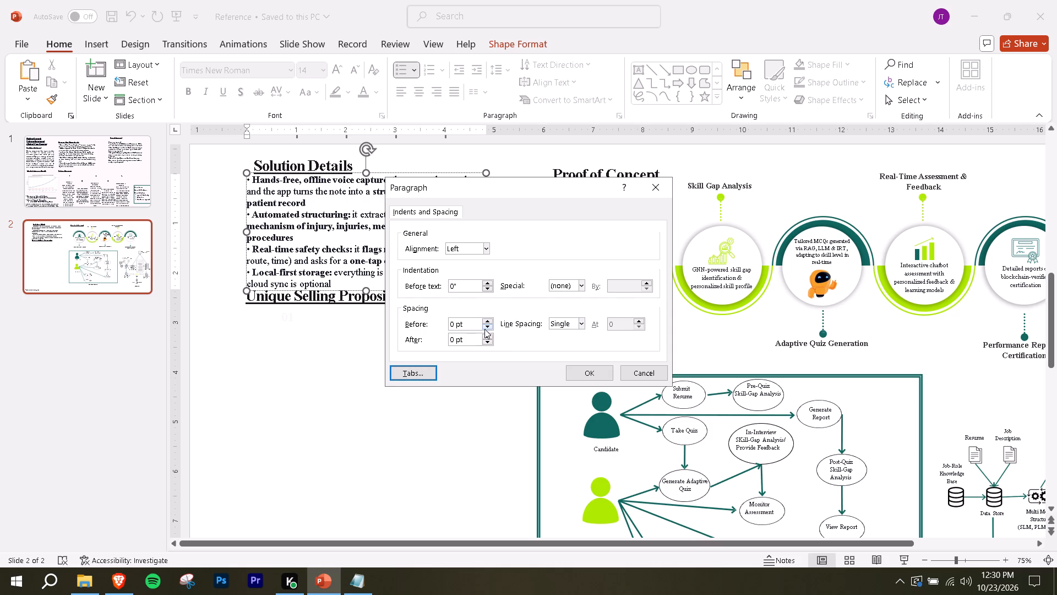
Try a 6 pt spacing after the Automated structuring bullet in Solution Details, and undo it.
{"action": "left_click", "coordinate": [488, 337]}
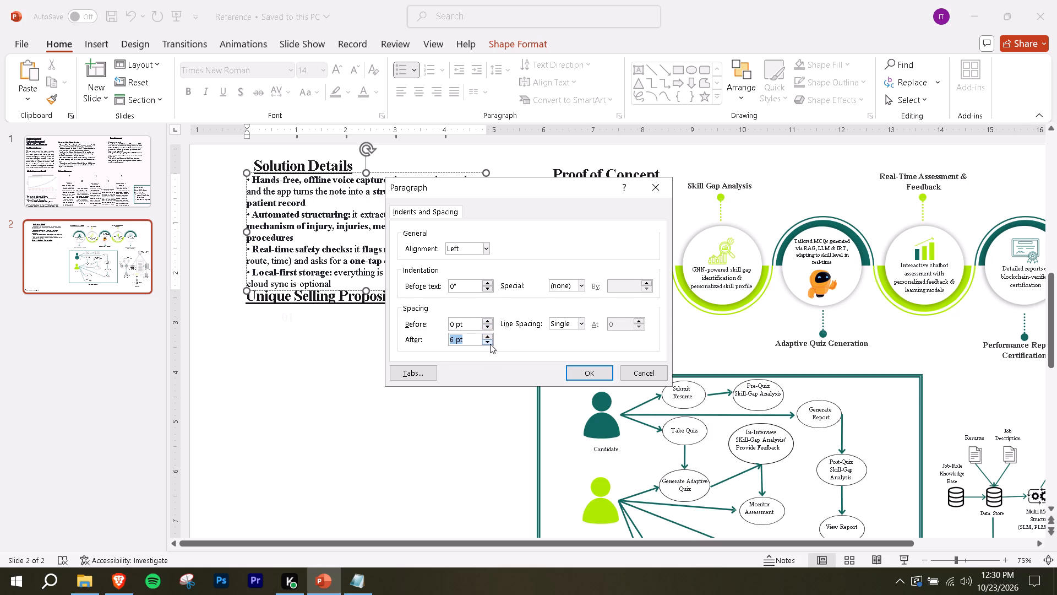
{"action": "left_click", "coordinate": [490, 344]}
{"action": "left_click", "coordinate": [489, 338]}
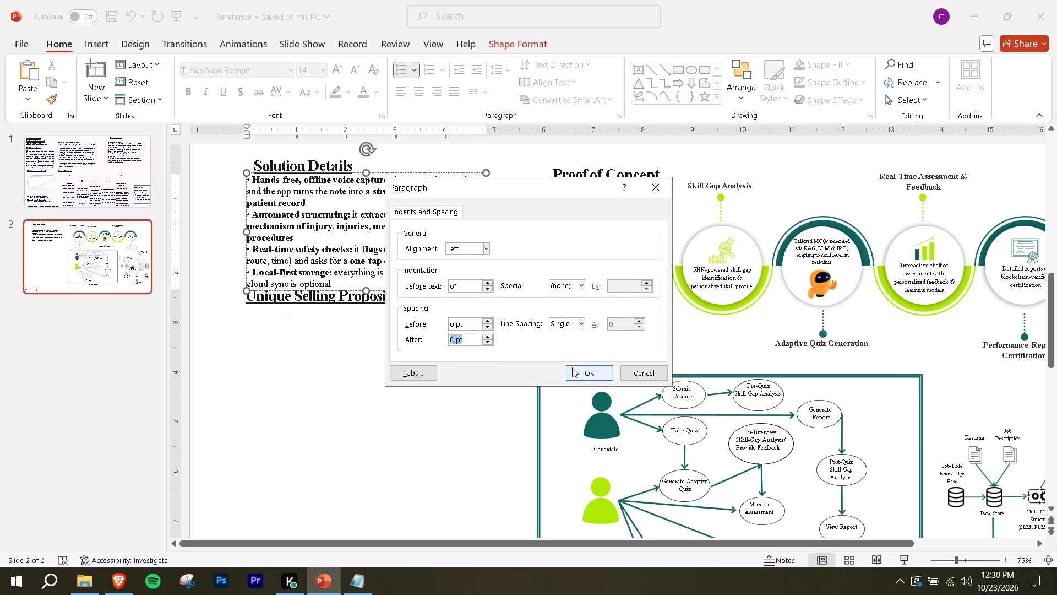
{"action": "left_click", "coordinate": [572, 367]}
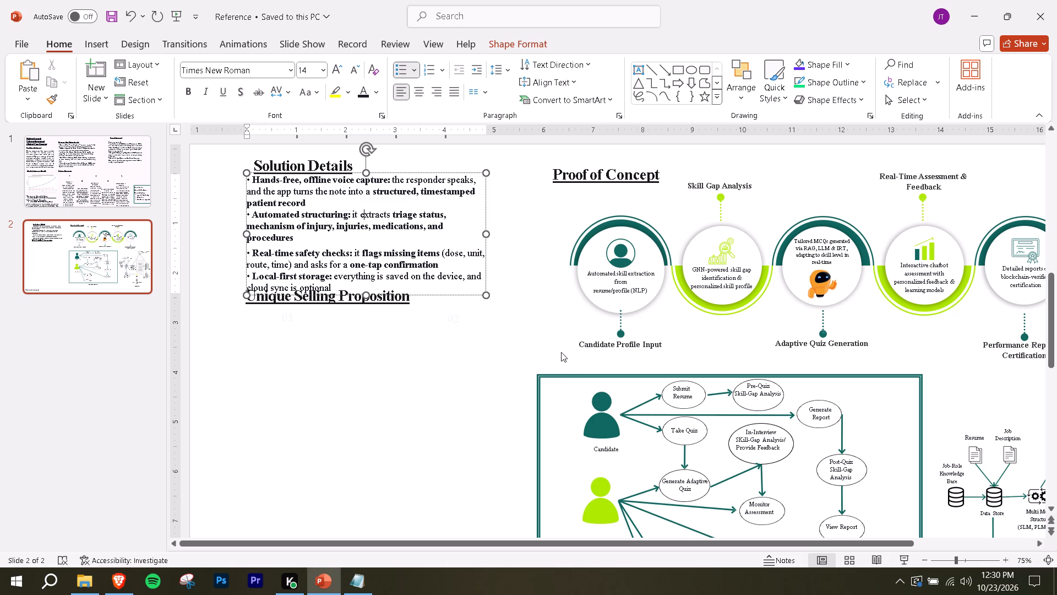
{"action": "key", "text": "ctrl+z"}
Set the spacing after paragraphs to 3 pt for all the Solution Details text on slide 2.
{"action": "left_click", "coordinate": [391, 278]}
{"action": "key", "text": "ctrl+a"}
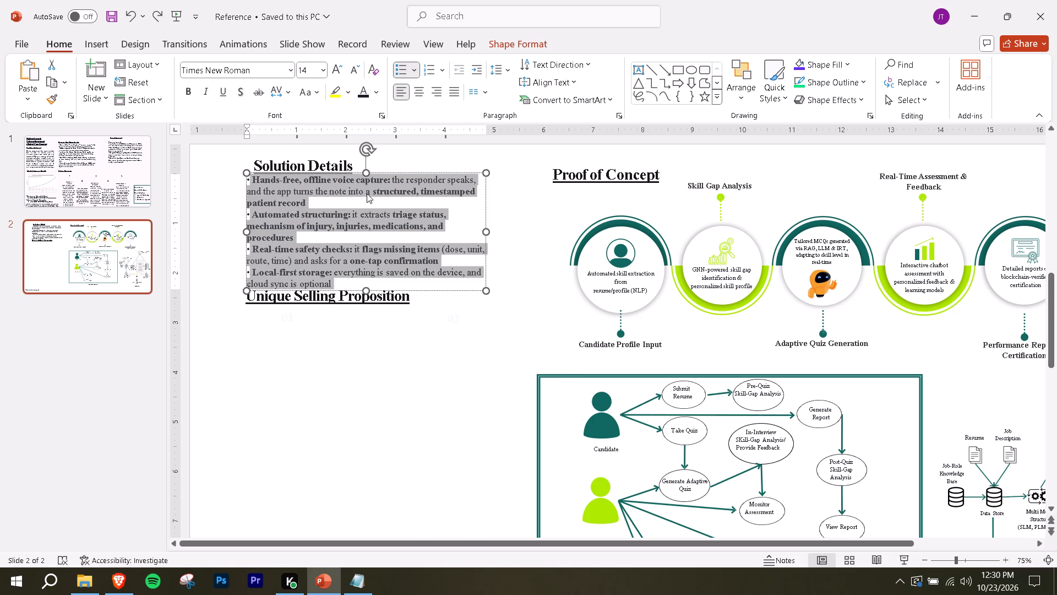
{"action": "left_click", "coordinate": [616, 120]}
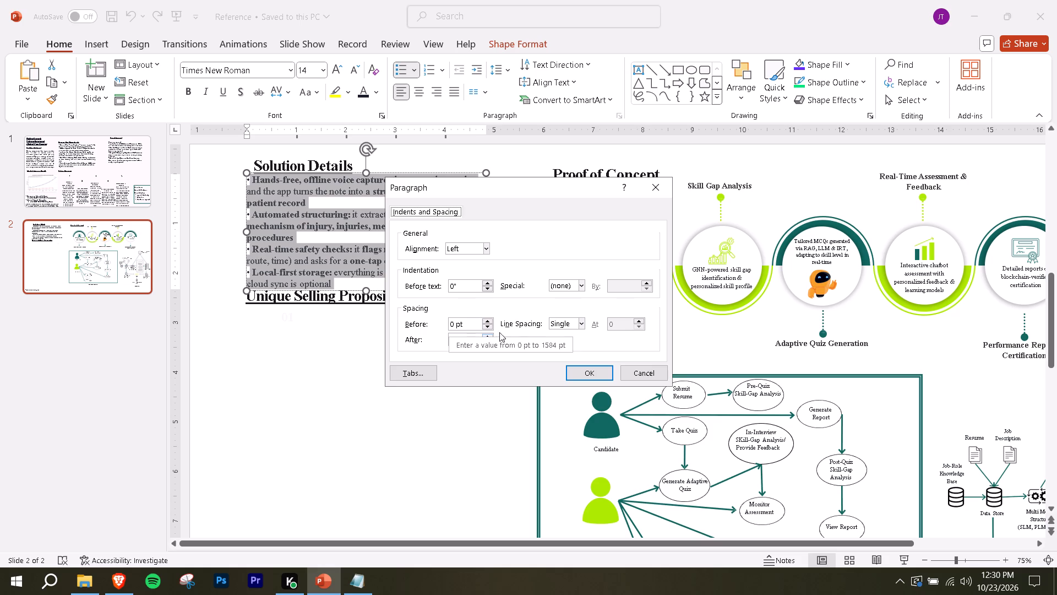
{"action": "left_click", "coordinate": [454, 337]}
{"action": "key", "text": "BackSpace"}
{"action": "key", "text": "3"}
{"action": "key", "text": "Return"}
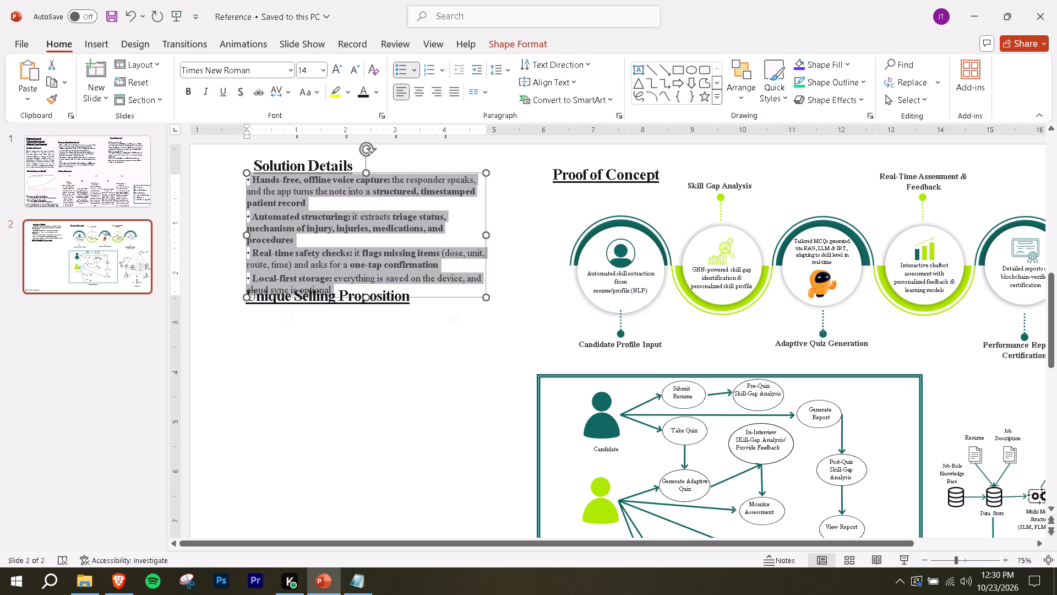
{"action": "left_click", "coordinate": [438, 218]}
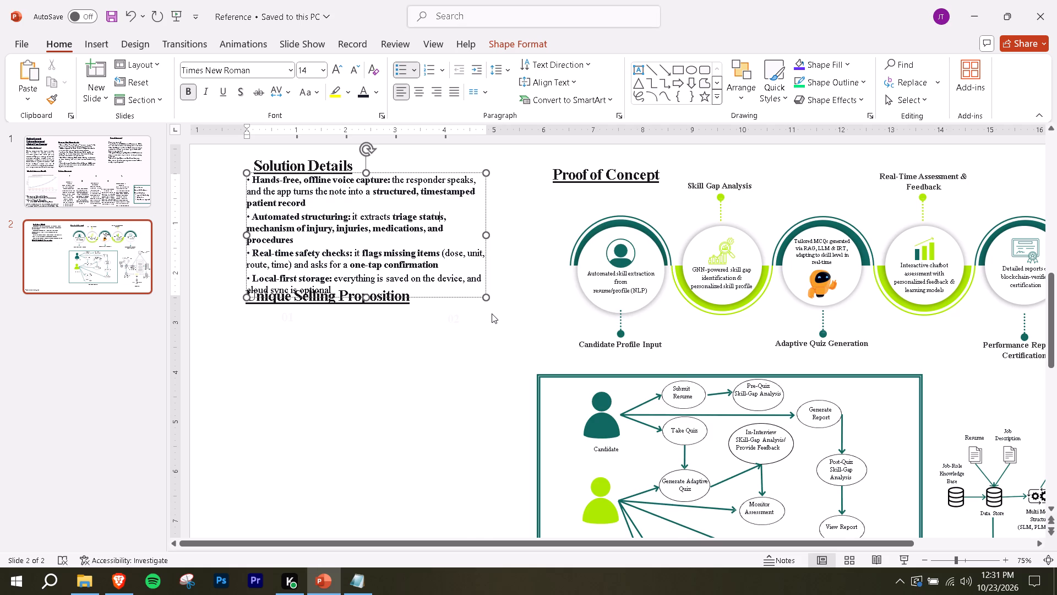
{"action": "key", "text": "alt+Tab"}
{"action": "key", "text": "alt+Tab"}
Set the spacing after paragraphs to 3 pt for all the Business Need/Opportunity bullets on slide 1.
{"action": "left_click", "coordinate": [133, 188]}
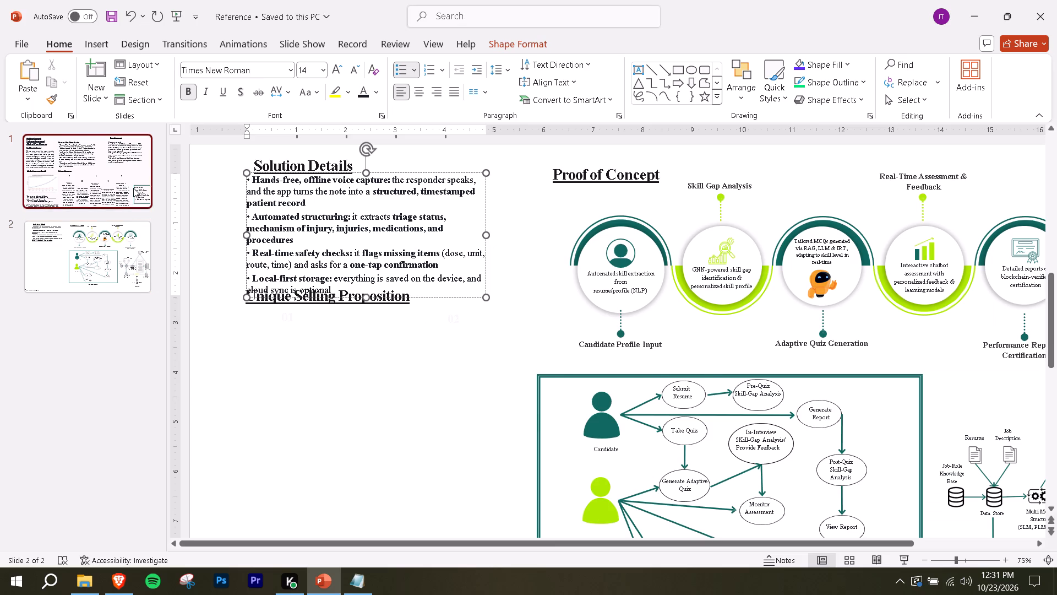
{"action": "left_click", "coordinate": [617, 264]}
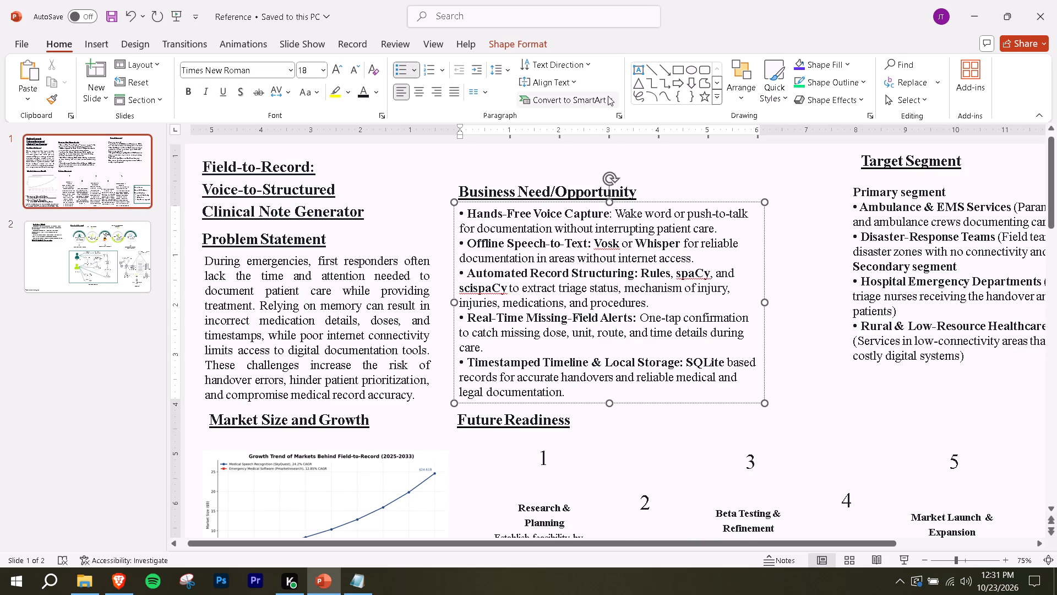
{"action": "left_click", "coordinate": [616, 114]}
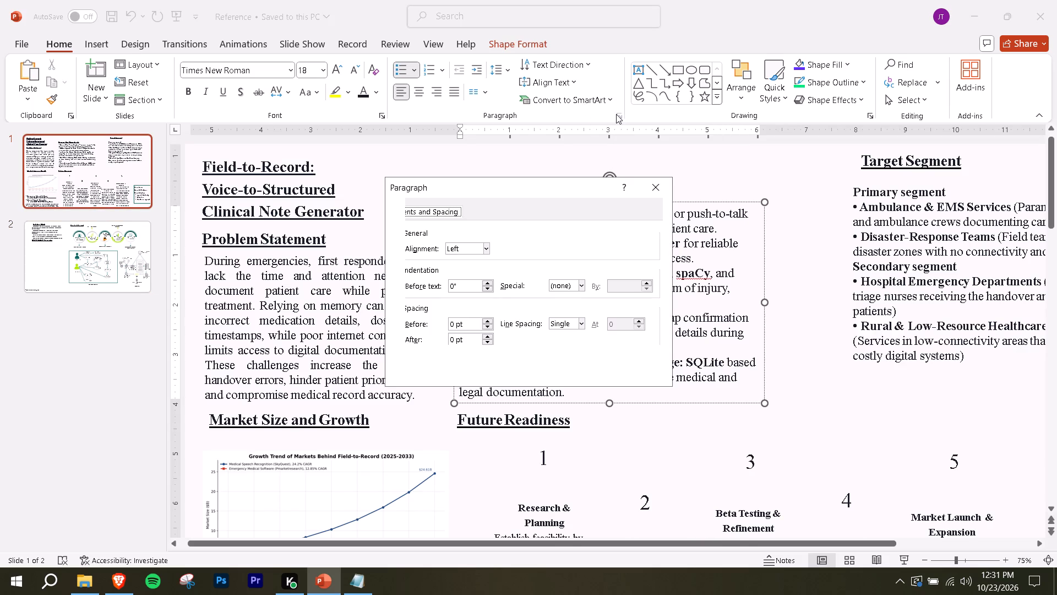
{"action": "left_click", "coordinate": [656, 189]}
{"action": "left_click", "coordinate": [619, 298]}
{"action": "key", "text": "ctrl+a"}
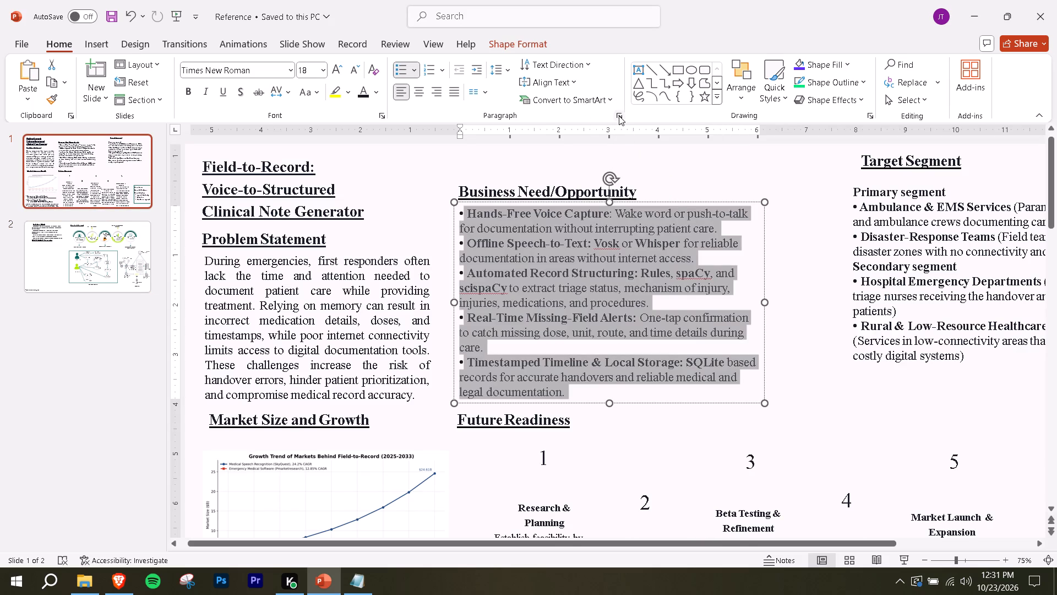
{"action": "left_click", "coordinate": [619, 116]}
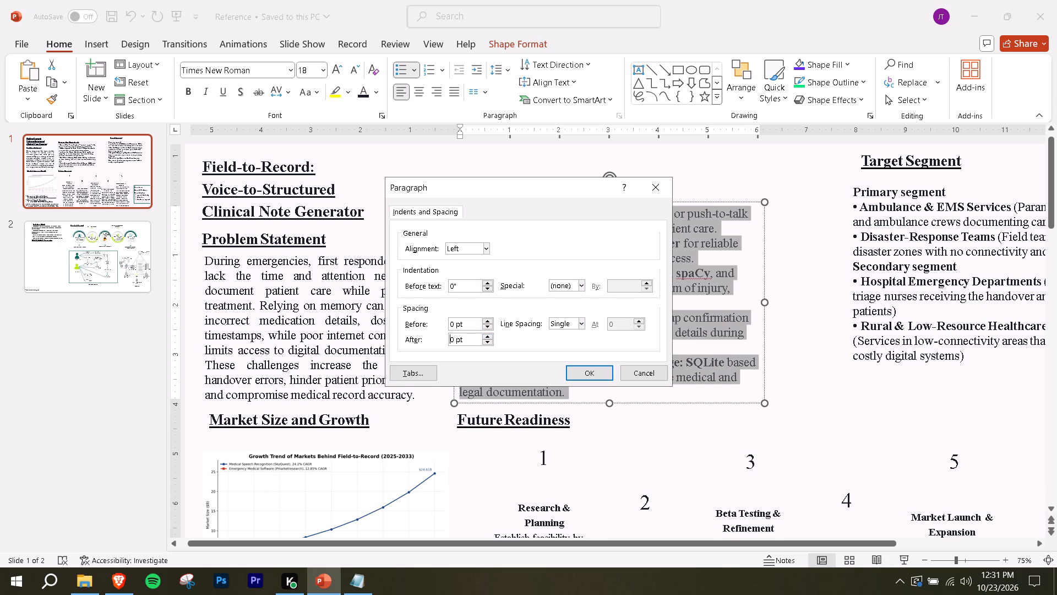
{"action": "left_click", "coordinate": [451, 335]}
{"action": "key", "text": "3"}
{"action": "key", "text": "Delete"}
{"action": "key", "text": "Return"}
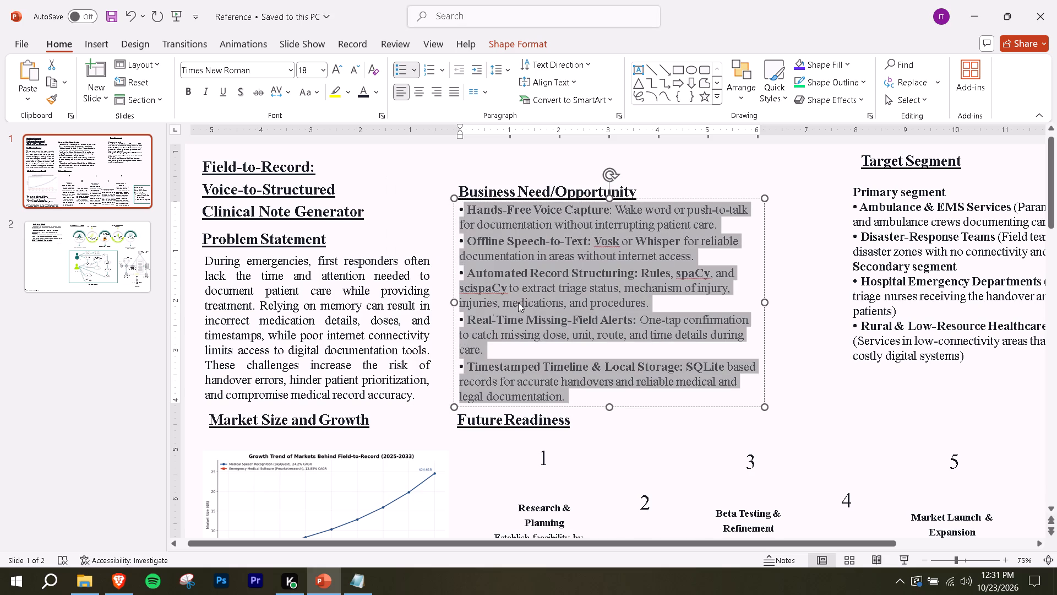
Set the spacing after paragraphs to 3 pt for all the Target Segment text on slide 1.
{"action": "left_click", "coordinate": [944, 284]}
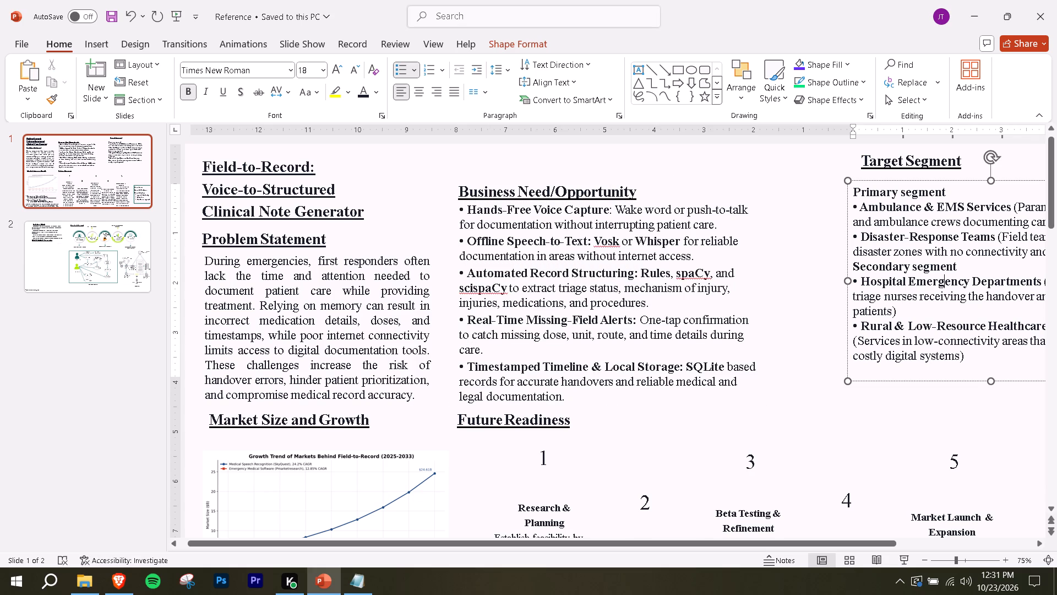
{"action": "key", "text": "ctrl+a"}
{"action": "left_click", "coordinate": [618, 110]}
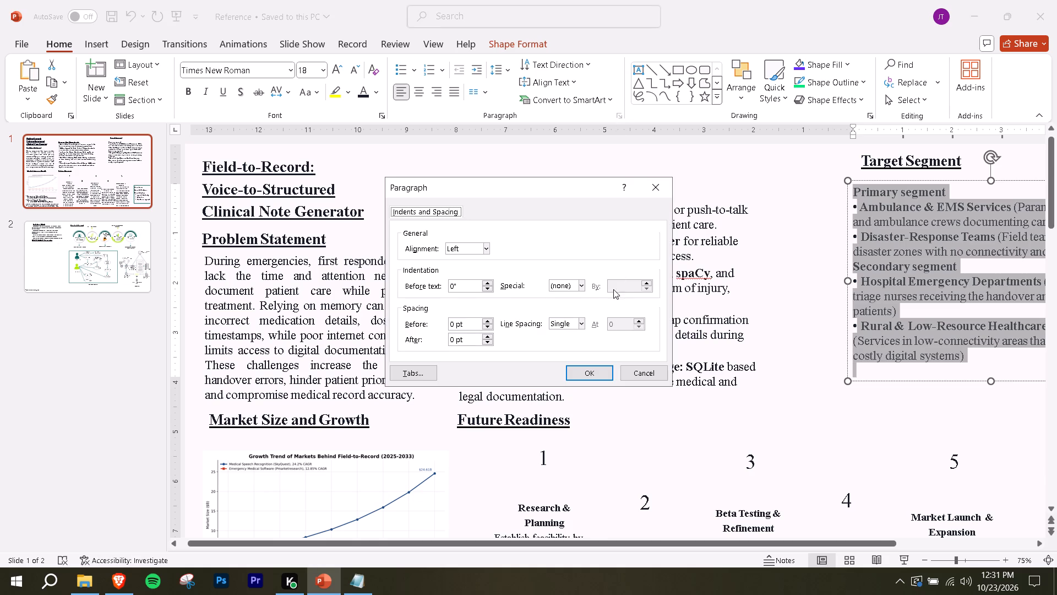
{"action": "left_click", "coordinate": [452, 341]}
{"action": "key", "text": "3"}
{"action": "key", "text": "Return"}
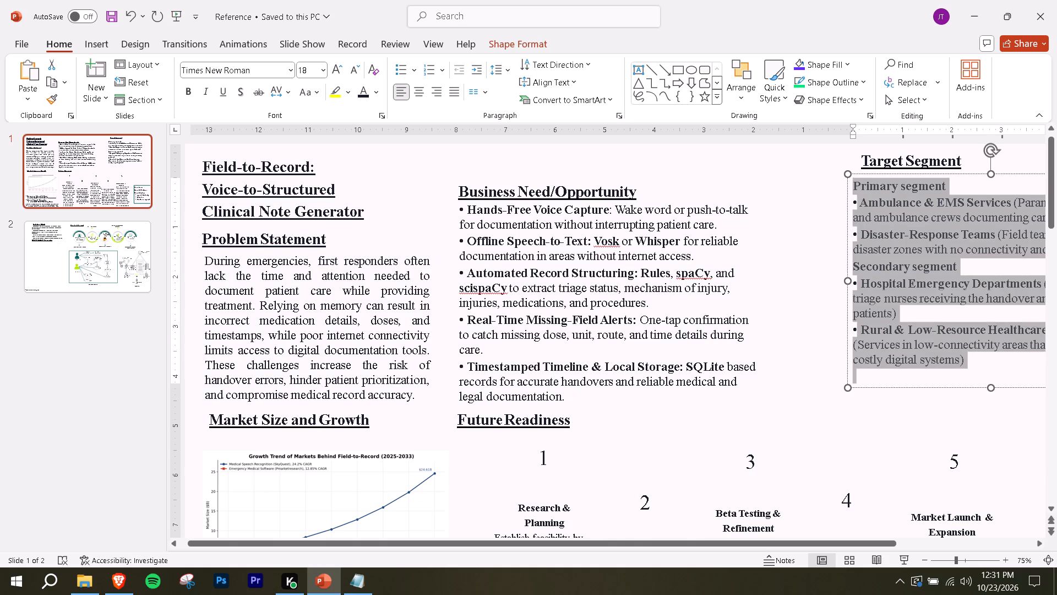
Set the spacing after paragraphs to 3 pt for the CAGR text below the Market Size and Growth chart.
{"action": "scroll", "coordinate": [652, 329], "scroll_direction": "down", "scroll_amount": 1, "text": "ctrl"}
{"action": "scroll", "coordinate": [614, 317], "scroll_direction": "down", "scroll_amount": 10}
{"action": "scroll", "coordinate": [535, 268], "scroll_direction": "up", "scroll_amount": 3}
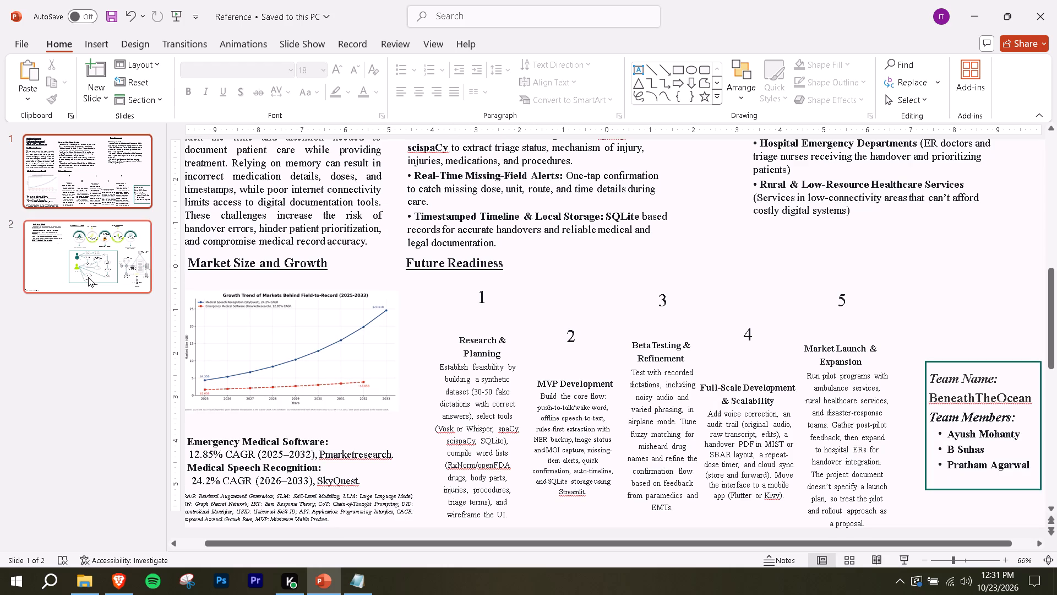
{"action": "left_click", "coordinate": [364, 481]}
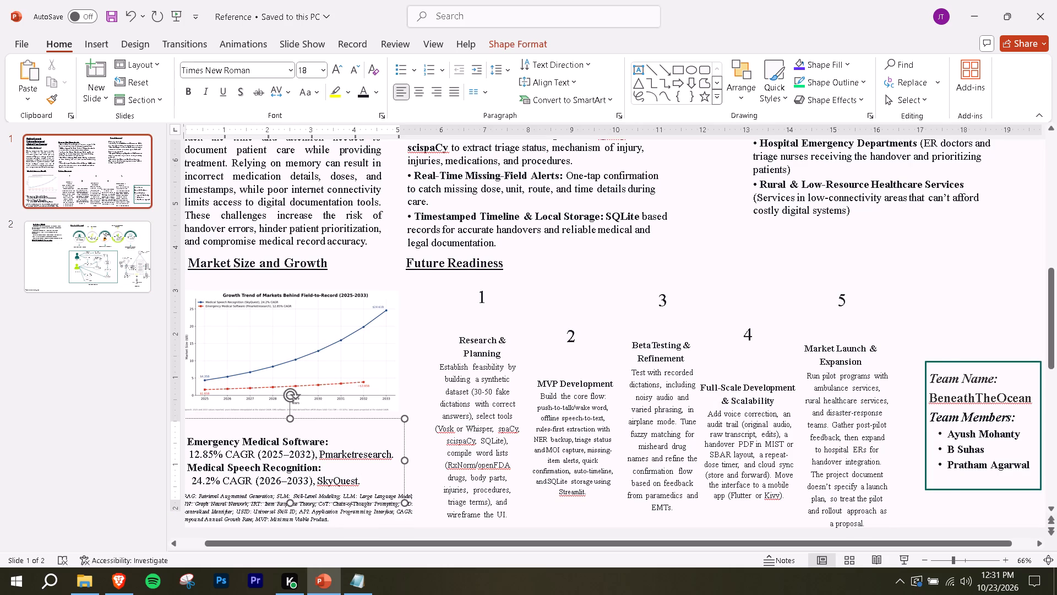
{"action": "key", "text": "ctrl+a"}
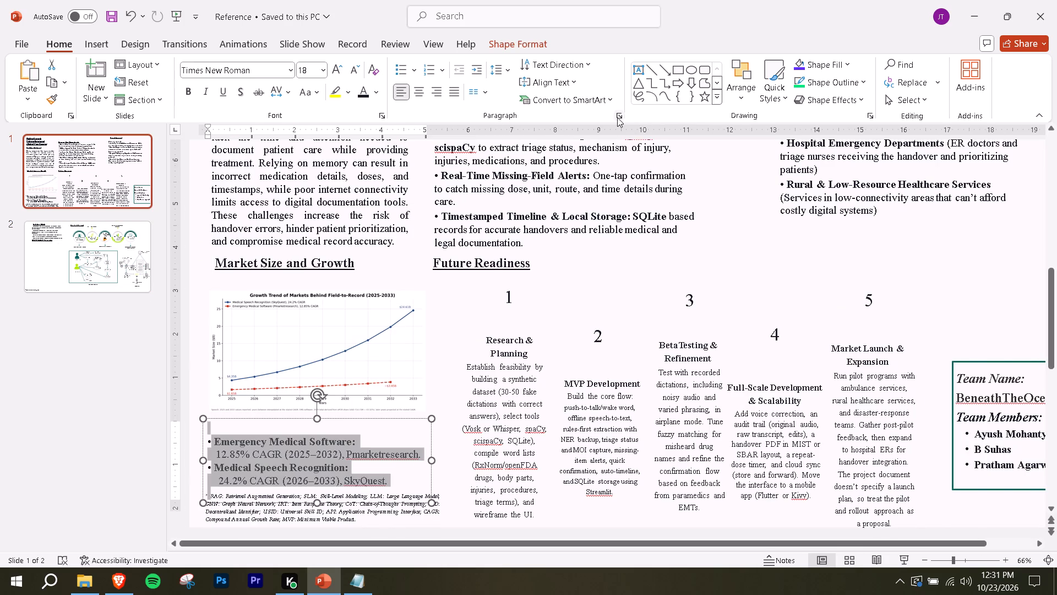
{"action": "left_click", "coordinate": [617, 117]}
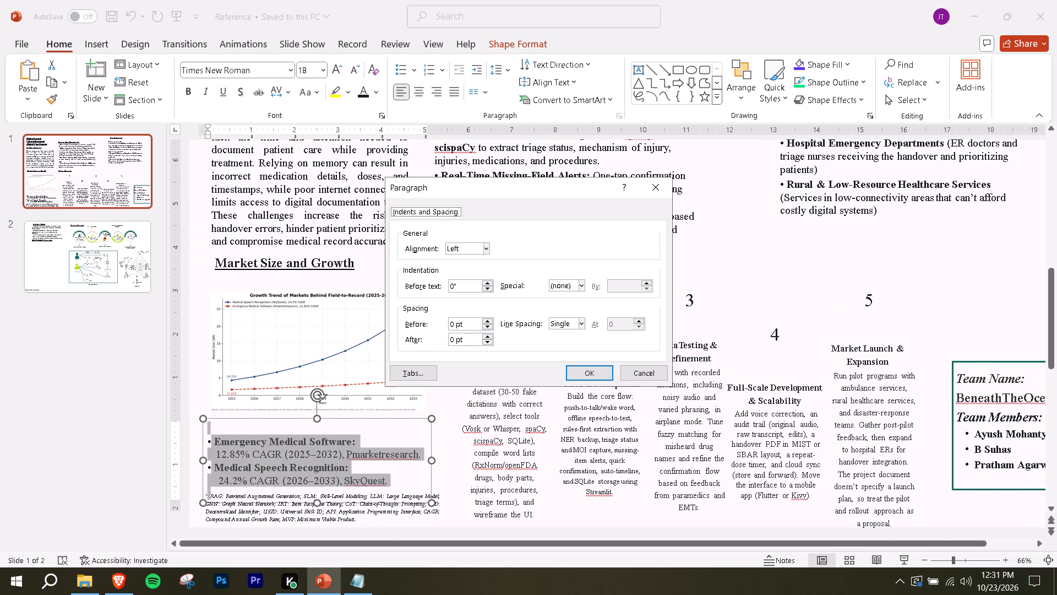
{"action": "left_click", "coordinate": [453, 336]}
{"action": "key", "text": "BackSpace"}
{"action": "key", "text": "3"}
{"action": "key", "text": "Return"}
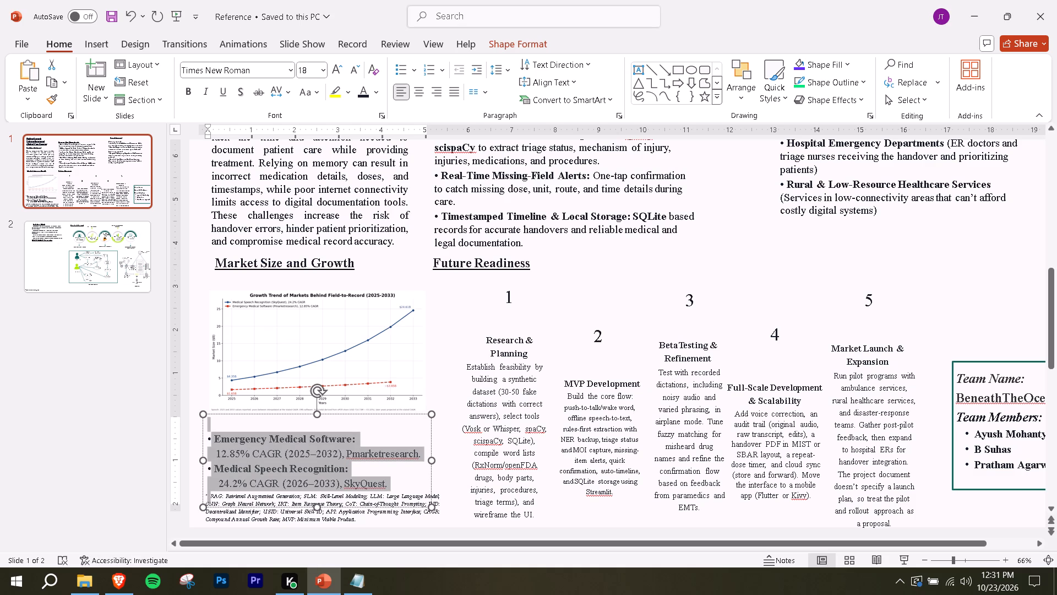
{"action": "left_click", "coordinate": [111, 254]}
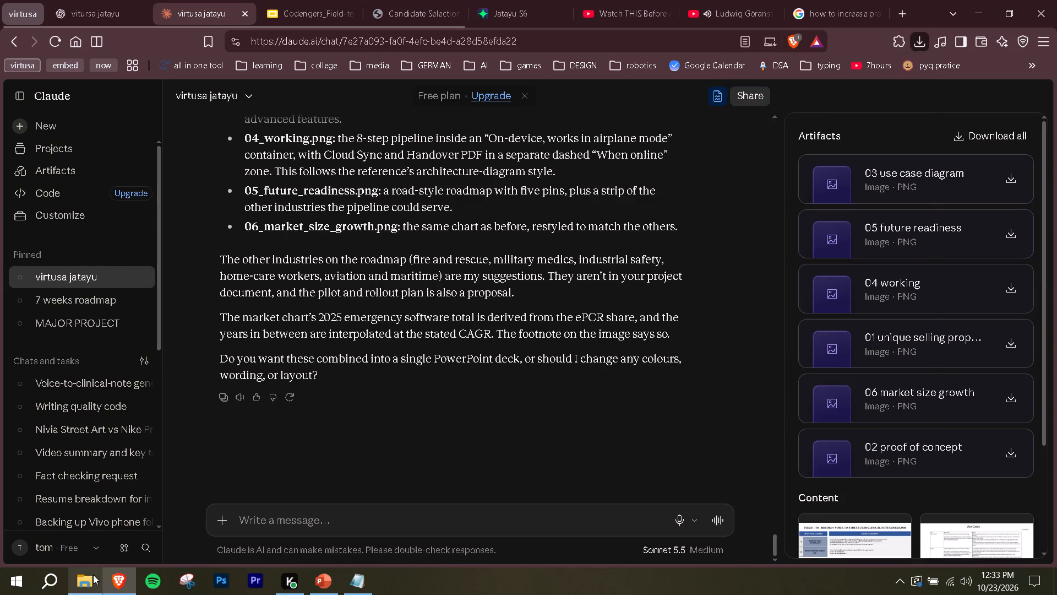
{"action": "double_click", "coordinate": [182, 296]}
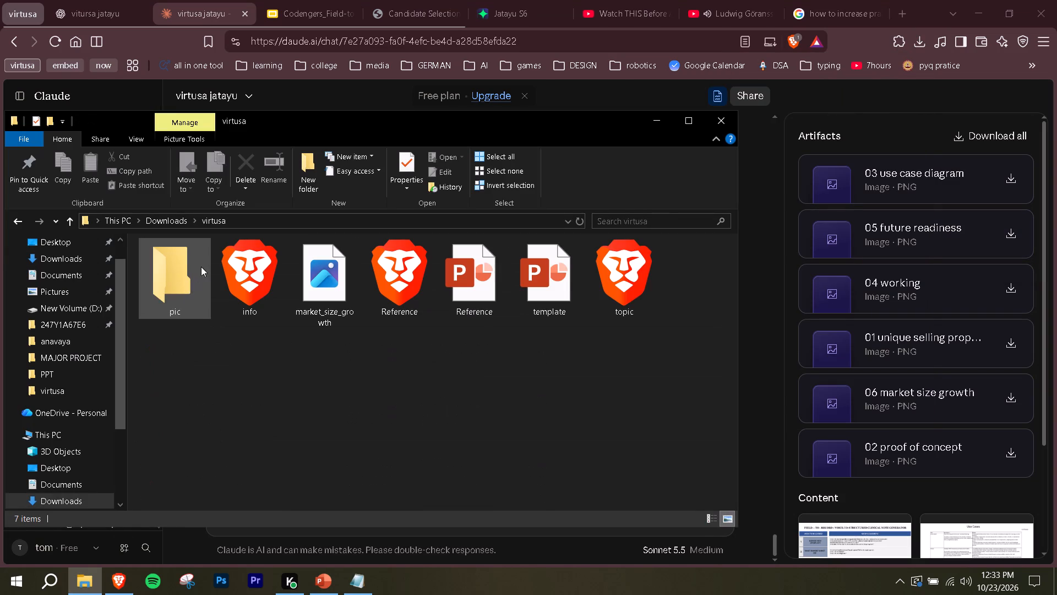
{"action": "double_click", "coordinate": [200, 266]}
{"action": "double_click", "coordinate": [183, 264]}
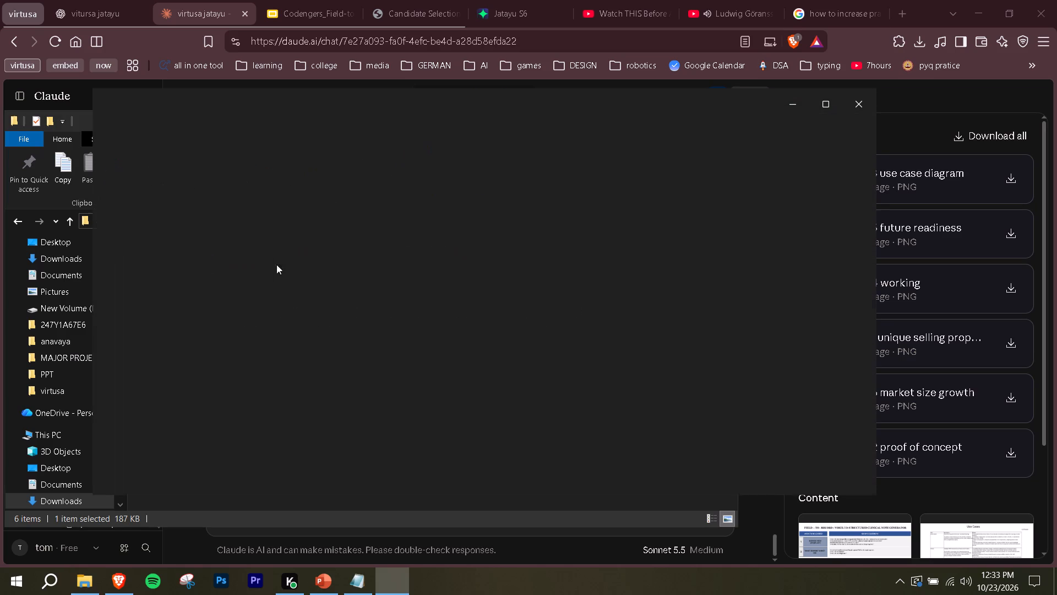
{"action": "key", "text": "Right"}
{"action": "key", "text": "Left"}
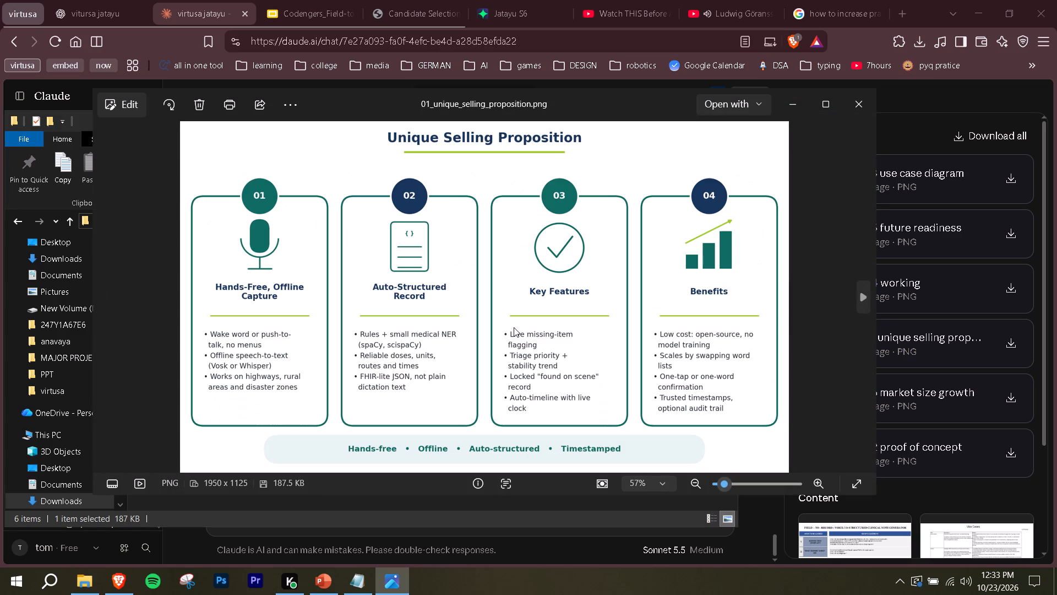
{"action": "key", "text": "Right"}
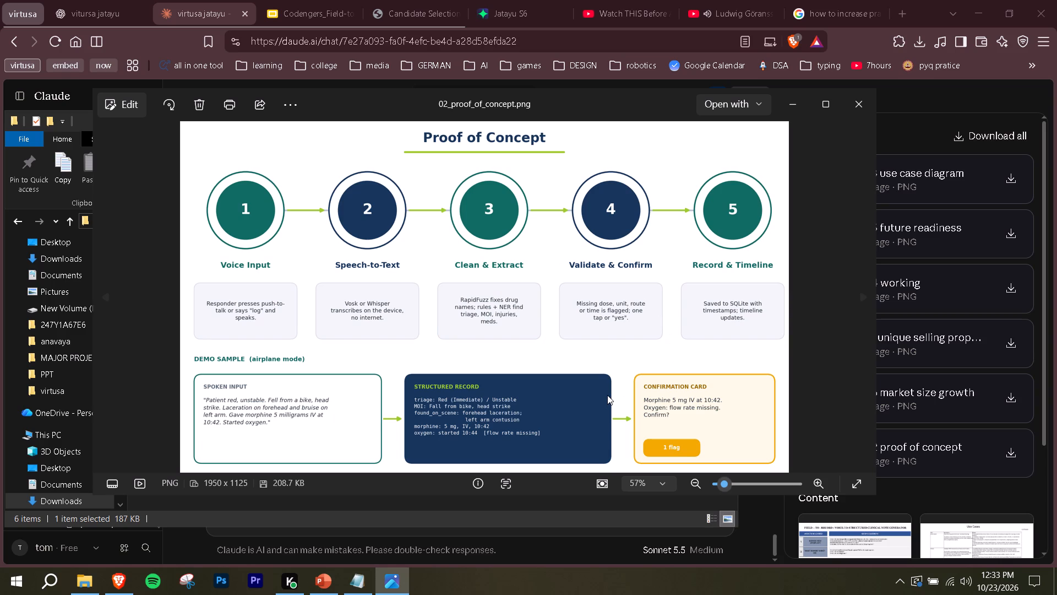
{"action": "key", "text": "Right"}
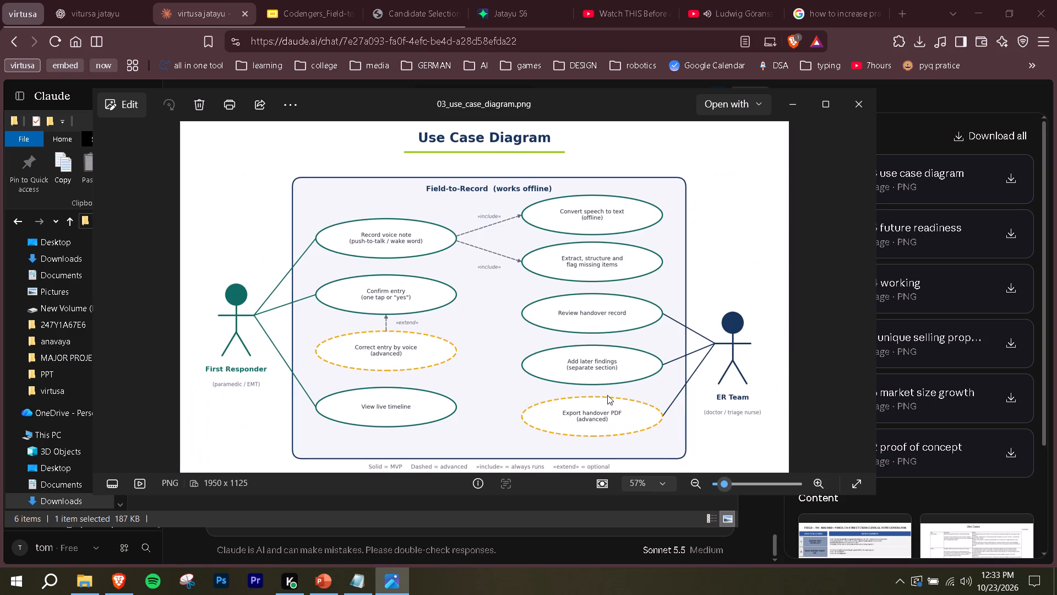
{"action": "key", "text": "Right"}
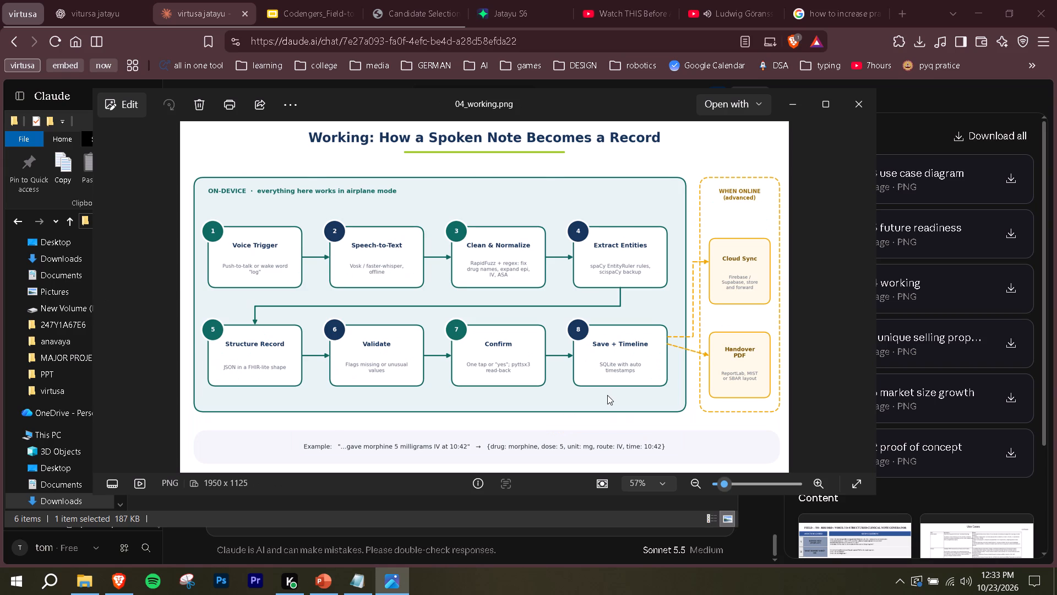
{"action": "key", "text": "Right"}
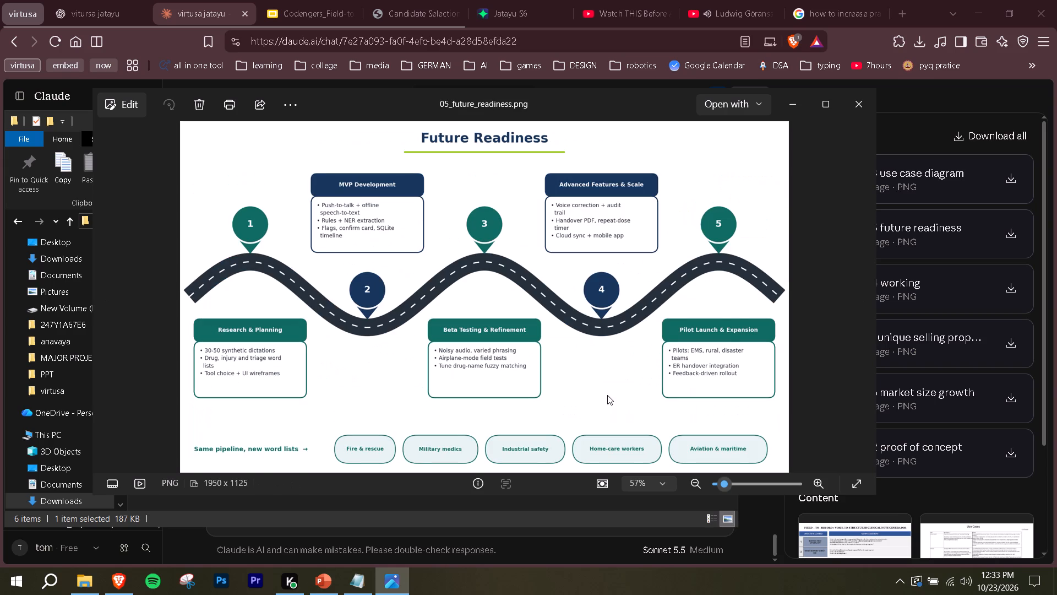
{"action": "key", "text": "Right"}
{"action": "key", "text": "Right"}
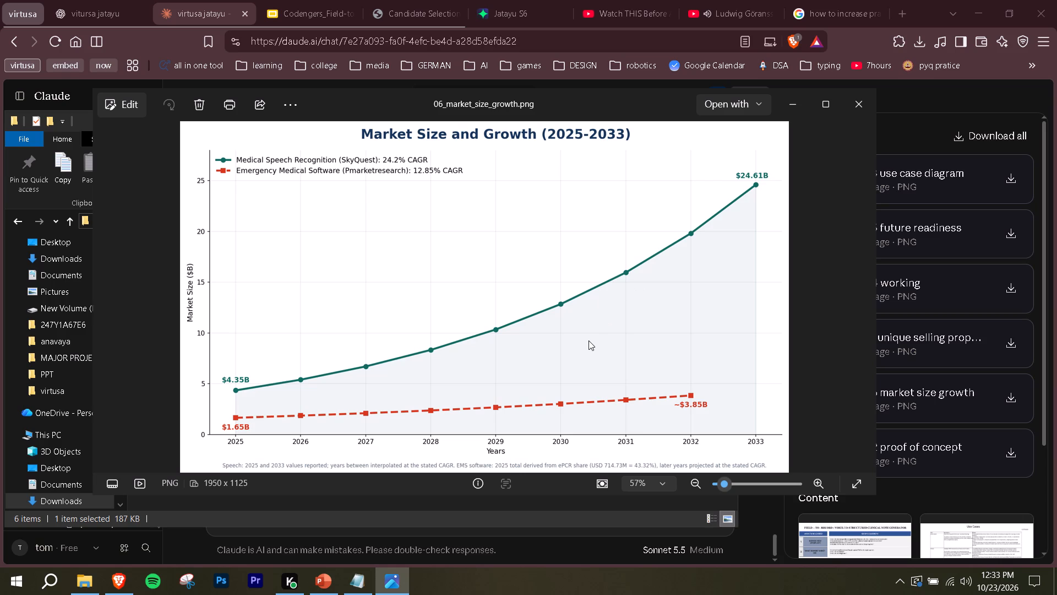
Copy the 06_market_size_growth image into slide 1 in PowerPoint, compare it with the enlarged old growth chart, and delete the old chart.
{"action": "key", "text": "ctrl+c"}
{"action": "left_click", "coordinate": [318, 580]}
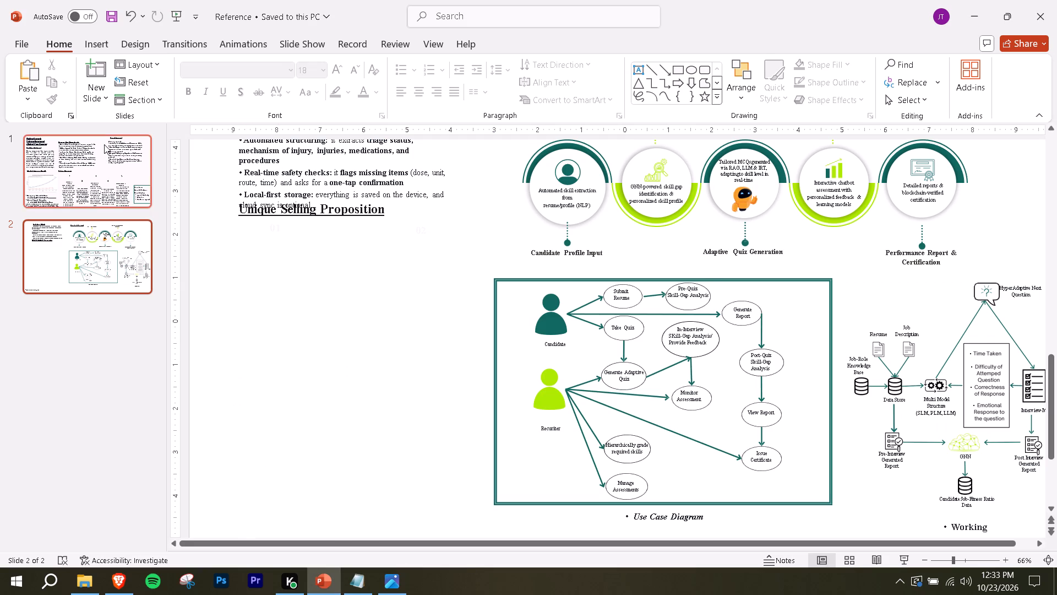
{"action": "left_click", "coordinate": [104, 144]}
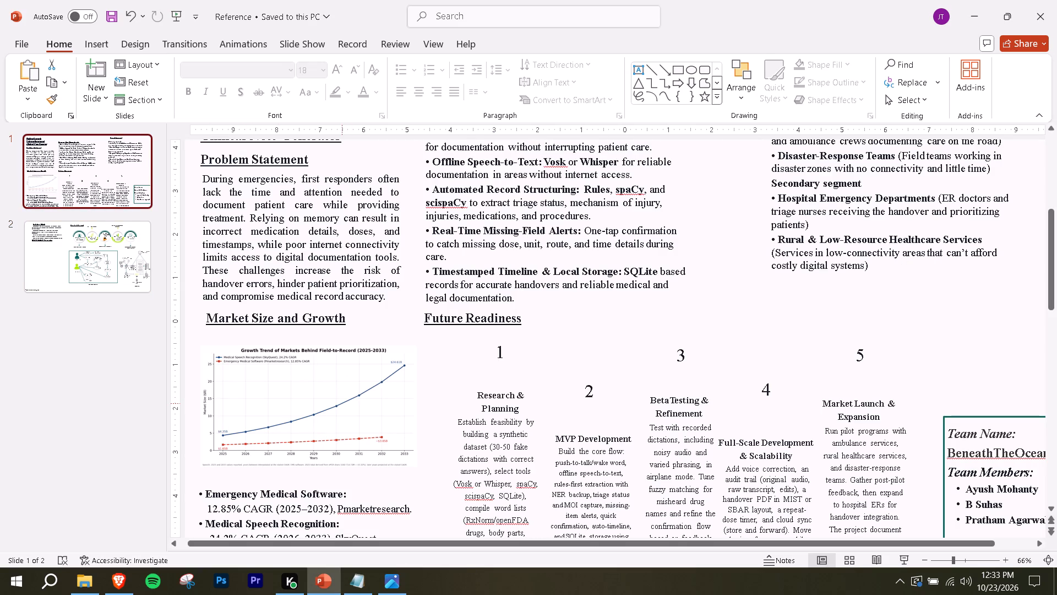
{"action": "left_click", "coordinate": [342, 403]}
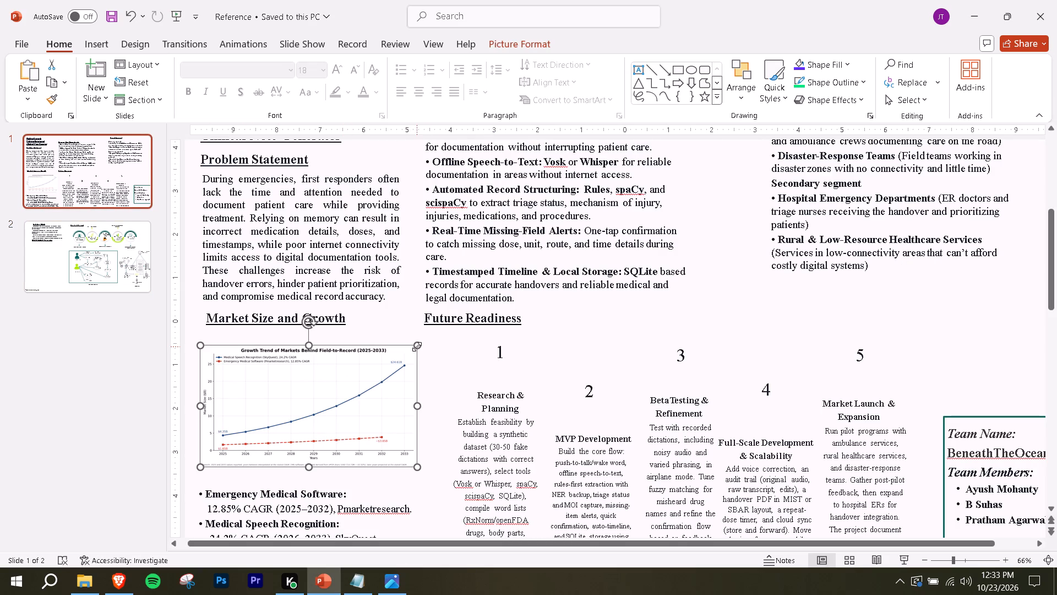
{"action": "left_click_drag", "start_coordinate": [417, 347], "coordinate": [721, 210]}
{"action": "scroll", "coordinate": [787, 248], "scroll_direction": "down", "scroll_amount": 2, "text": "ctrl"}
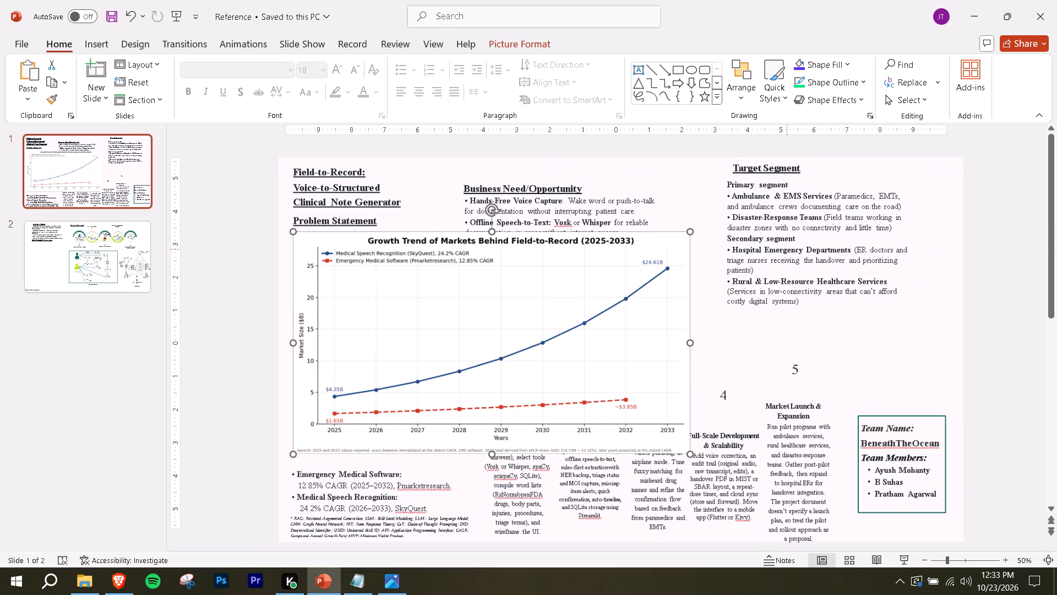
{"action": "left_click", "coordinate": [792, 341]}
{"action": "key", "text": "ctrl+v"}
{"action": "left_click_drag", "start_coordinate": [657, 331], "coordinate": [729, 319]}
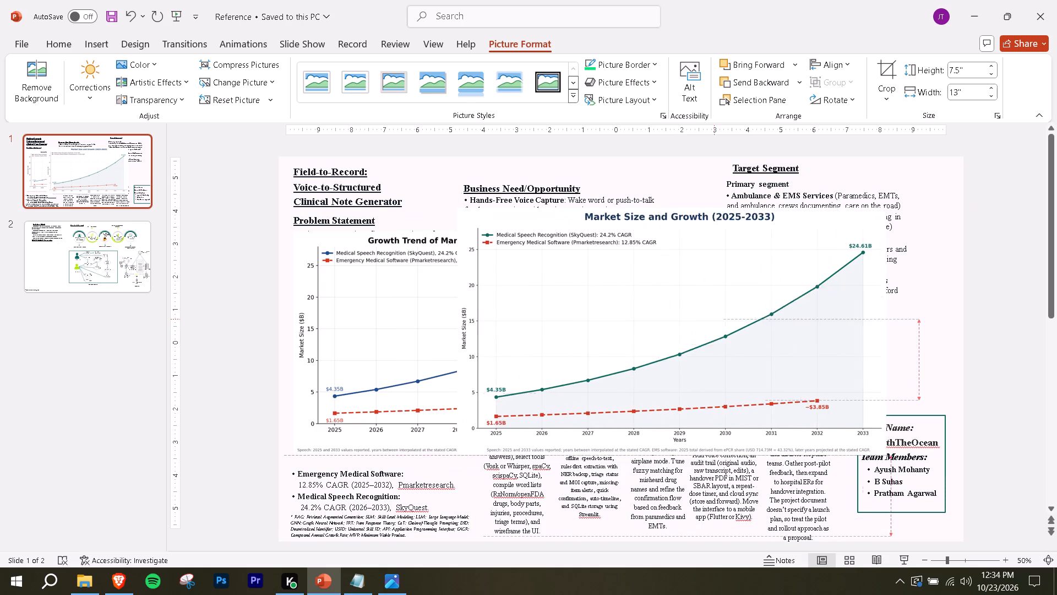
{"action": "left_click_drag", "start_coordinate": [729, 319], "coordinate": [793, 319]}
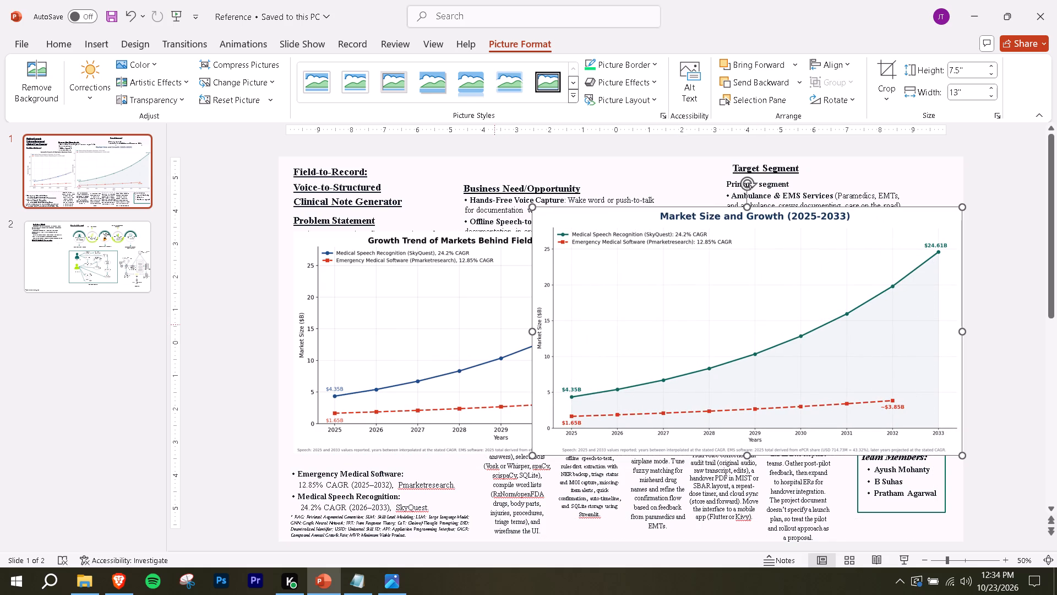
{"action": "left_click", "coordinate": [499, 324]}
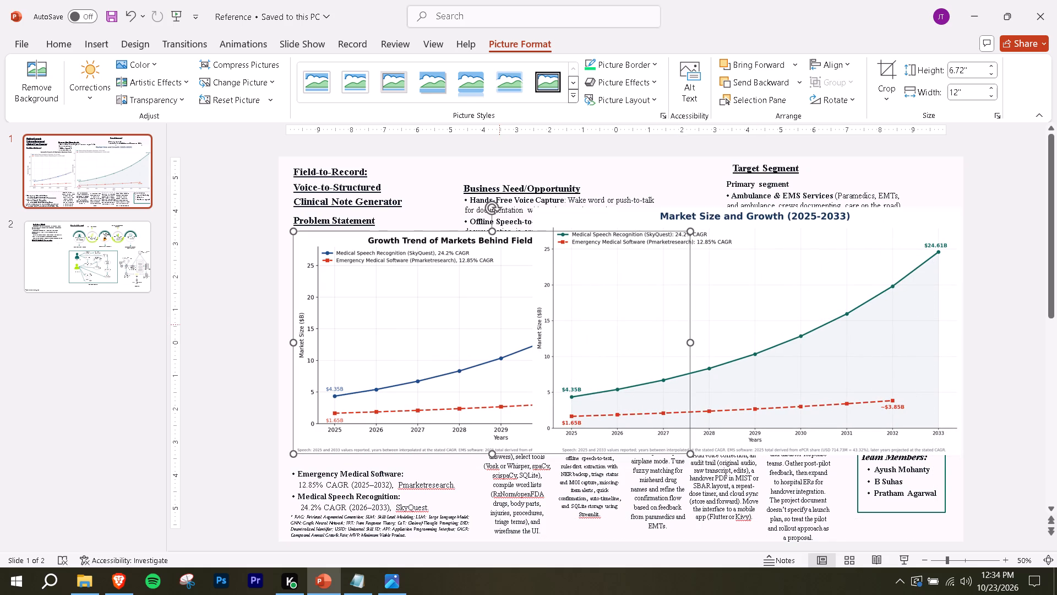
{"action": "key", "text": "Delete"}
Shrink the new market chart to about 5" wide and place it beneath the Market Size and Growth heading on slide 1.
{"action": "left_click_drag", "start_coordinate": [724, 291], "coordinate": [513, 349]}
{"action": "left_click_drag", "start_coordinate": [754, 266], "coordinate": [509, 385]}
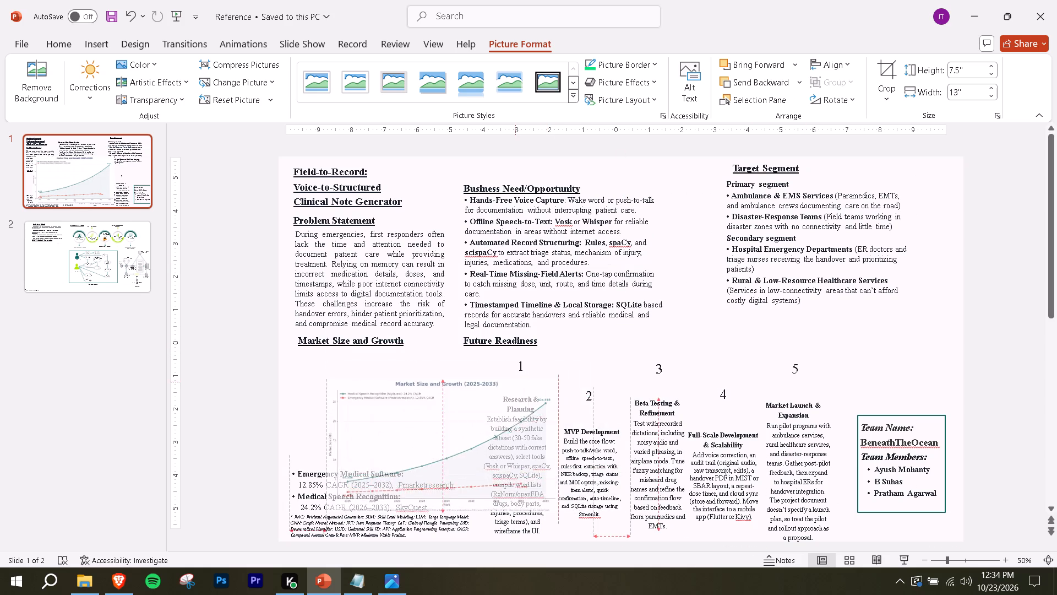
{"action": "left_click_drag", "start_coordinate": [509, 385], "coordinate": [508, 386]}
{"action": "left_click_drag", "start_coordinate": [457, 438], "coordinate": [421, 407]}
{"action": "left_click_drag", "start_coordinate": [510, 354], "coordinate": [446, 390]}
{"action": "left_click_drag", "start_coordinate": [392, 418], "coordinate": [391, 390]}
{"action": "left_click", "coordinate": [456, 358]}
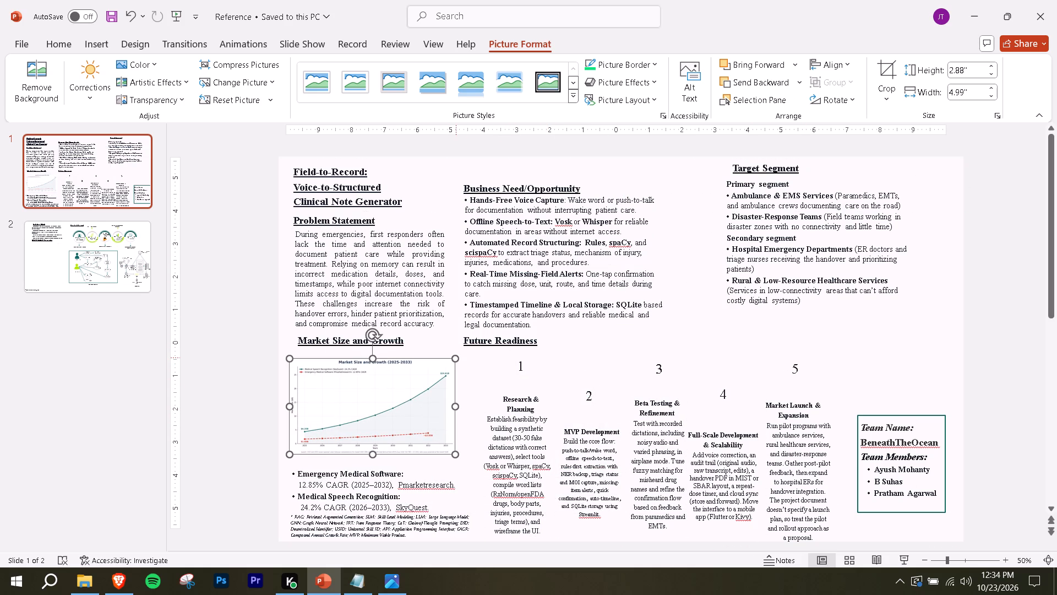
{"action": "left_click", "coordinate": [518, 364]}
{"action": "left_click", "coordinate": [470, 359]}
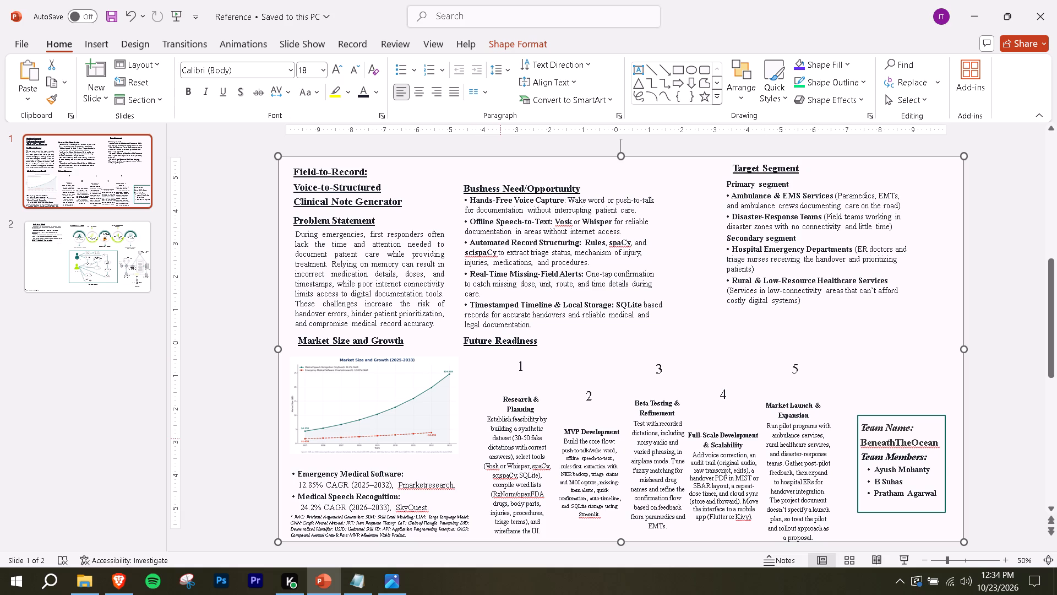
On slide 2, nudge the Unique Selling Proposition heading down clear of the Solution Details text.
{"action": "left_click", "coordinate": [141, 274]}
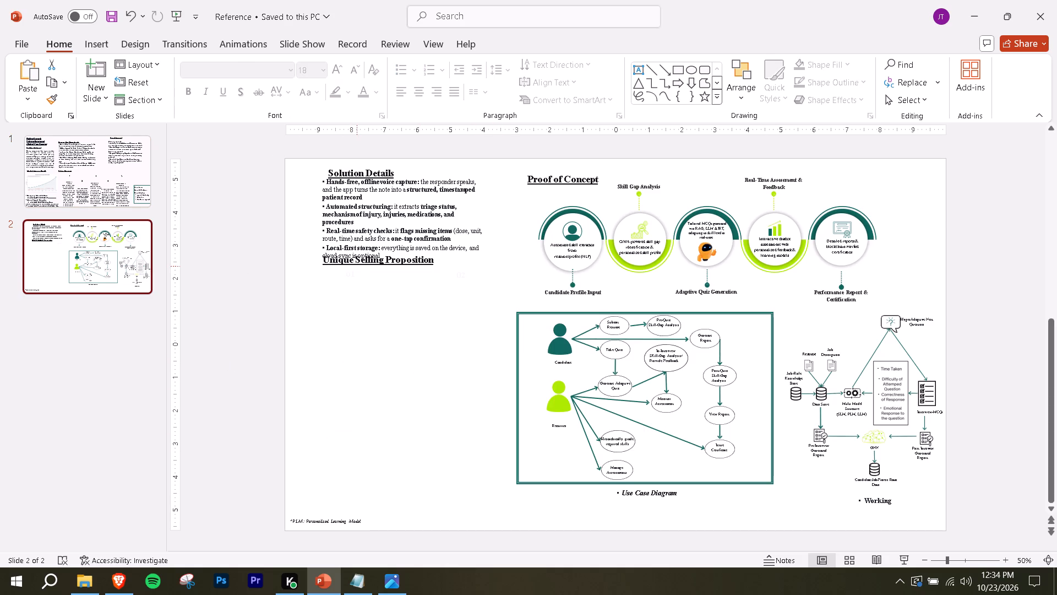
{"action": "left_click", "coordinate": [359, 265]}
{"action": "key", "text": "Down"}
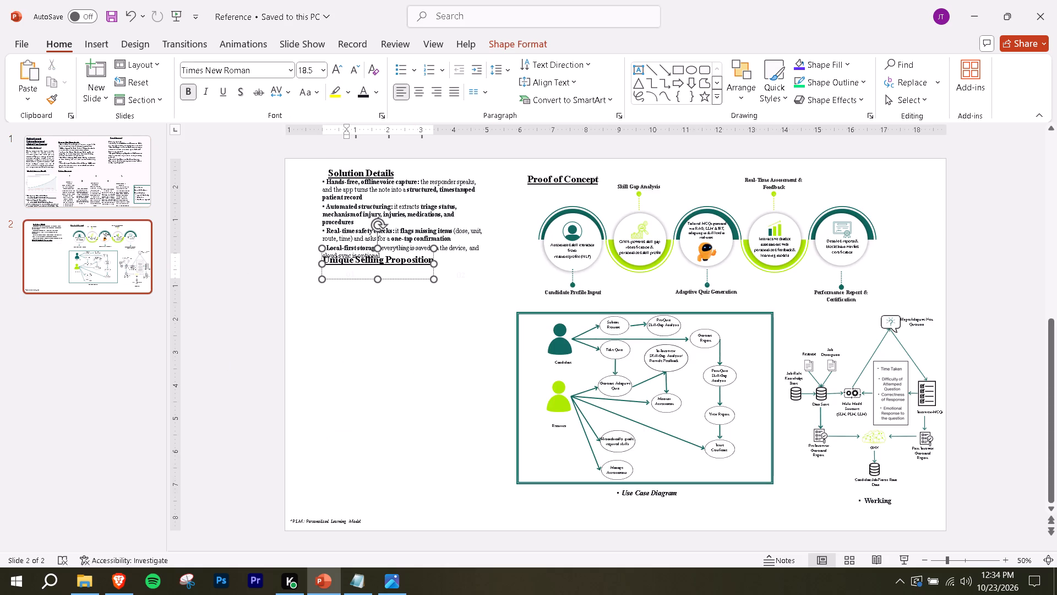
{"action": "left_click", "coordinate": [384, 280]}
{"action": "key", "text": "Down"}
{"action": "key", "text": "Down"}
{"action": "key", "text": "Down"}
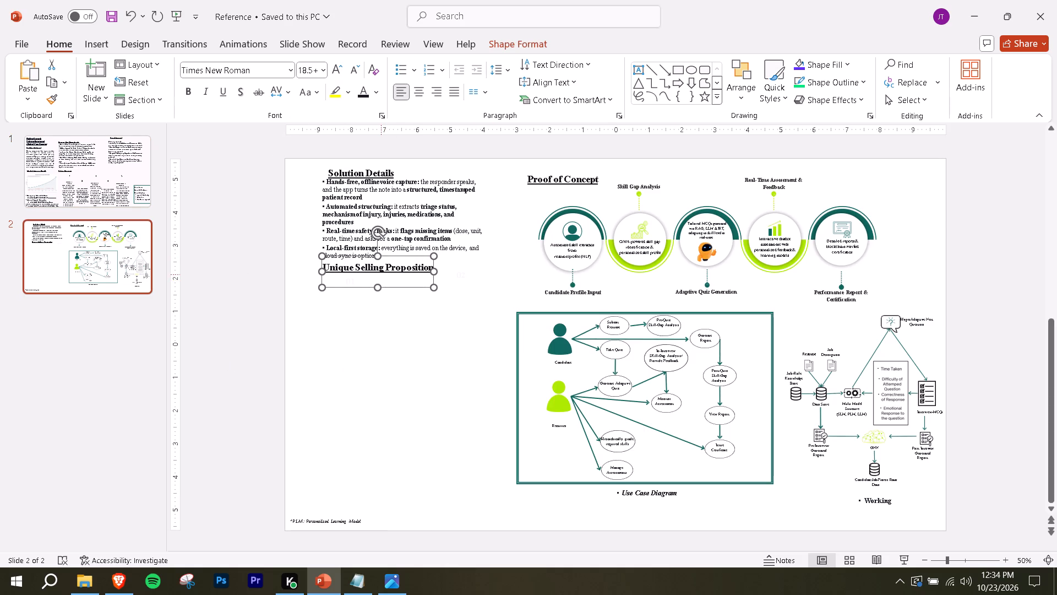
Delete the empty line beneath the Unique Selling Proposition heading in its text box.
{"action": "left_click", "coordinate": [379, 276]}
{"action": "key", "text": "Delete"}
{"action": "key", "text": "BackSpace"}
{"action": "key", "text": "BackSpace"}
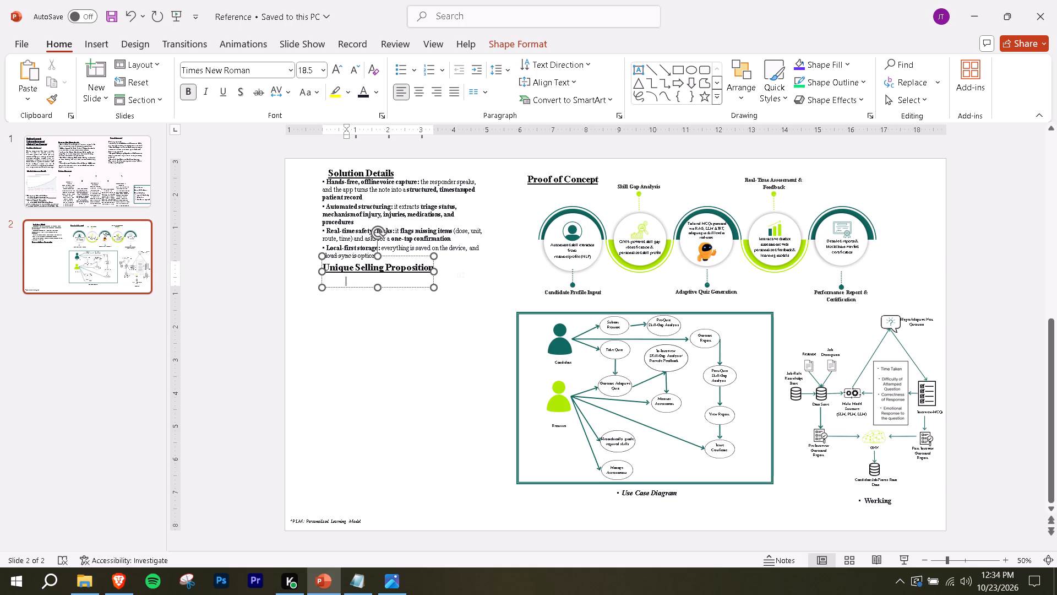
{"action": "key", "text": "BackSpace"}
{"action": "left_click", "coordinate": [410, 291]}
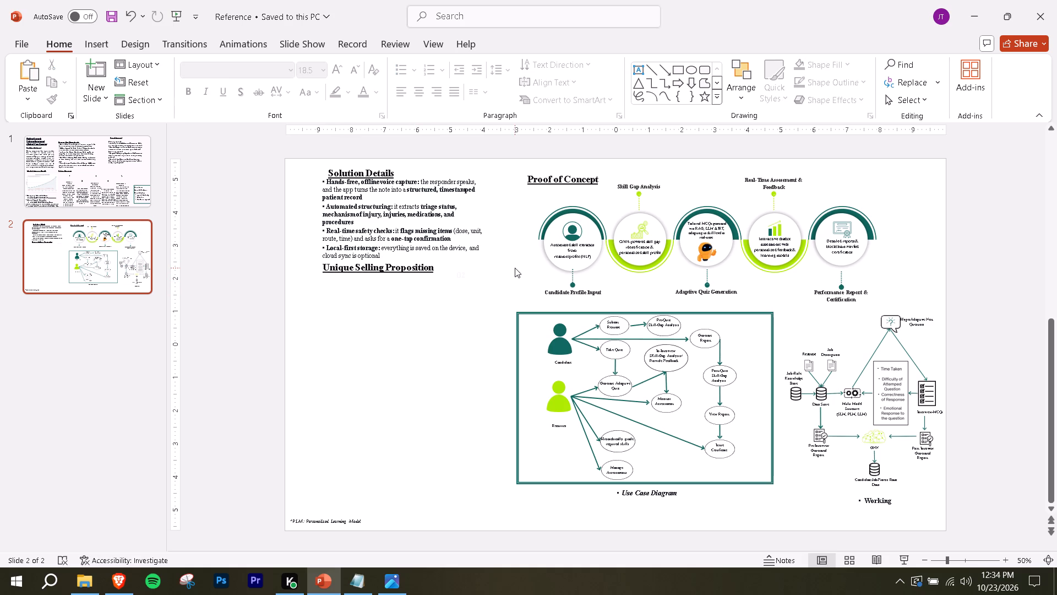
Set all of the Solution Details bullet text to 15 pt and widen its text box slightly.
{"action": "left_click", "coordinate": [426, 198]}
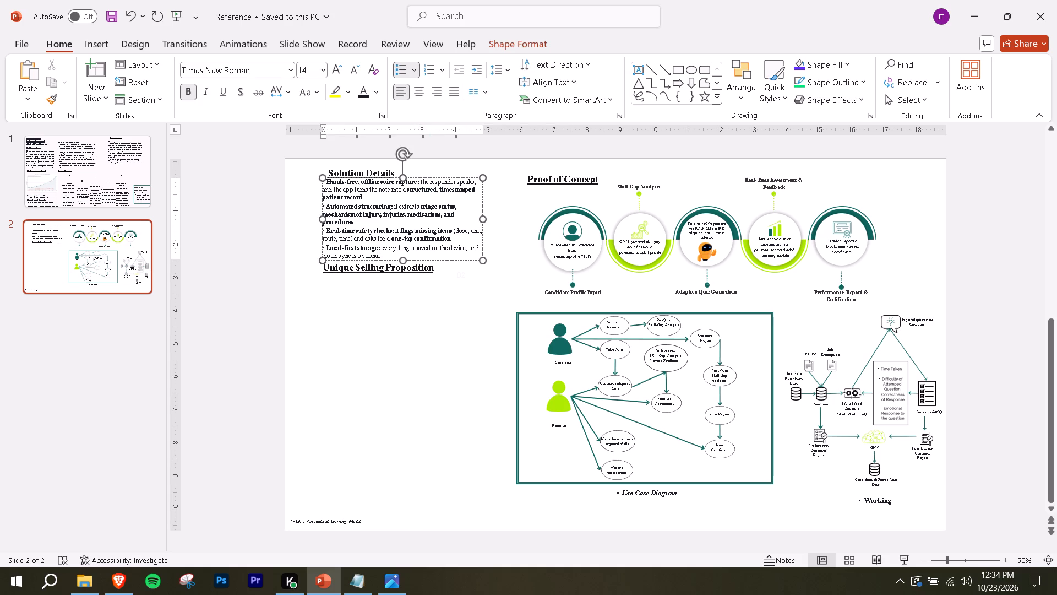
{"action": "key", "text": "ctrl+a"}
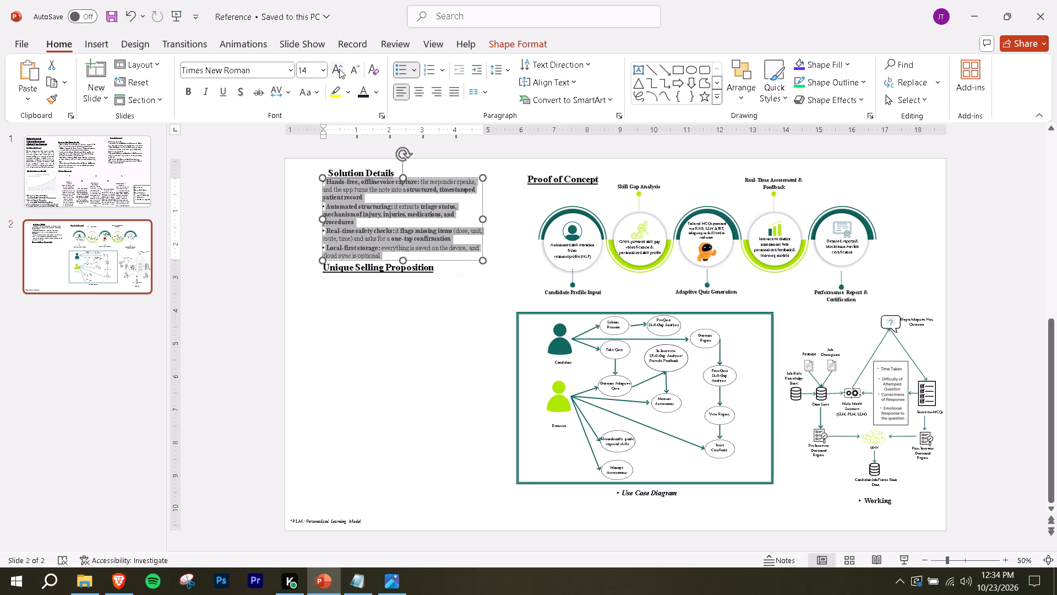
{"action": "left_click", "coordinate": [304, 68]}
{"action": "type", "text": "15"}
{"action": "key", "text": "Return"}
{"action": "left_click_drag", "start_coordinate": [482, 224], "coordinate": [488, 224]}
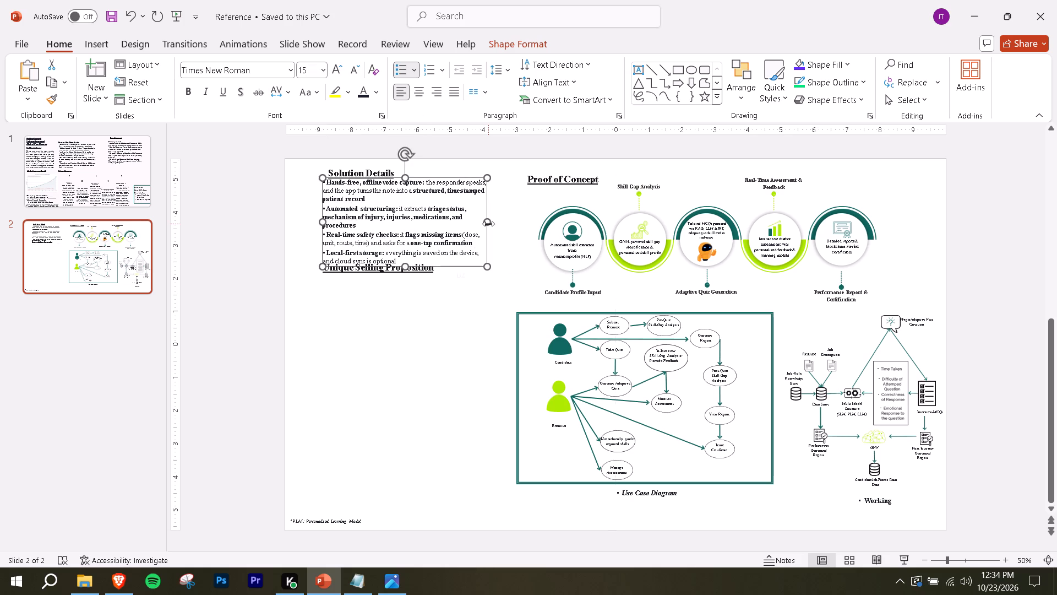
Nudge the Unique Selling Proposition heading down below the enlarged Solution Details bullets.
{"action": "left_click", "coordinate": [421, 298]}
{"action": "left_click", "coordinate": [422, 269]}
{"action": "left_click", "coordinate": [433, 272]}
{"action": "key", "text": "Down"}
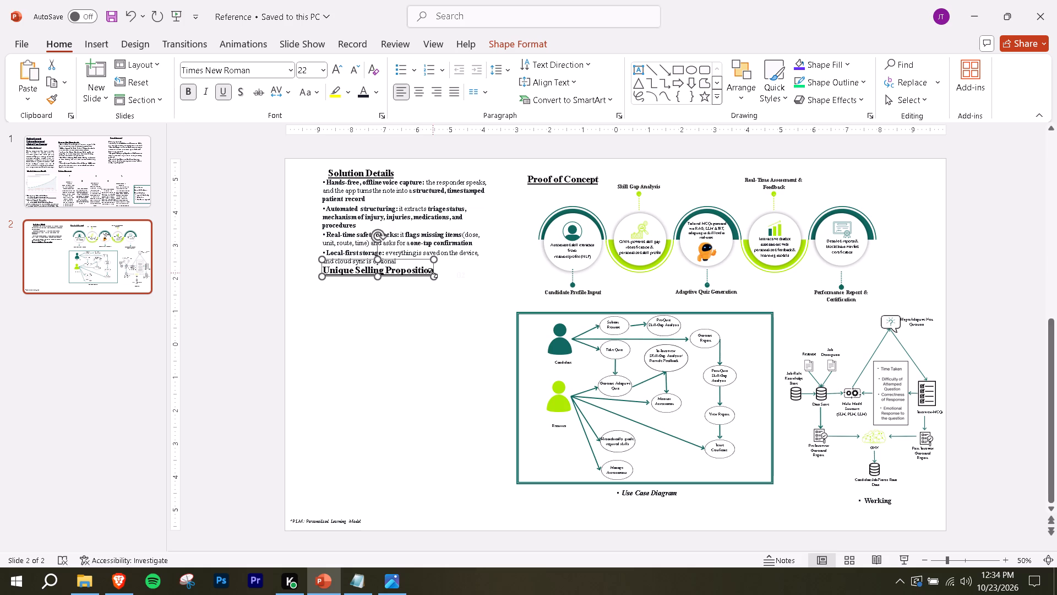
{"action": "key", "text": "Down"}
{"action": "key", "text": "Down"}
Nudge the Solution Details bullets slightly left and down from their heading, and move the Unique Selling Proposition heading down to match.
{"action": "left_click", "coordinate": [445, 240]}
{"action": "left_click", "coordinate": [486, 267]}
{"action": "key", "text": "Right"}
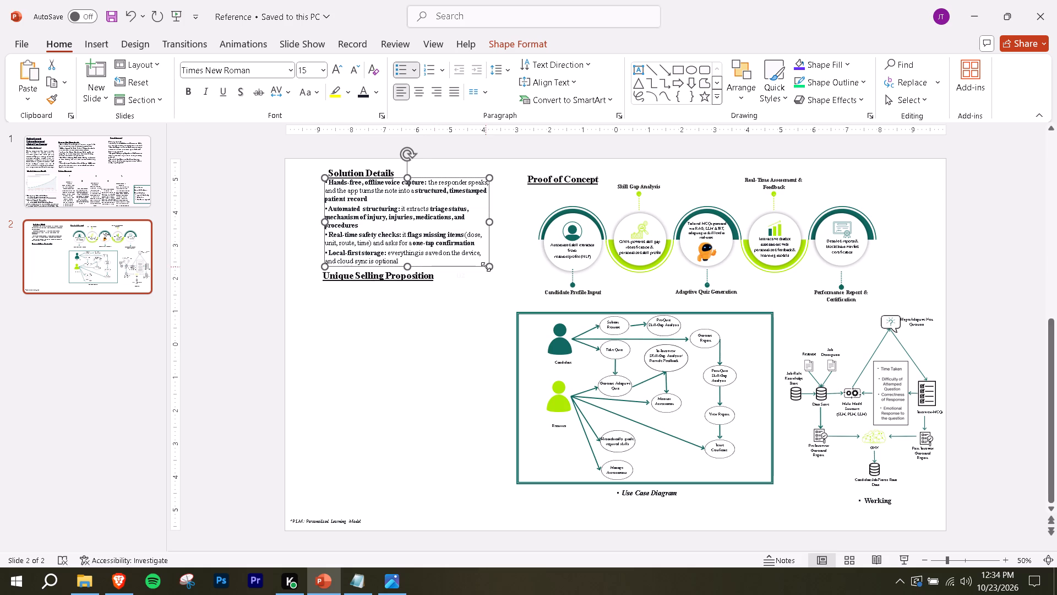
{"action": "key", "text": "Left"}
{"action": "key", "text": "Left"}
{"action": "key", "text": "Down"}
{"action": "key", "text": "Left"}
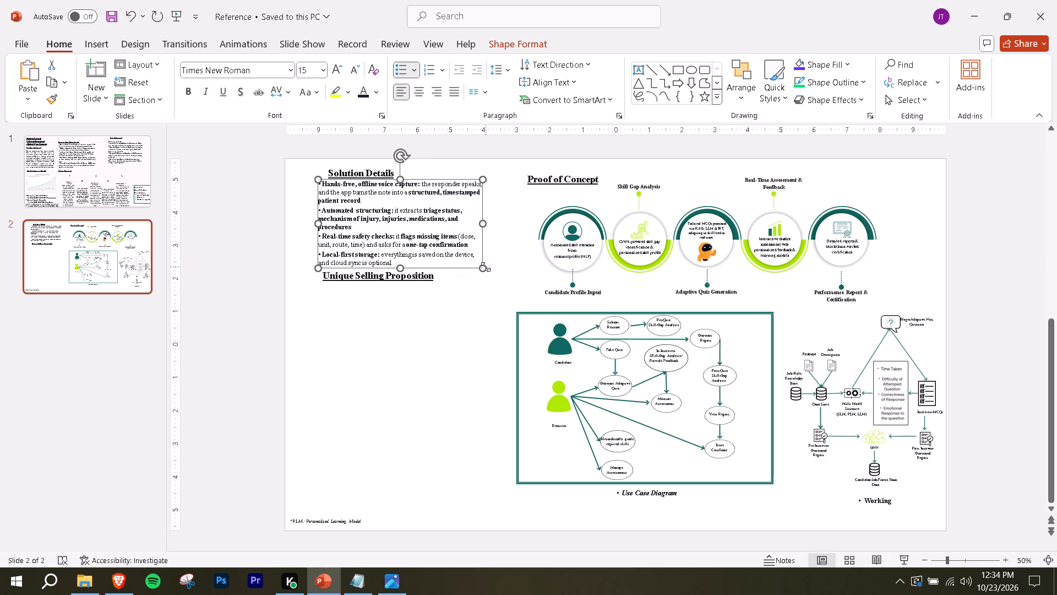
{"action": "key", "text": "Down"}
{"action": "left_click", "coordinate": [426, 282]}
{"action": "key", "text": "Down"}
{"action": "key", "text": "Down"}
{"action": "left_click", "coordinate": [467, 283]}
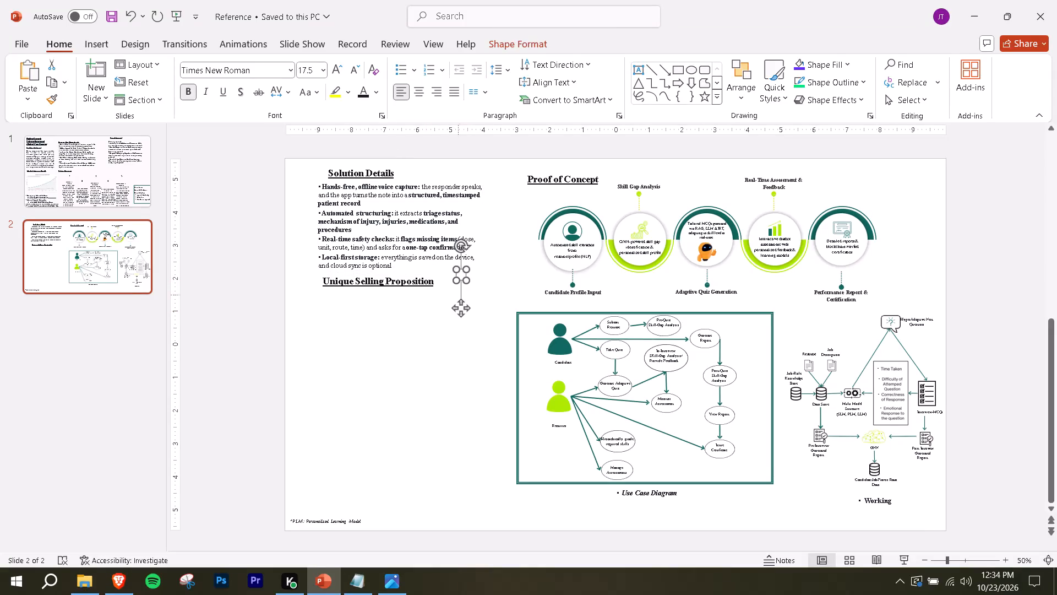
{"action": "left_click", "coordinate": [375, 320]}
Copy 01_unique_selling_proposition.png from the image viewer and paste it onto slide 2 of the Reference presentation.
{"action": "key", "text": "alt+Tab"}
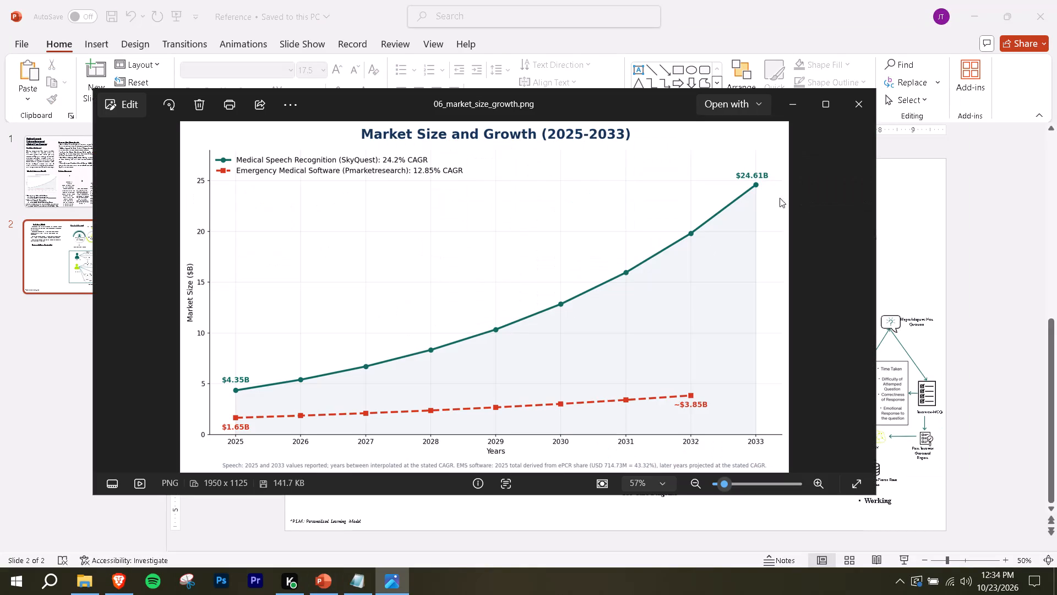
{"action": "key", "text": "Right"}
{"action": "key", "text": "Left"}
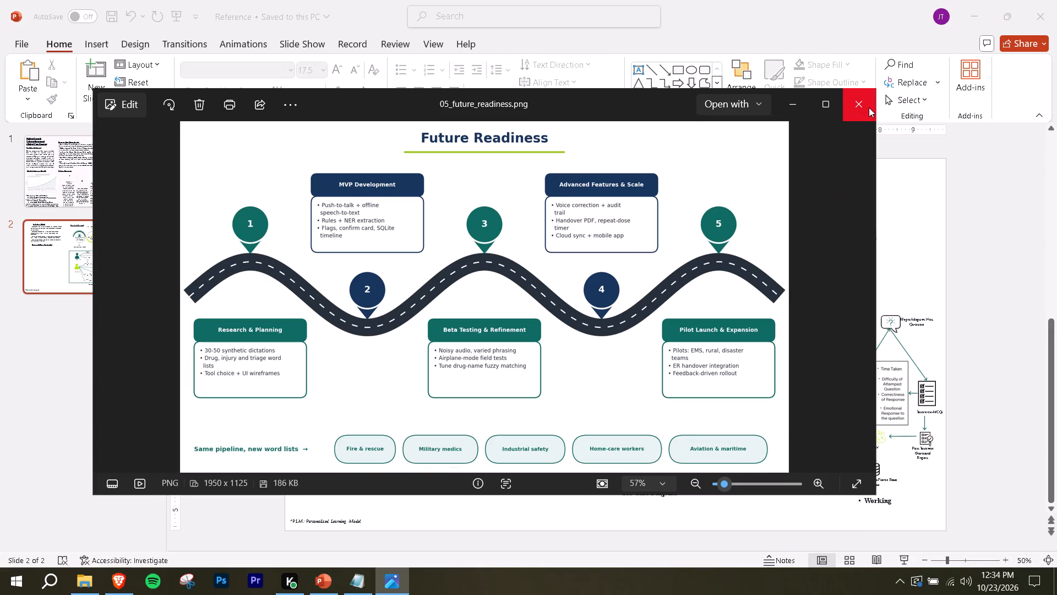
{"action": "key", "text": "Left"}
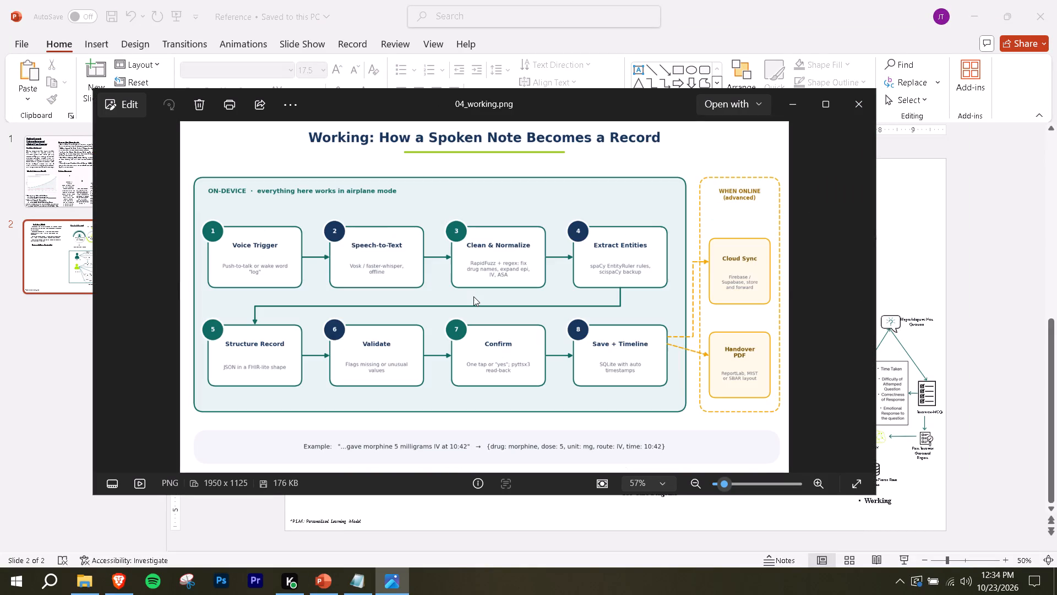
{"action": "key", "text": "Left"}
{"action": "key", "text": "Left"}
{"action": "key", "text": "Left"}
{"action": "key", "text": "Left"}
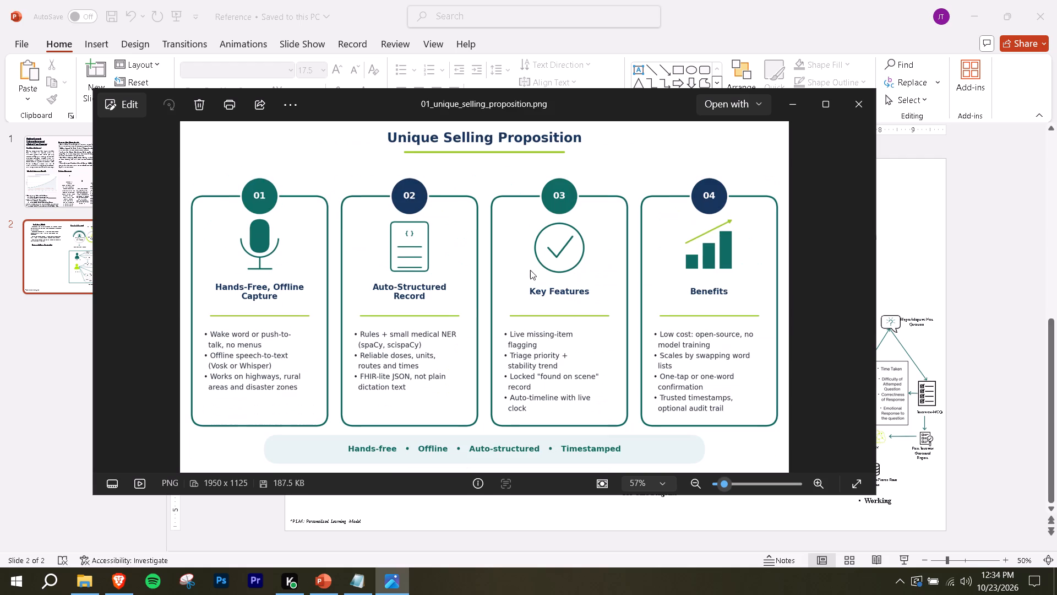
{"action": "key", "text": "ctrl+c"}
{"action": "key", "text": "alt+Tab"}
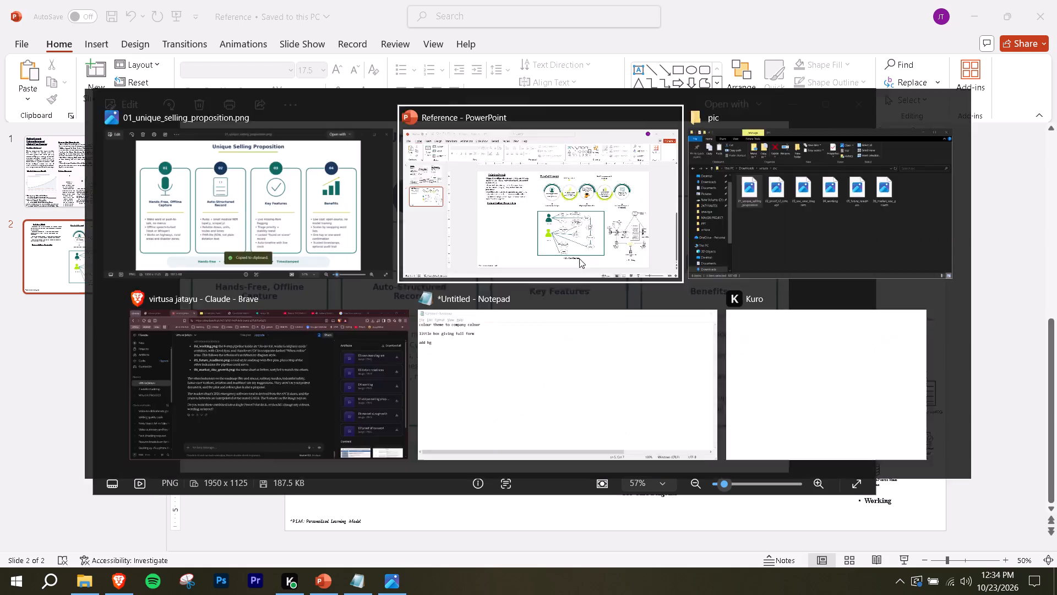
{"action": "left_click", "coordinate": [442, 338]}
{"action": "key", "text": "ctrl+v"}
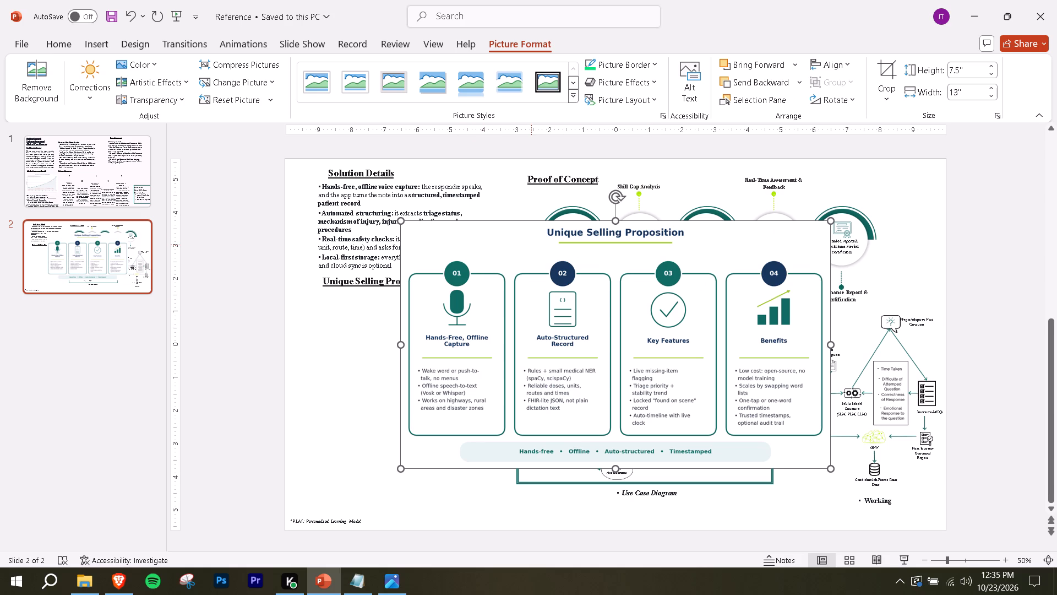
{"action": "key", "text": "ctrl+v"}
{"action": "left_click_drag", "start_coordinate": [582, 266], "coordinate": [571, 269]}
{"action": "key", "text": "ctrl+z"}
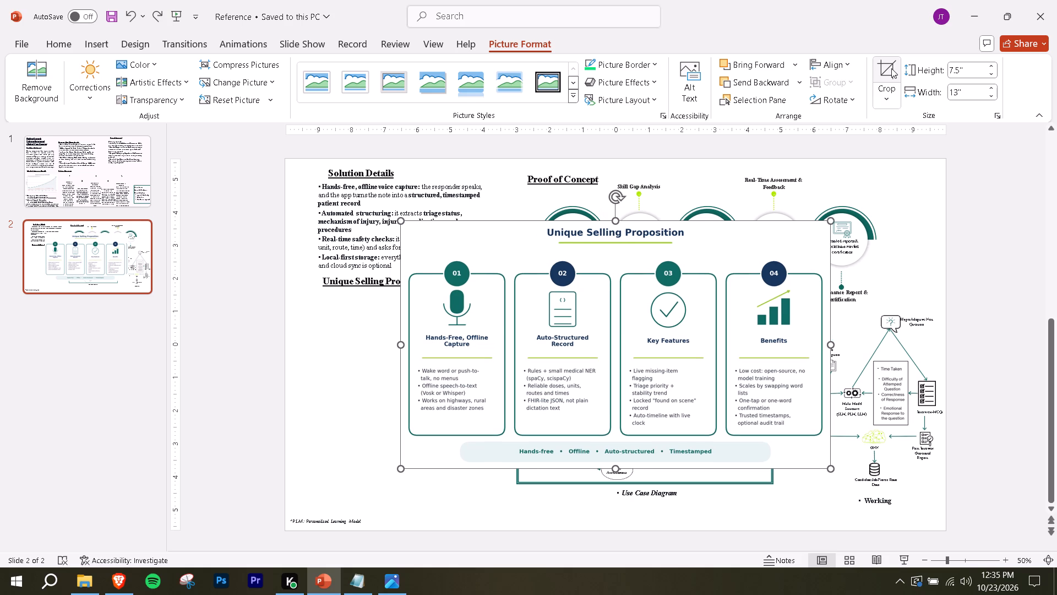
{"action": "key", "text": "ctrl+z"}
Crop the title and its underline off the Unique Selling Proposition picture, leaving it about 6.46" high.
{"action": "left_click", "coordinate": [891, 68]}
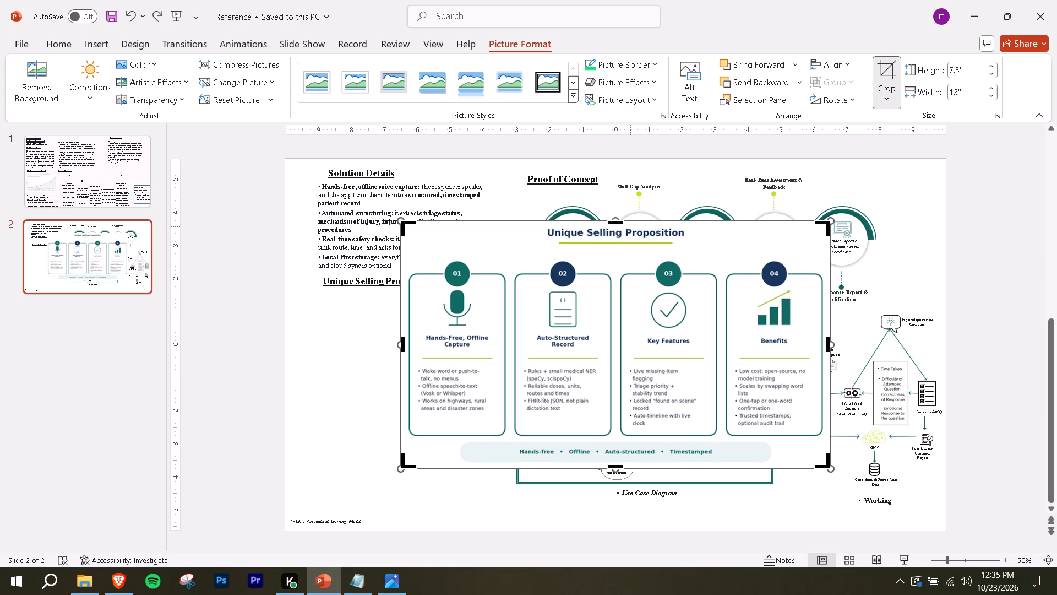
{"action": "left_click_drag", "start_coordinate": [609, 224], "coordinate": [608, 250]}
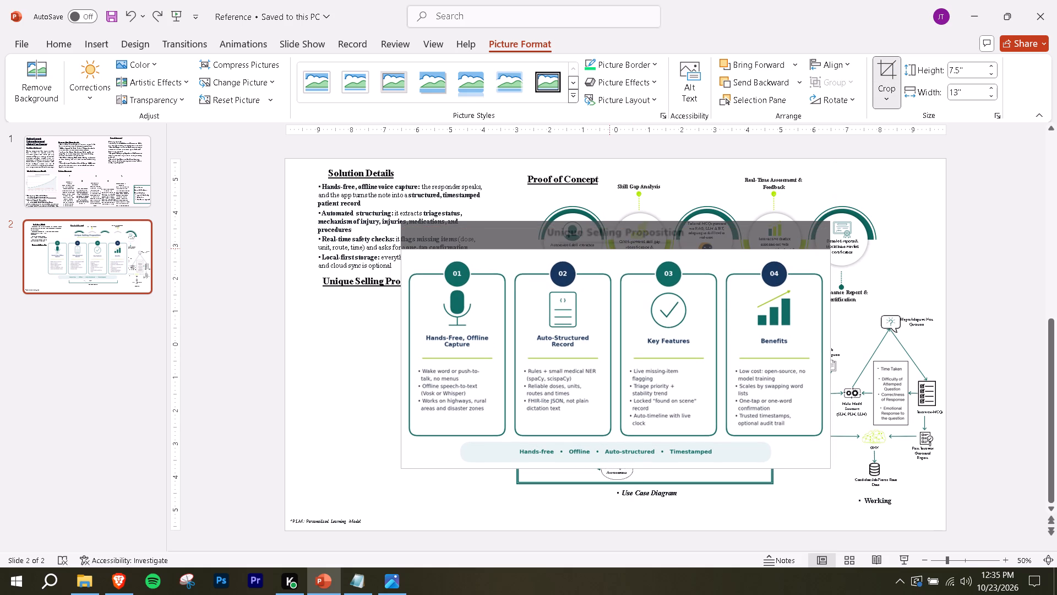
{"action": "left_click_drag", "start_coordinate": [608, 250], "coordinate": [607, 255]}
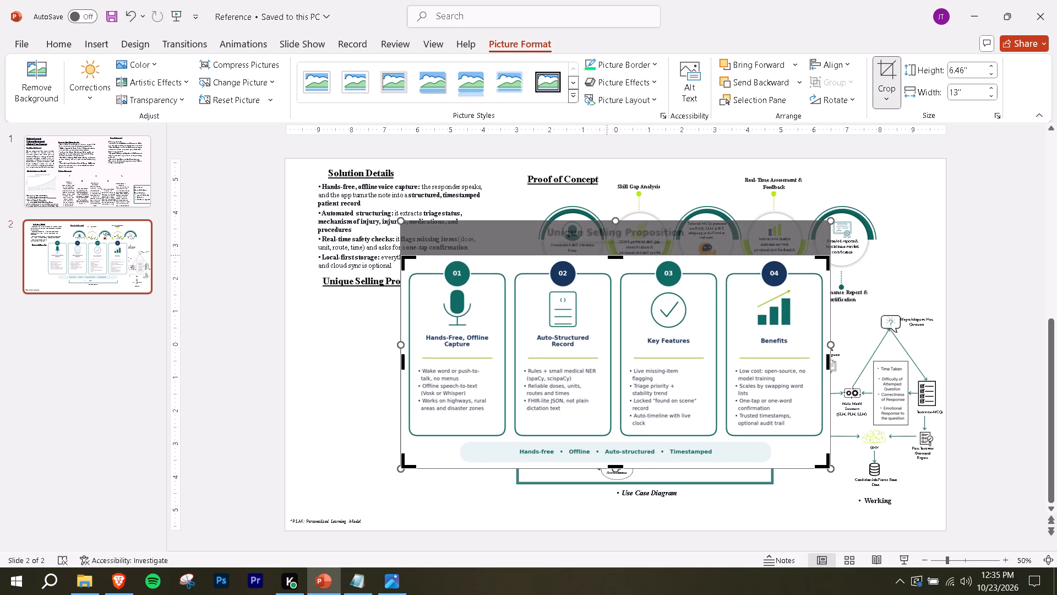
{"action": "key", "text": "Return"}
Duplicate the cropped picture, crop the copy to cards 01 and 02 at about 5.51" by 6.44", and move it left.
{"action": "key", "text": "ctrl+c"}
{"action": "key", "text": "ctrl+v"}
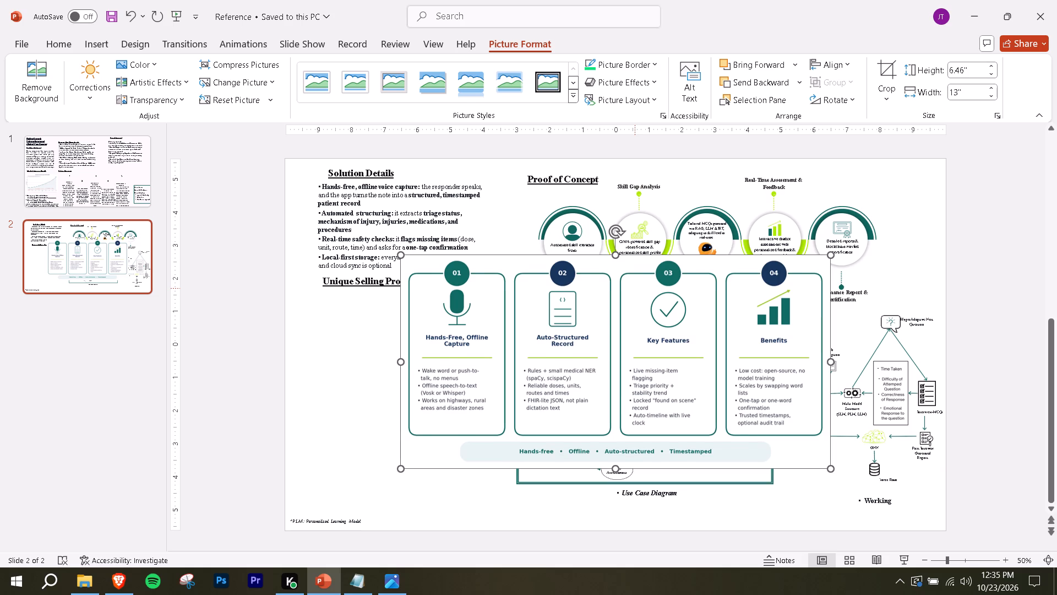
{"action": "left_click", "coordinate": [633, 331]}
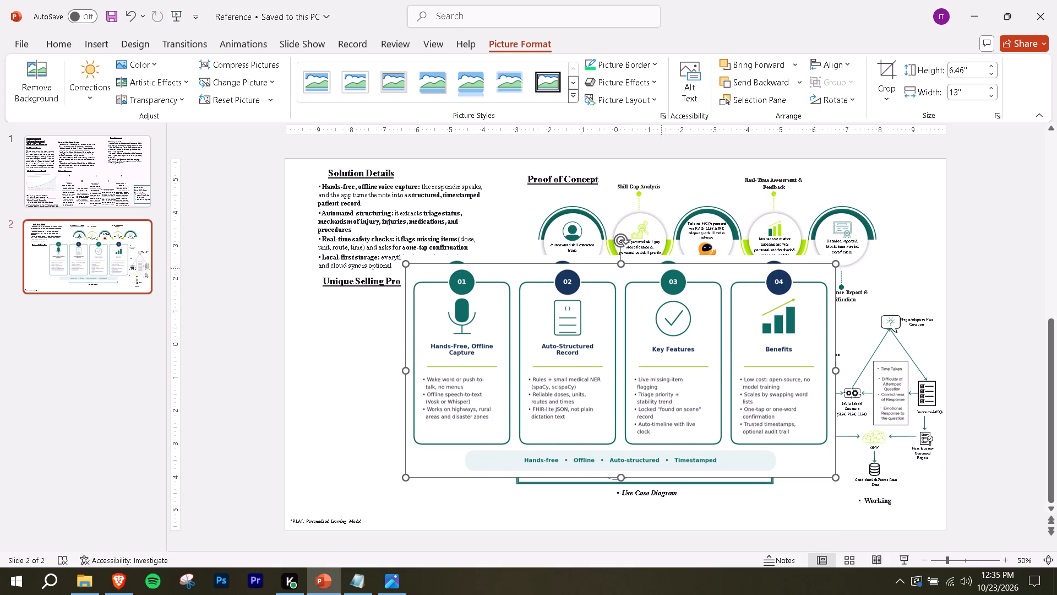
{"action": "left_click", "coordinate": [880, 67]}
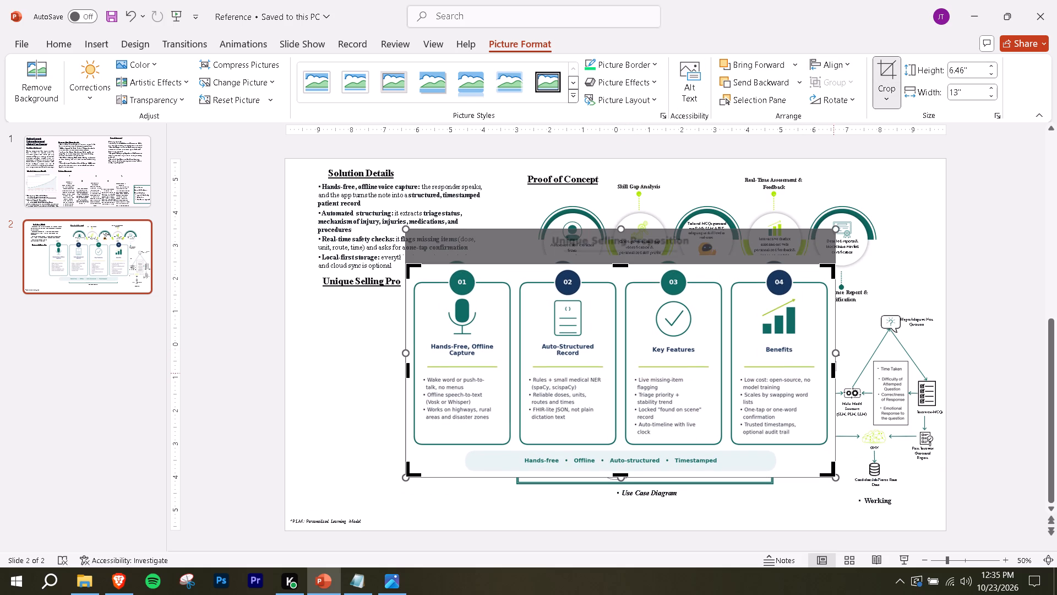
{"action": "left_click_drag", "start_coordinate": [833, 370], "coordinate": [618, 363]}
{"action": "left_click_drag", "start_coordinate": [509, 475], "coordinate": [511, 464]}
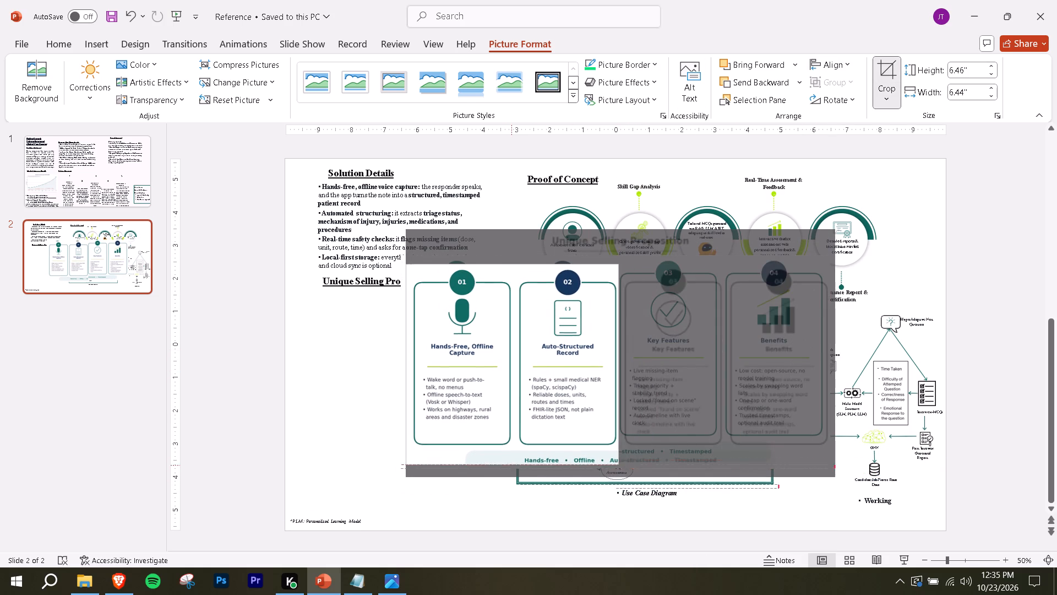
{"action": "left_click_drag", "start_coordinate": [511, 464], "coordinate": [515, 447]}
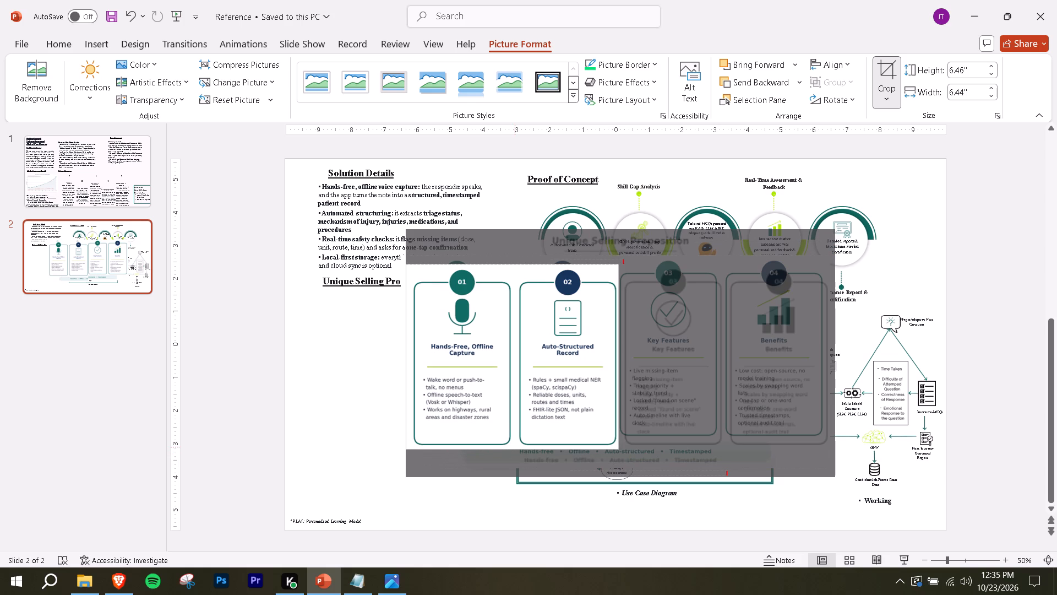
{"action": "left_click_drag", "start_coordinate": [515, 447], "coordinate": [513, 446]}
{"action": "key", "text": "Return"}
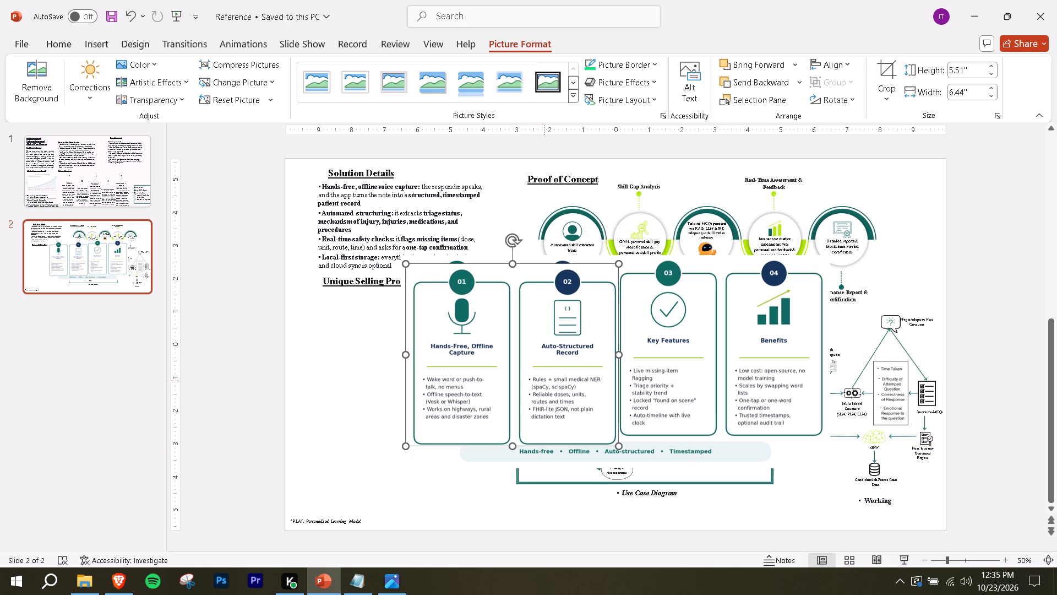
{"action": "left_click_drag", "start_coordinate": [573, 342], "coordinate": [491, 342]}
Duplicate the four-card picture and crop the copy to the "Hands-free • Offline • Auto-structured • Timestamped" strip, about 0.78" by 9.78".
{"action": "left_click", "coordinate": [623, 342]}
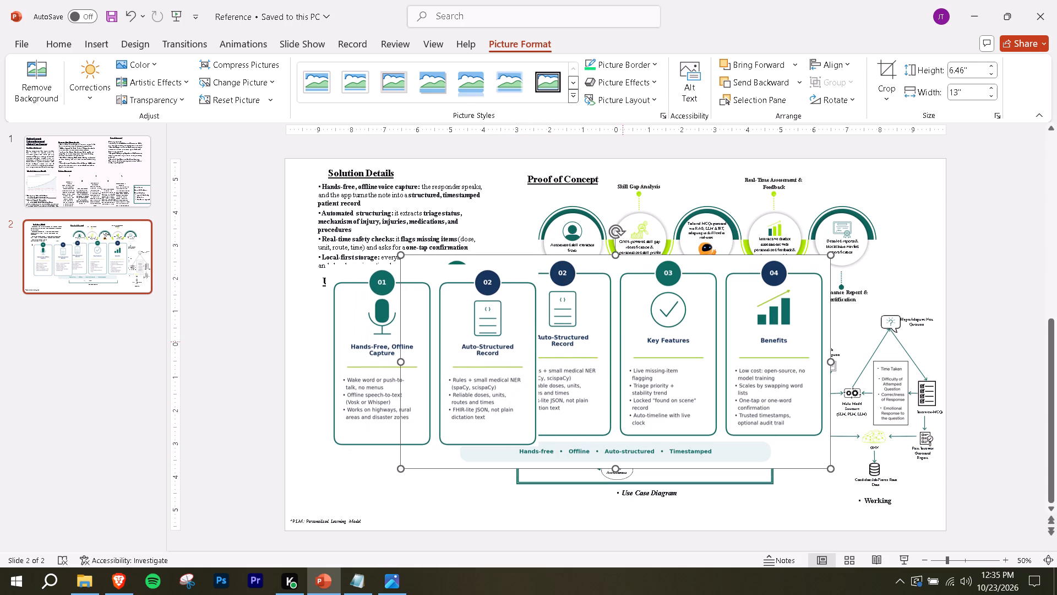
{"action": "key", "text": "ctrl+c"}
{"action": "key", "text": "ctrl+v"}
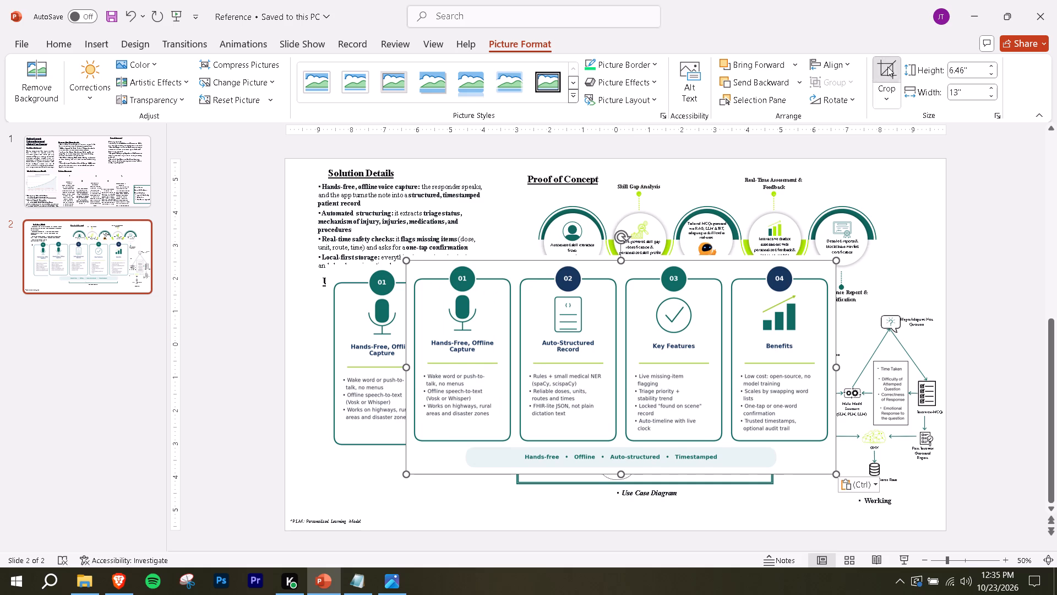
{"action": "left_click", "coordinate": [887, 67]}
{"action": "left_click_drag", "start_coordinate": [622, 264], "coordinate": [613, 437]}
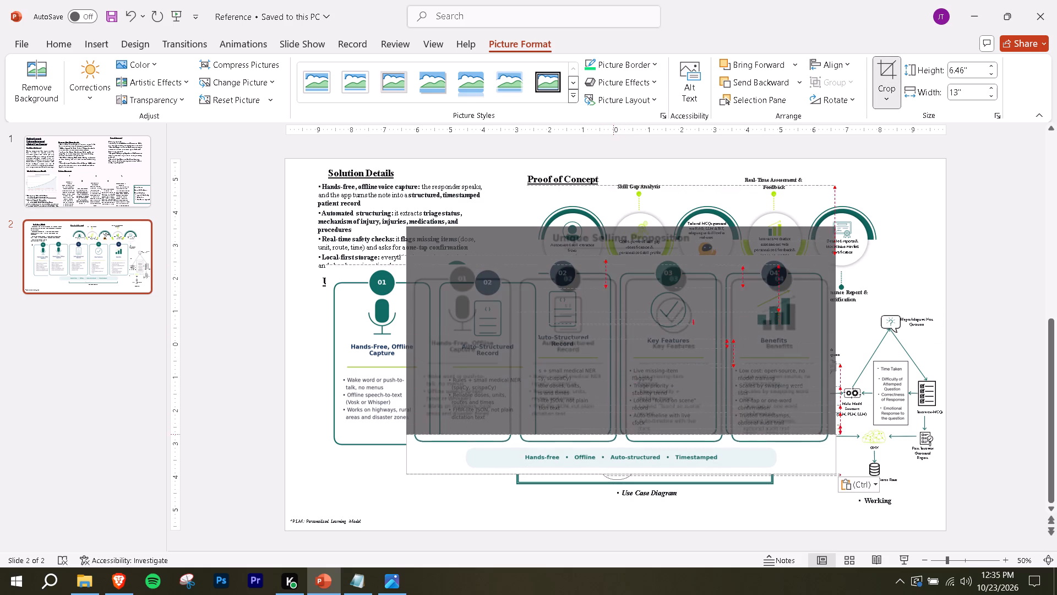
{"action": "left_click_drag", "start_coordinate": [613, 437], "coordinate": [615, 445]}
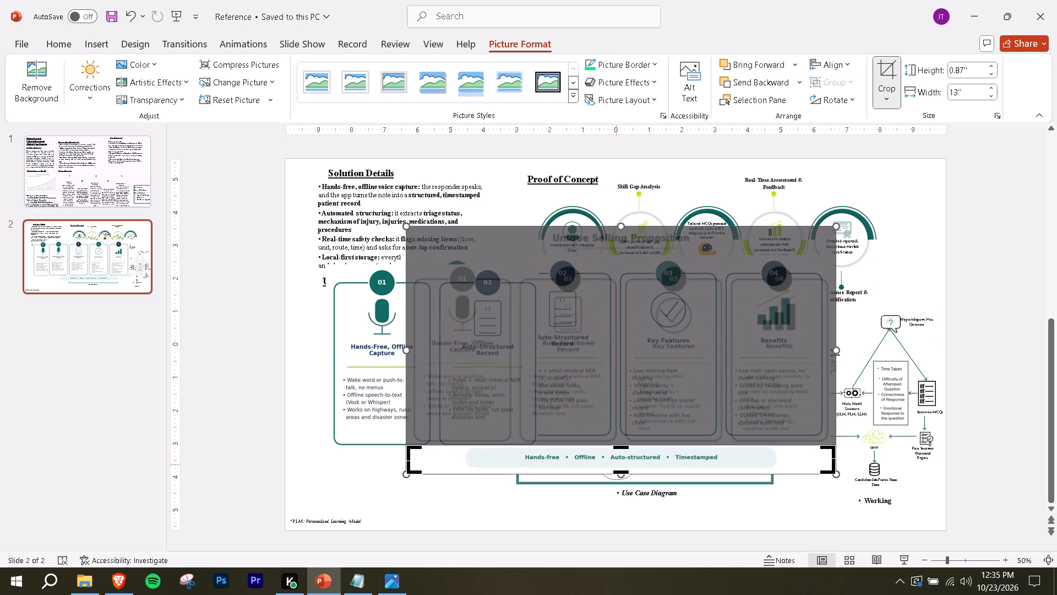
{"action": "left_click_drag", "start_coordinate": [835, 459], "coordinate": [816, 469]}
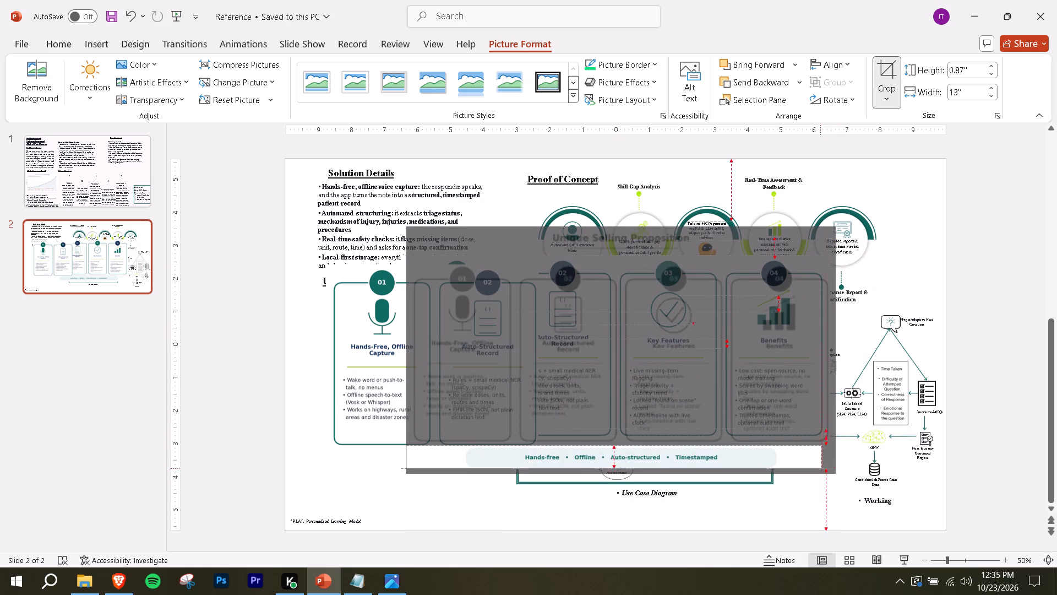
{"action": "left_click_drag", "start_coordinate": [816, 469], "coordinate": [779, 470]}
{"action": "left_click_drag", "start_coordinate": [407, 468], "coordinate": [454, 471]}
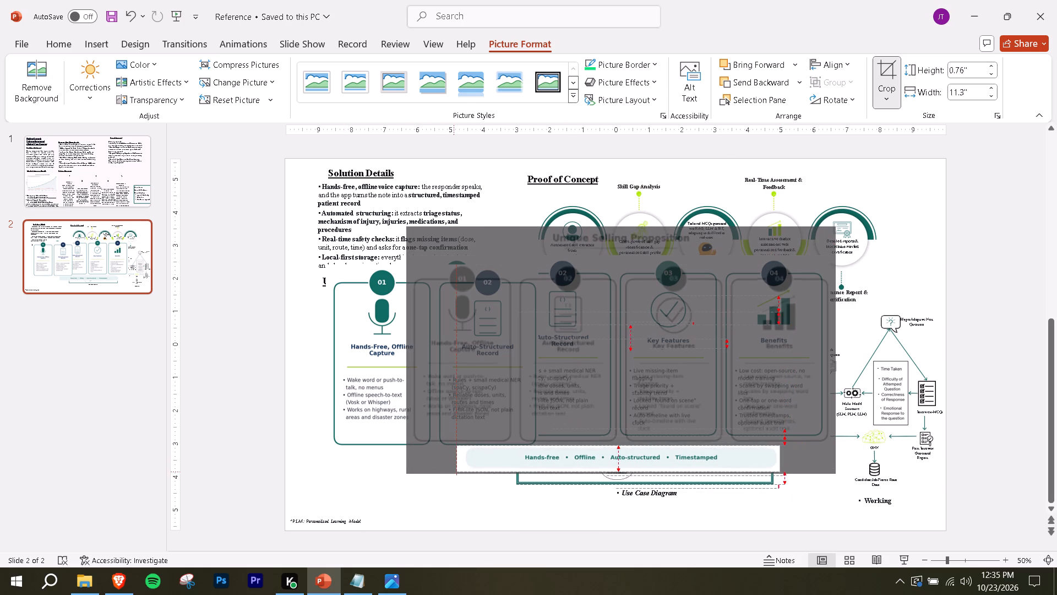
{"action": "left_click_drag", "start_coordinate": [454, 471], "coordinate": [462, 469]}
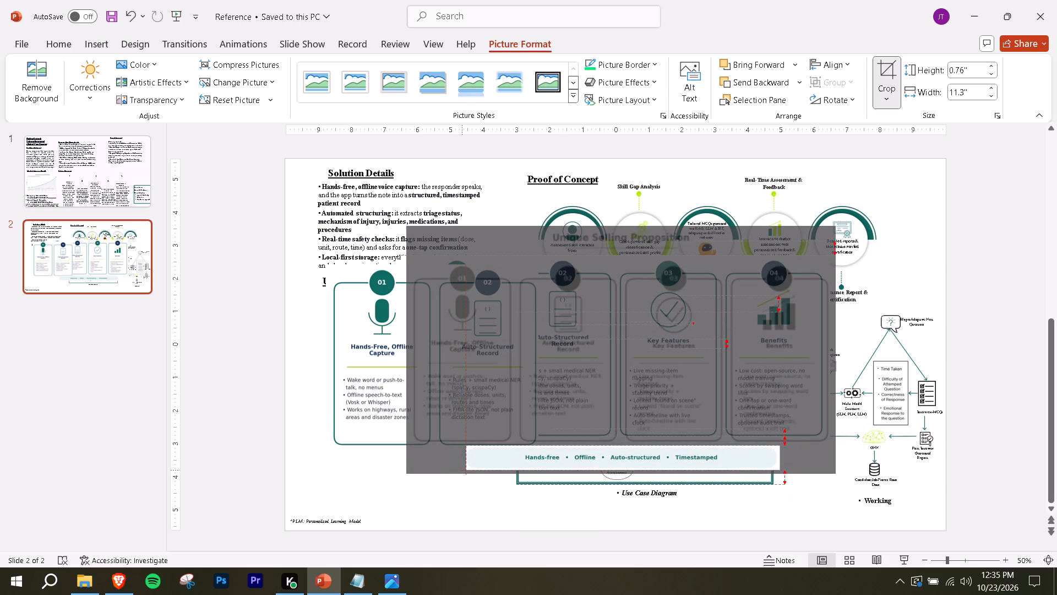
{"action": "left_click_drag", "start_coordinate": [462, 469], "coordinate": [459, 471]}
{"action": "key", "text": "Return"}
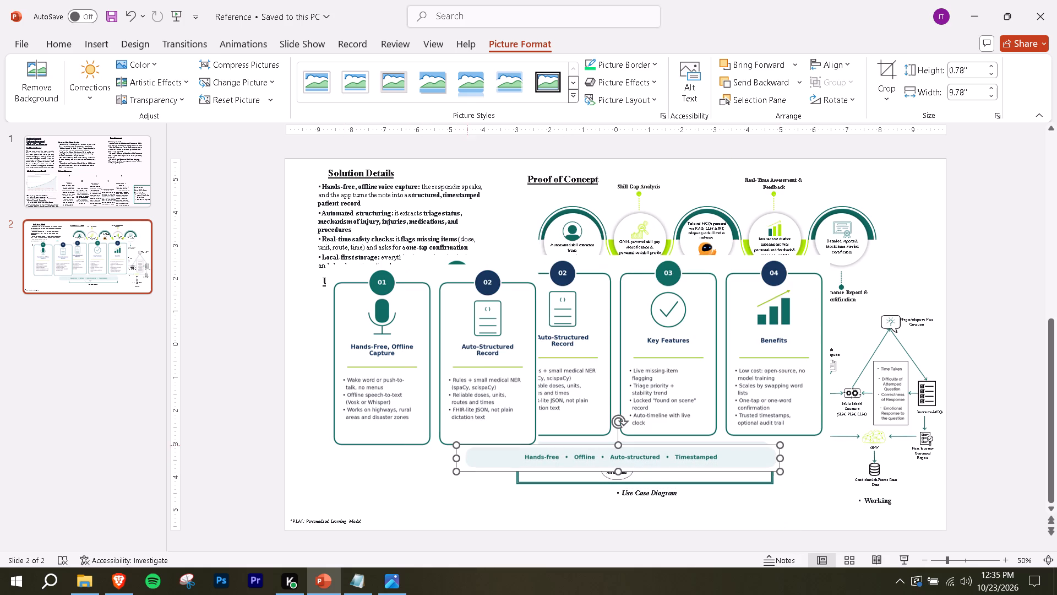
Shrink the tagline strip to about two-thirds width and place it near the slide's lower-left corner, just above the footnote.
{"action": "left_click_drag", "start_coordinate": [547, 457], "coordinate": [401, 497]}
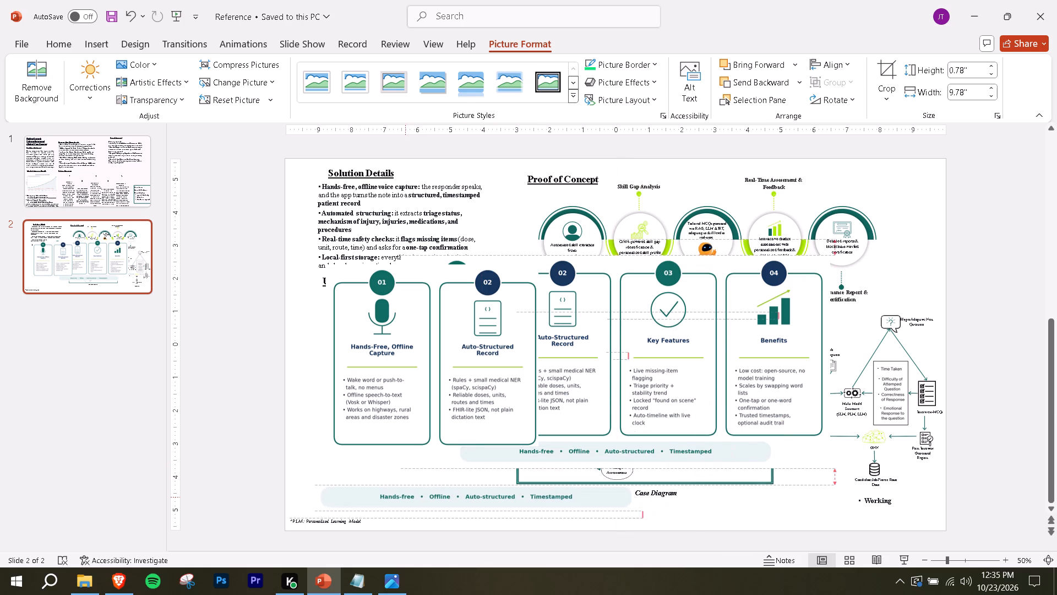
{"action": "left_click_drag", "start_coordinate": [401, 497], "coordinate": [396, 496]}
{"action": "left_click_drag", "start_coordinate": [629, 508], "coordinate": [522, 490]}
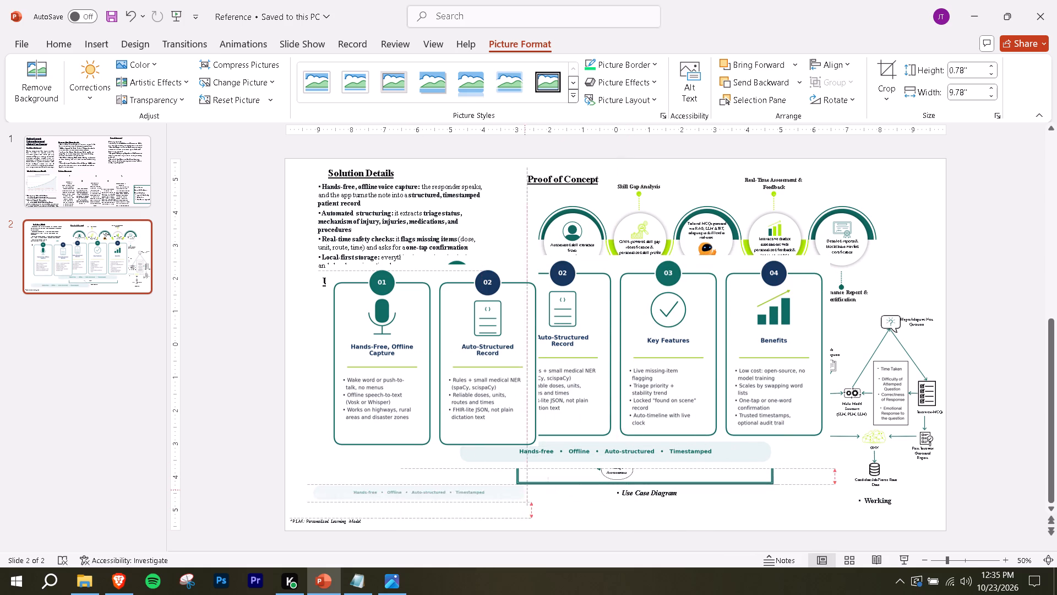
{"action": "left_click_drag", "start_coordinate": [522, 490], "coordinate": [521, 490]}
{"action": "left_click_drag", "start_coordinate": [456, 491], "coordinate": [447, 497]}
Crop the original four-card picture to cards 03 and 04, about 5.57" by 6.45", and shift it slightly left.
{"action": "left_click", "coordinate": [411, 383]}
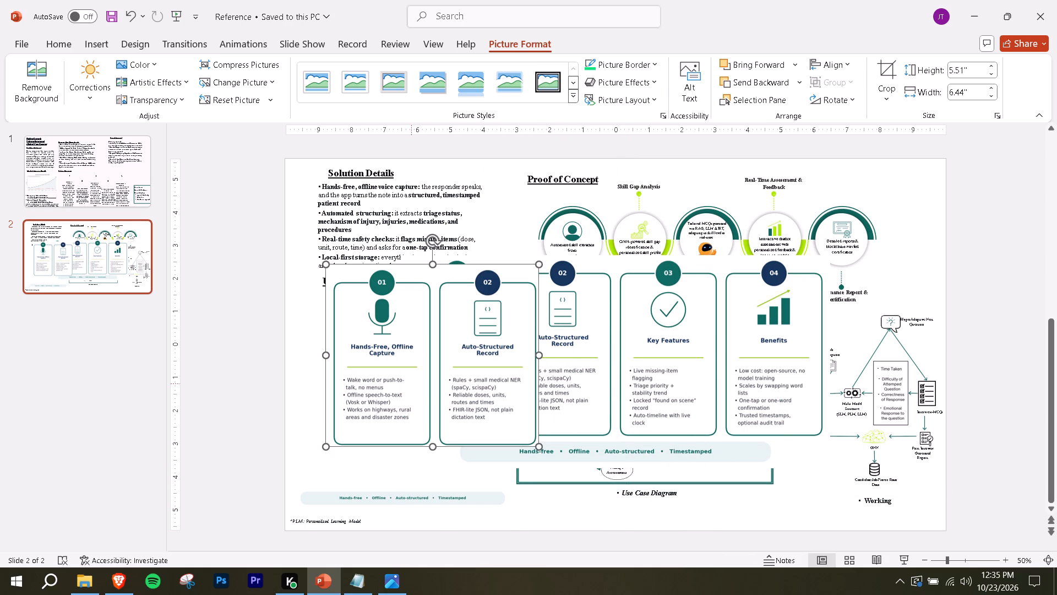
{"action": "left_click", "coordinate": [611, 387]}
{"action": "left_click", "coordinate": [897, 65]}
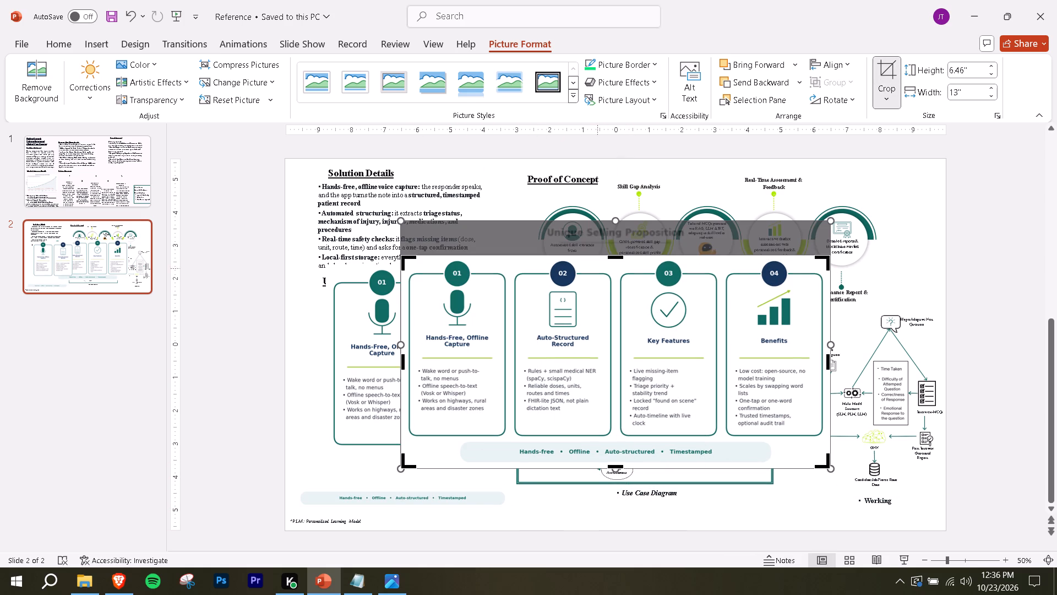
{"action": "left_click_drag", "start_coordinate": [404, 366], "coordinate": [611, 360]}
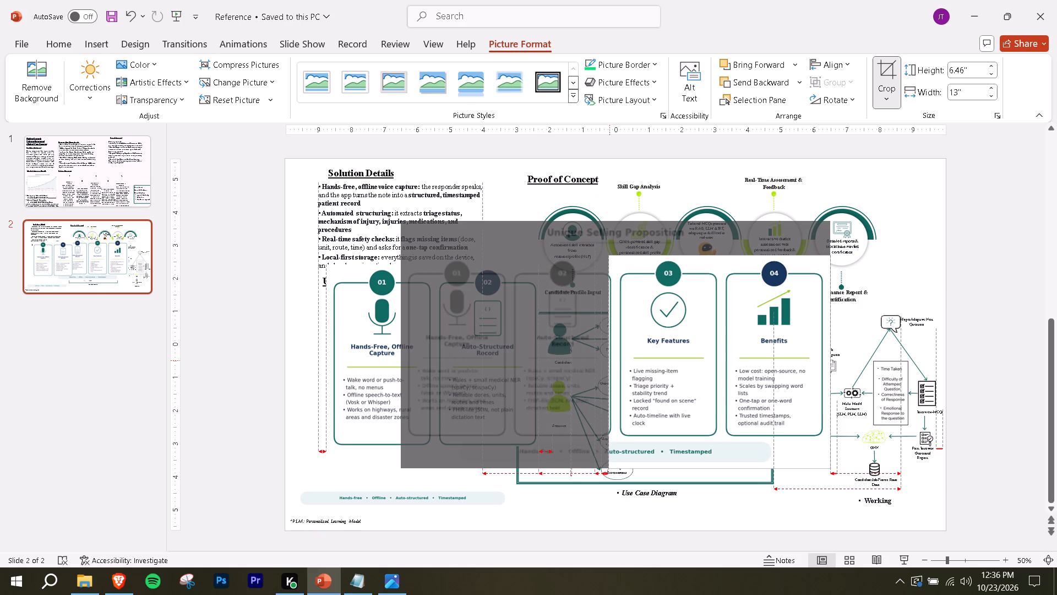
{"action": "left_click_drag", "start_coordinate": [611, 360], "coordinate": [618, 360]}
{"action": "left_click_drag", "start_coordinate": [723, 466], "coordinate": [728, 439]}
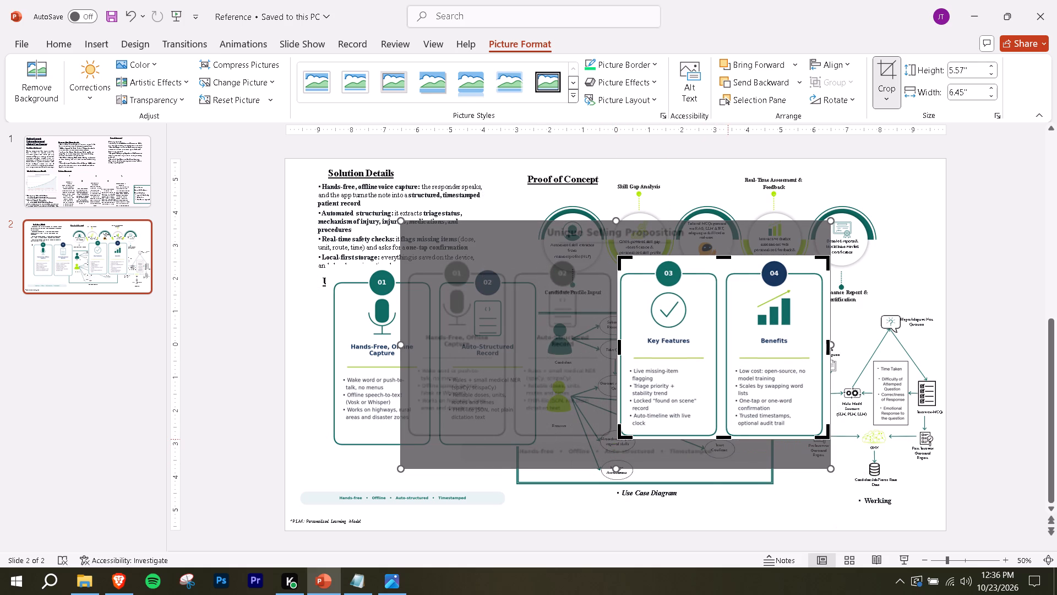
{"action": "key", "text": "Return"}
{"action": "left_click_drag", "start_coordinate": [730, 315], "coordinate": [725, 316]}
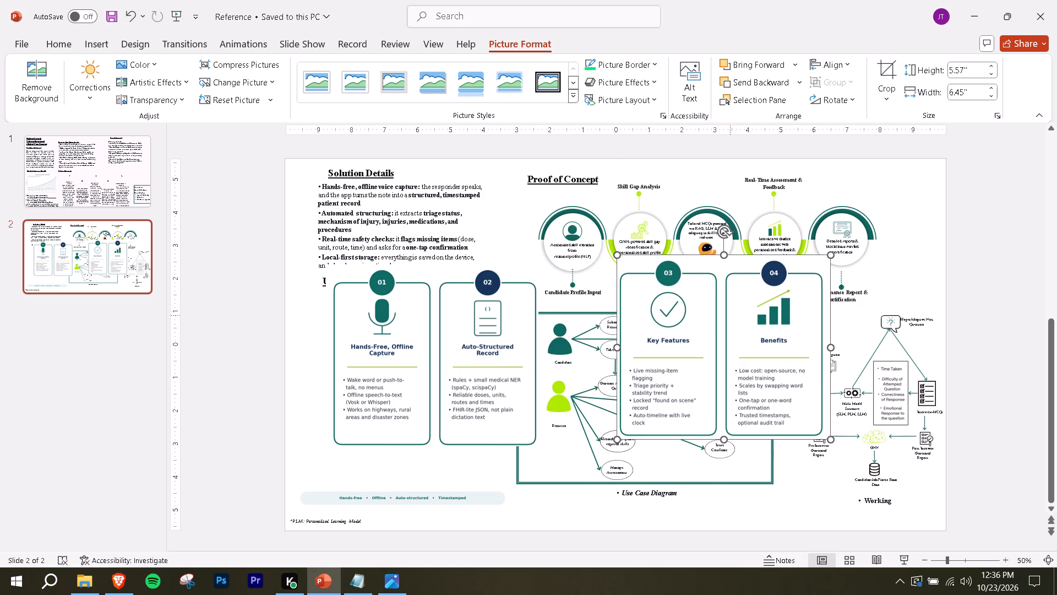
{"action": "left_click_drag", "start_coordinate": [725, 316], "coordinate": [693, 320]}
Shrink the picture of cards 01 and 02 to about 2.8" by 3.27" and place it beneath the Unique Selling Proposition heading.
{"action": "left_click", "coordinate": [470, 349]}
{"action": "left_click_drag", "start_coordinate": [540, 448], "coordinate": [519, 425]}
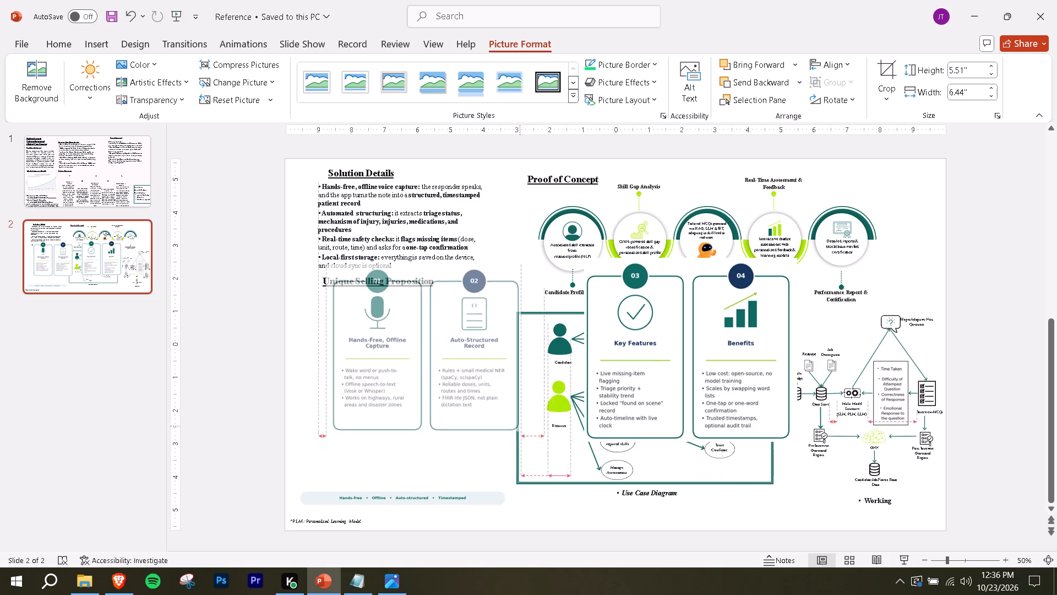
{"action": "left_click_drag", "start_coordinate": [519, 425], "coordinate": [434, 338]}
{"action": "left_click_drag", "start_coordinate": [352, 288], "coordinate": [368, 315]}
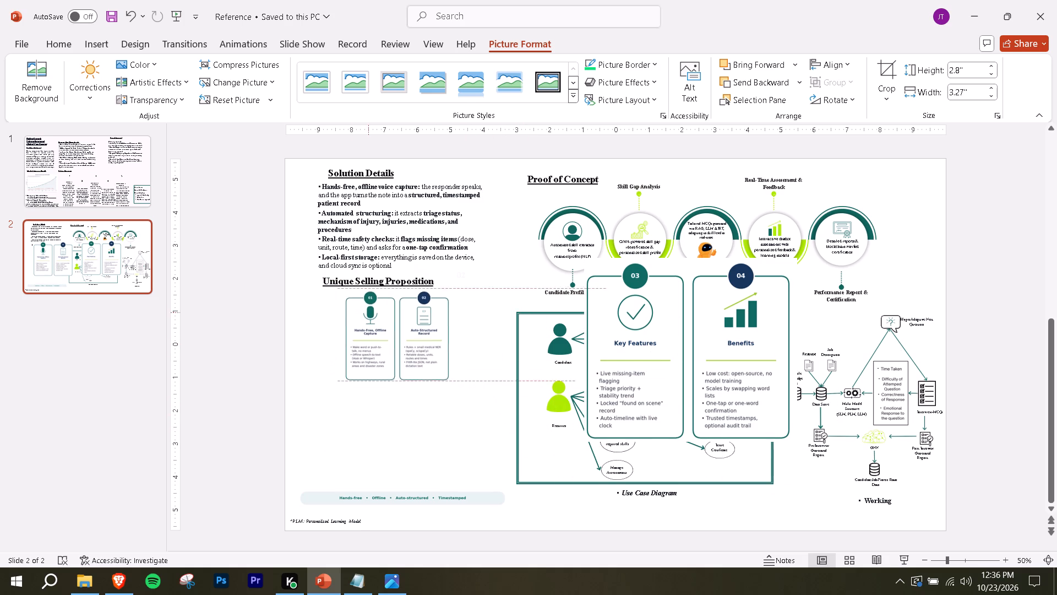
{"action": "left_click_drag", "start_coordinate": [368, 315], "coordinate": [358, 316]}
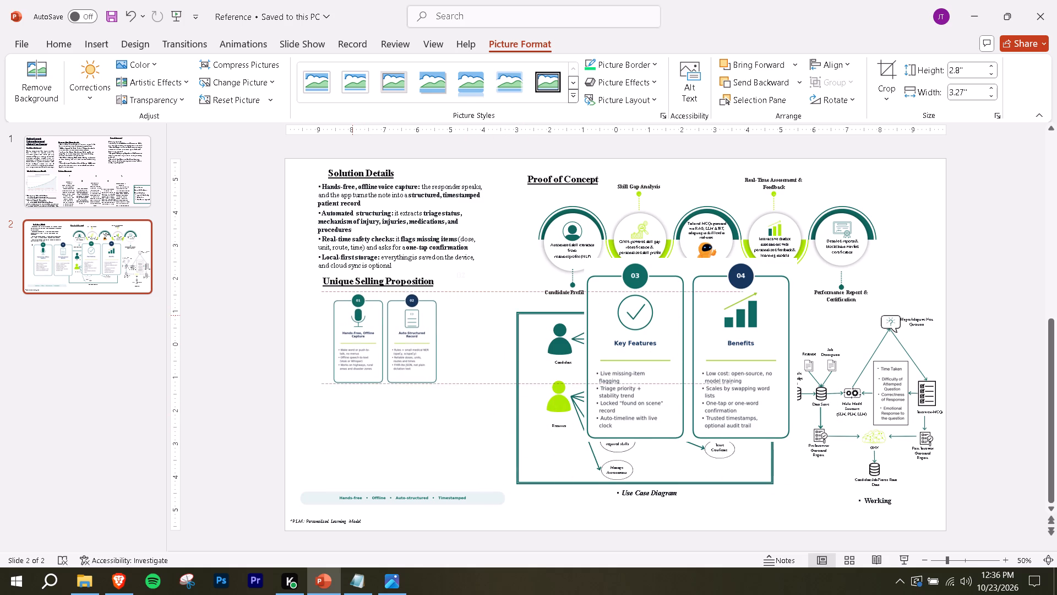
Shift the picture of cards 01 and 02 slightly right and enlarge it to about 3.1" by 3.63".
{"action": "left_click_drag", "start_coordinate": [358, 316], "coordinate": [364, 317]}
{"action": "left_click", "coordinate": [715, 344]}
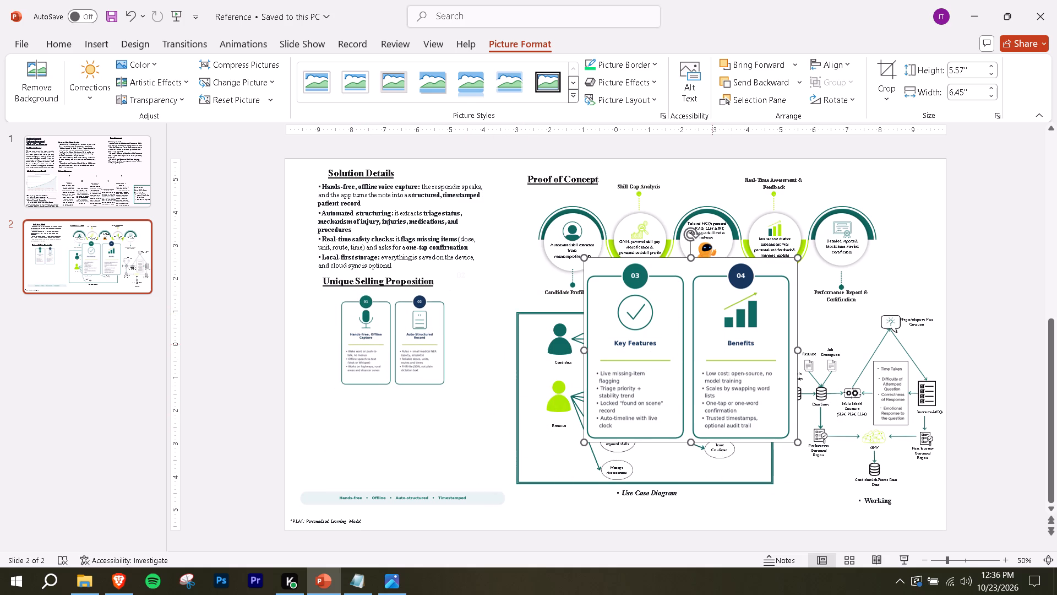
{"action": "left_click", "coordinate": [440, 352]}
{"action": "left_click_drag", "start_coordinate": [446, 383], "coordinate": [457, 389]}
{"action": "left_click", "coordinate": [424, 365]}
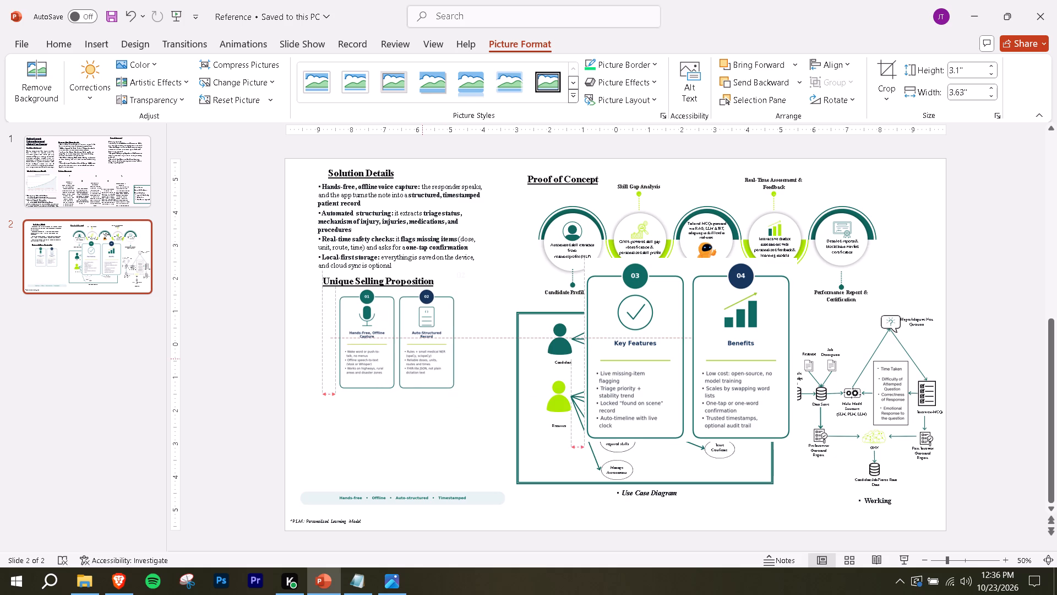
Nudge the "Hands-free • Offline • Auto-structured • Timestamped" strip slightly down toward the slide's footnote.
{"action": "left_click", "coordinate": [401, 496]}
{"action": "key", "text": "Down"}
{"action": "key", "text": "Down"}
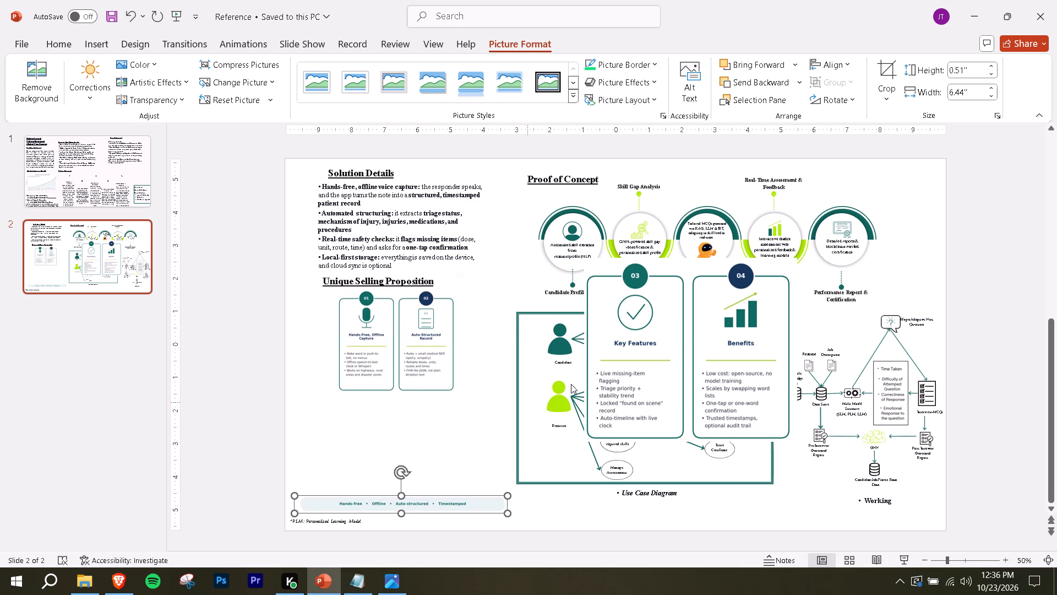
Shrink the picture of cards 03 and 04 to about 3.28" by 3.8" and place it directly beneath cards 01 and 02.
{"action": "left_click", "coordinate": [750, 312]}
{"action": "left_click_drag", "start_coordinate": [720, 344], "coordinate": [479, 404]}
{"action": "left_click_drag", "start_coordinate": [558, 318], "coordinate": [468, 395]}
{"action": "left_click_drag", "start_coordinate": [451, 425], "coordinate": [444, 419]}
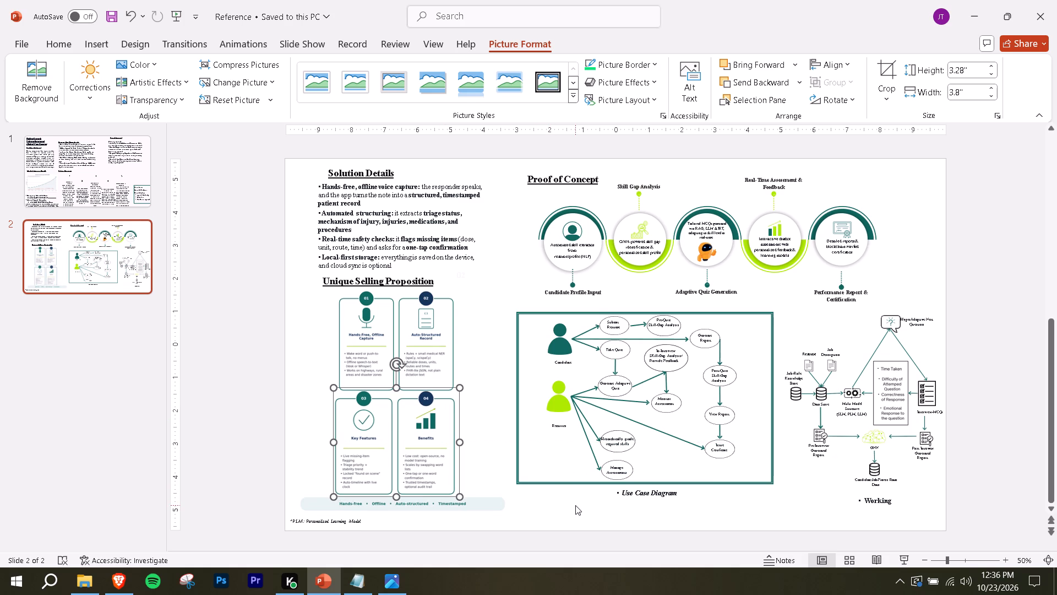
{"action": "left_click", "coordinate": [586, 544]}
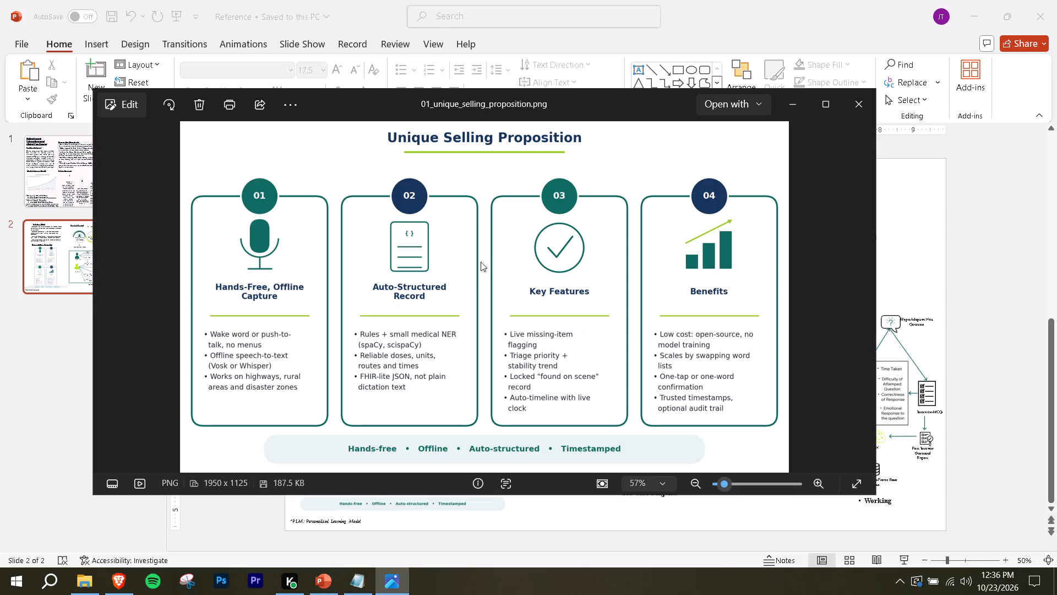
{"action": "key", "text": "Right"}
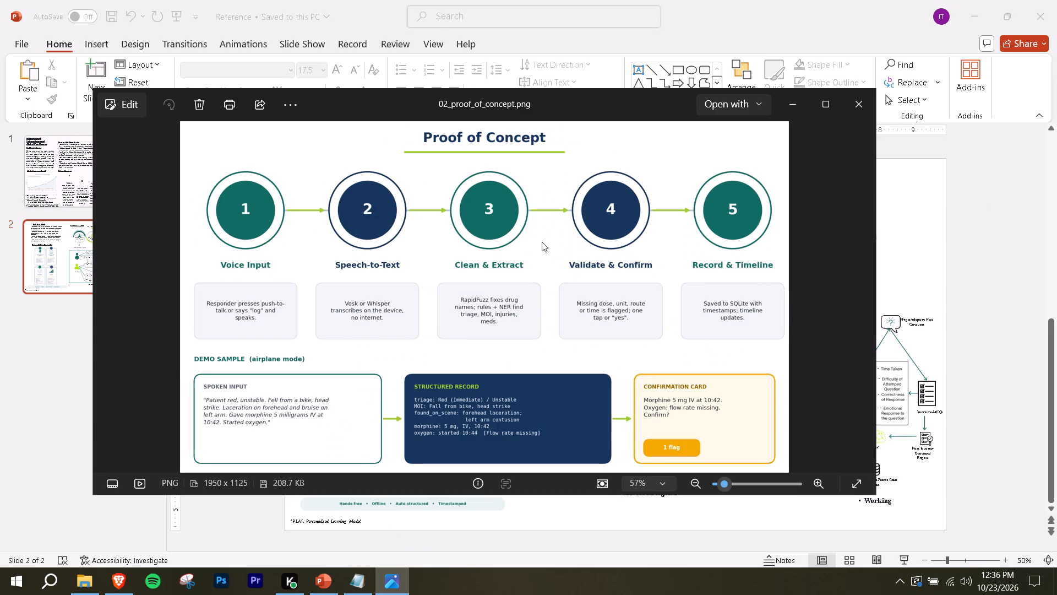
{"action": "key", "text": "ctrl+c"}
{"action": "key", "text": "alt+Tab"}
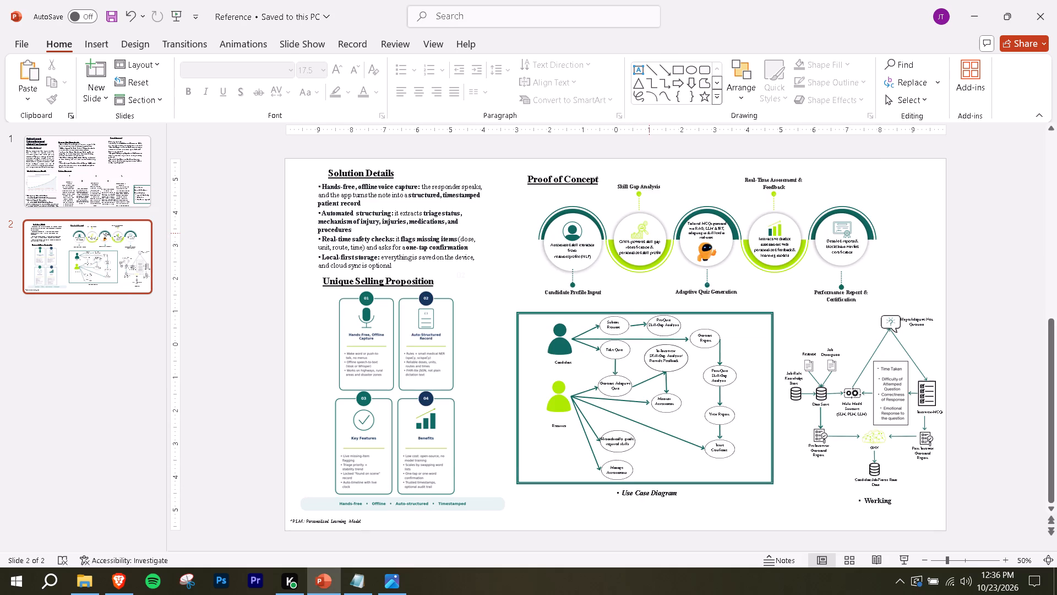
{"action": "key", "text": "ctrl+v"}
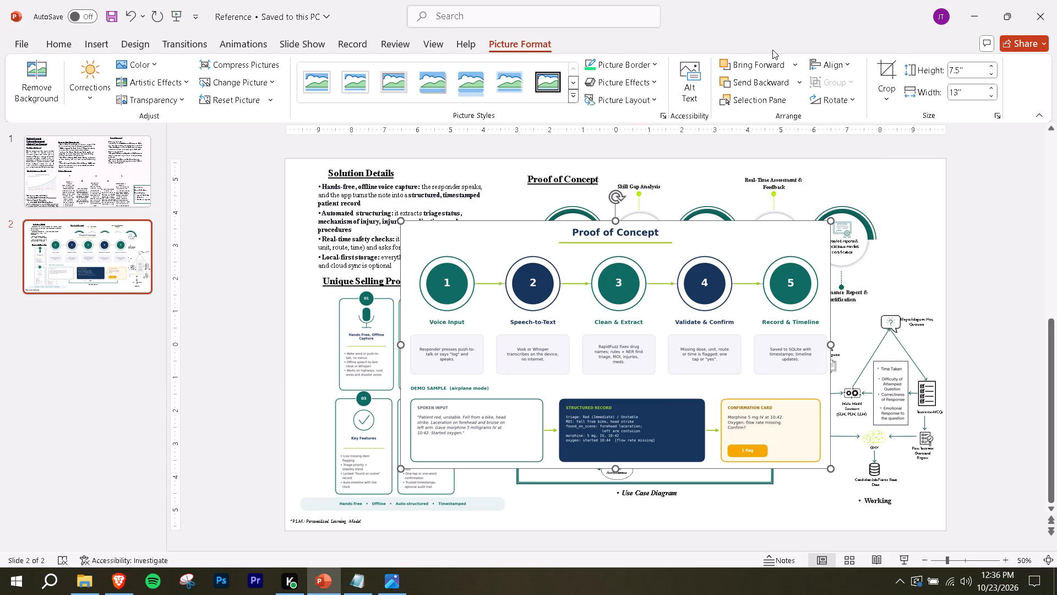
{"action": "left_click", "coordinate": [895, 72]}
{"action": "left_click_drag", "start_coordinate": [618, 222], "coordinate": [618, 248]}
{"action": "key", "text": "Return"}
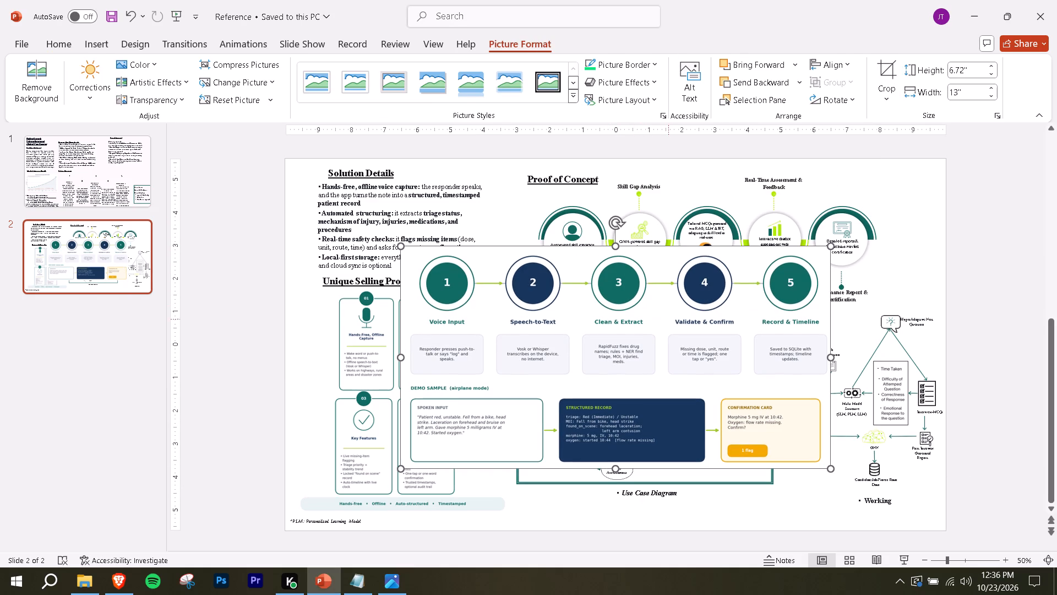
Move the new picture aside and delete the old Proof of Concept circle graphic with its descriptions and lower captions.
{"action": "left_click", "coordinate": [734, 203]}
{"action": "left_click", "coordinate": [722, 215]}
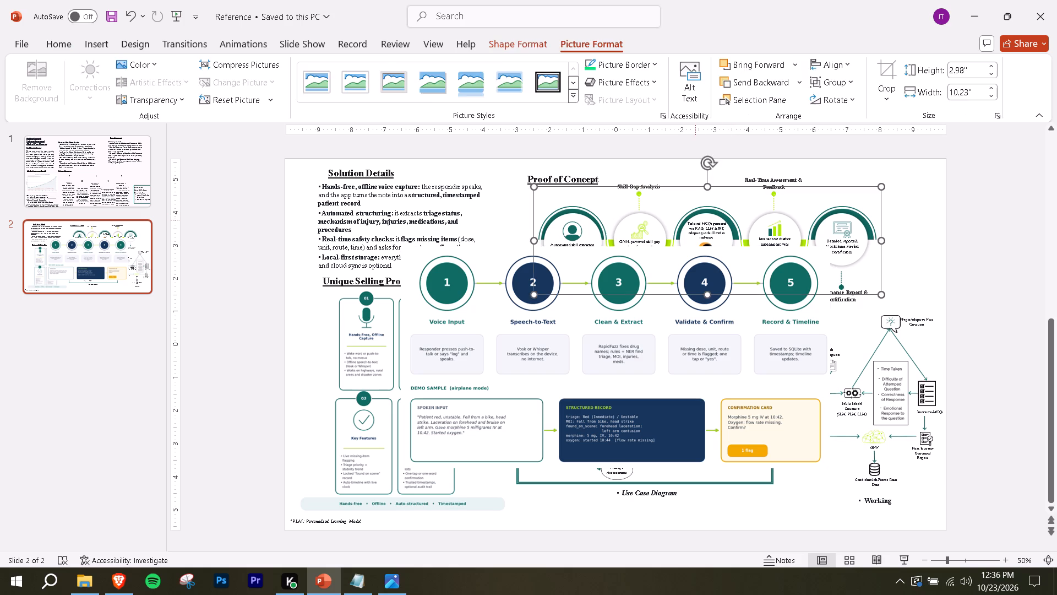
{"action": "key", "text": "Delete"}
{"action": "left_click_drag", "start_coordinate": [622, 318], "coordinate": [418, 356]}
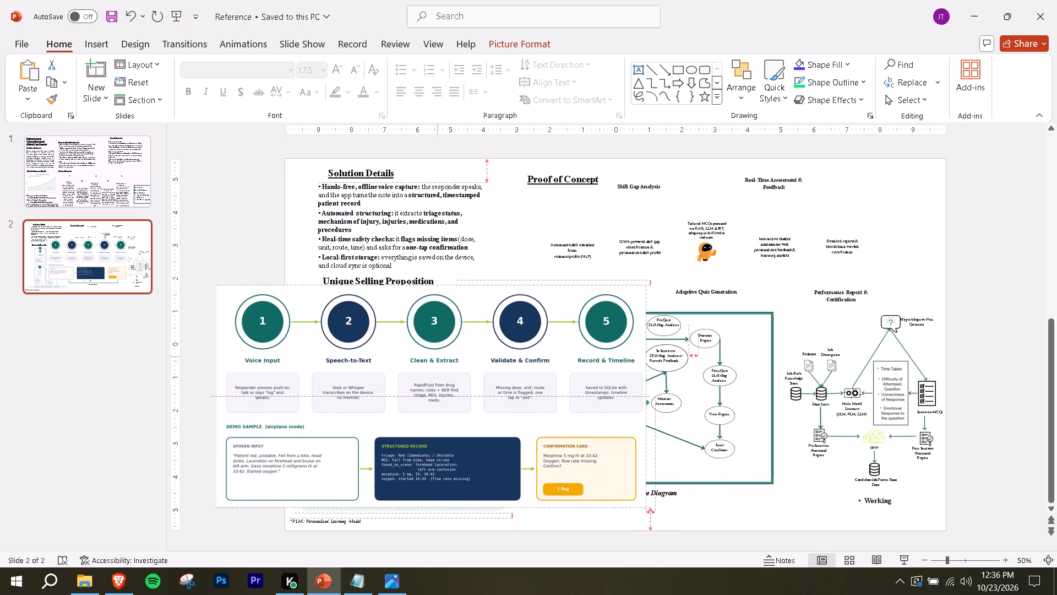
{"action": "left_click_drag", "start_coordinate": [418, 356], "coordinate": [436, 415]}
{"action": "left_click", "coordinate": [521, 218]}
{"action": "left_click_drag", "start_coordinate": [523, 183], "coordinate": [551, 185]}
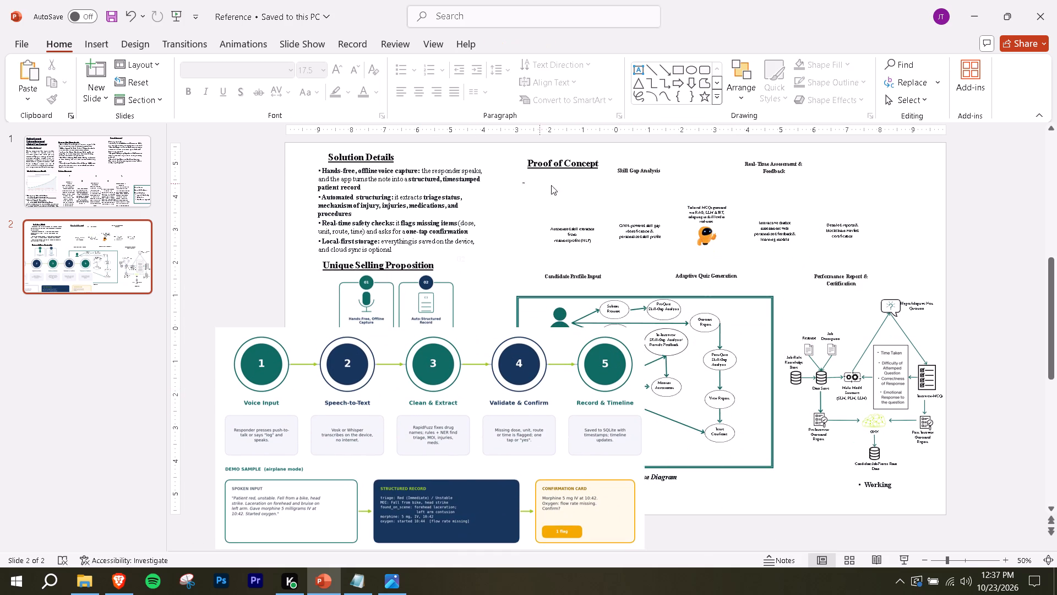
{"action": "left_click_drag", "start_coordinate": [551, 185], "coordinate": [911, 306]}
{"action": "key", "text": "Delete"}
{"action": "left_click_drag", "start_coordinate": [615, 156], "coordinate": [658, 188]}
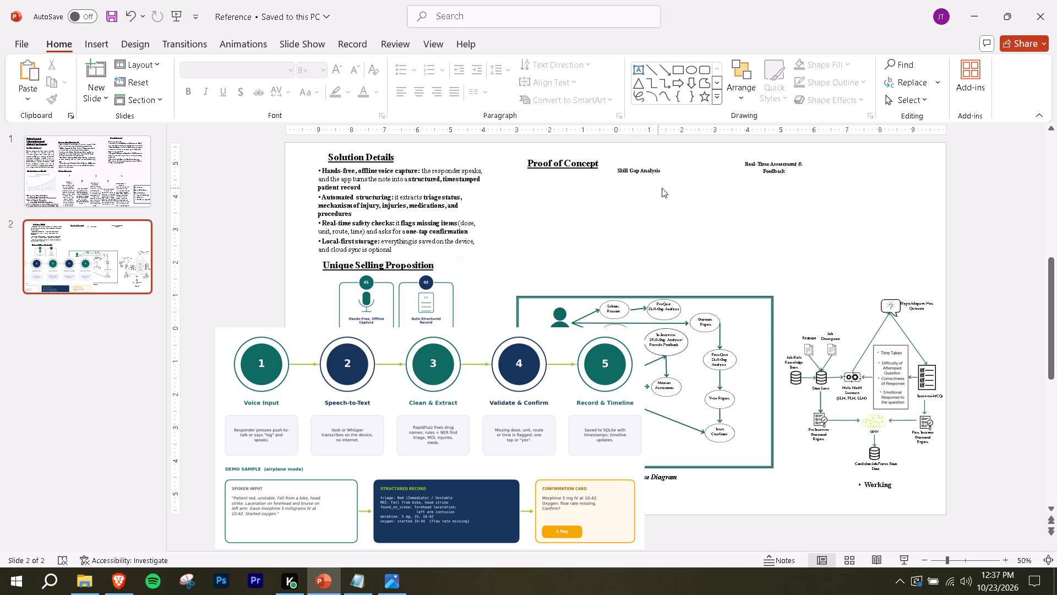
{"action": "key", "text": "Delete"}
Delete the leftover "Skill Gap Analysis" and "Real-Time Assessment & Feedback" captions beside the Proof of Concept heading.
{"action": "left_click", "coordinate": [634, 169]}
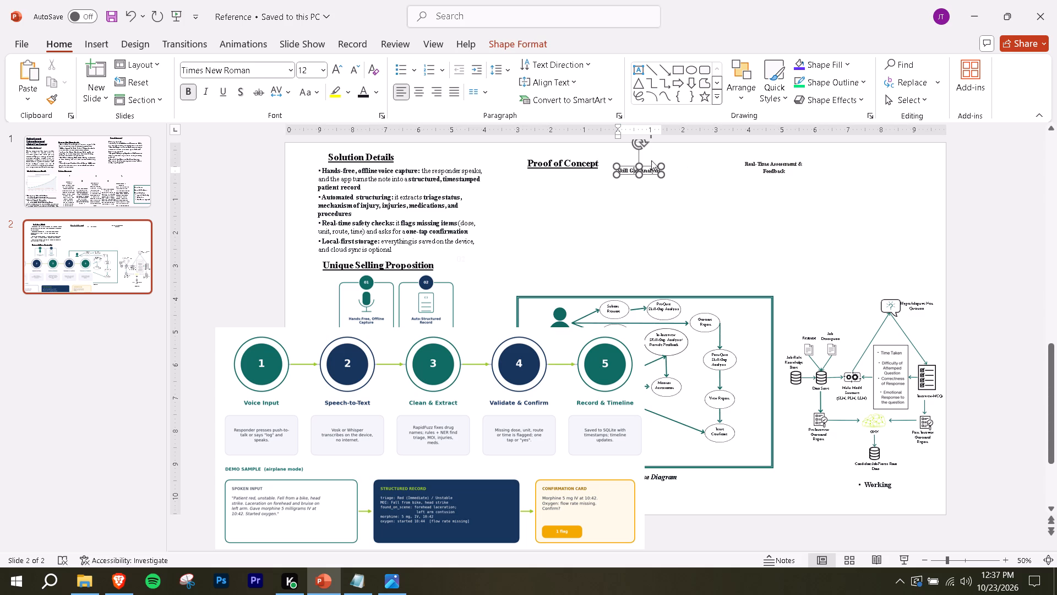
{"action": "left_click", "coordinate": [662, 164]}
{"action": "key", "text": "Delete"}
{"action": "left_click", "coordinate": [755, 159]}
{"action": "left_click", "coordinate": [743, 159]}
{"action": "key", "text": "Delete"}
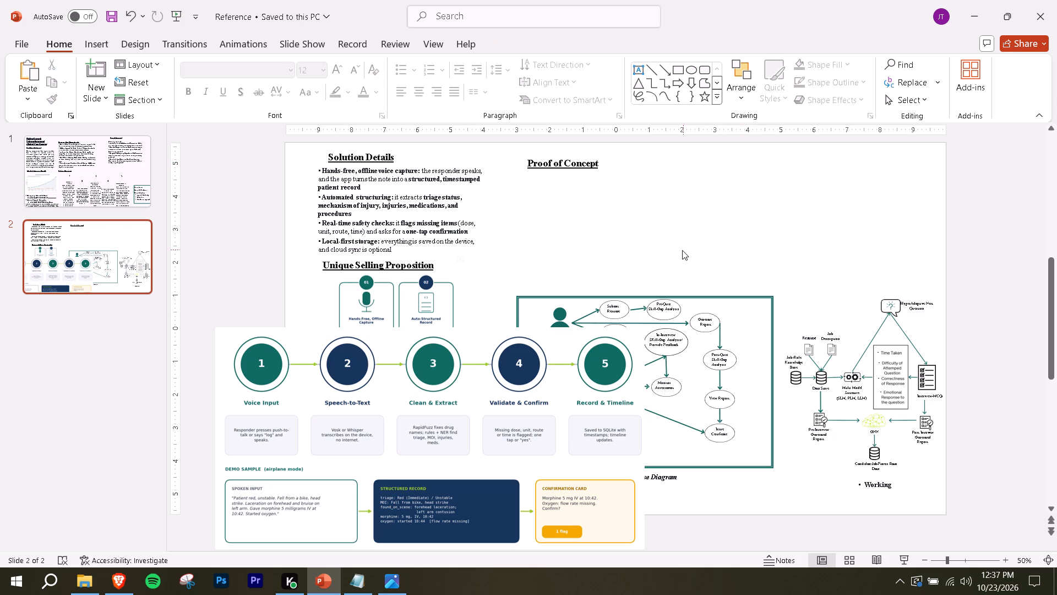
Delete the old use case and working diagrams, their captions and the green rectangular frame.
{"action": "left_click_drag", "start_coordinate": [524, 247], "coordinate": [961, 512]}
{"action": "key", "text": "Delete"}
{"action": "left_click", "coordinate": [730, 295]}
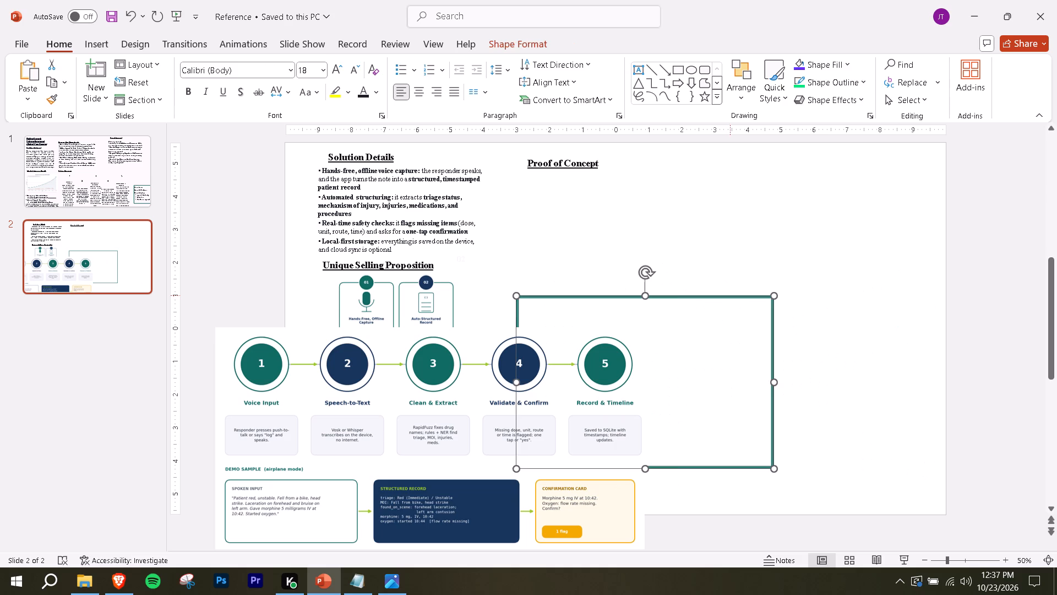
{"action": "key", "text": "Delete"}
Shrink the new five-stage picture and place it directly beneath the Proof of Concept heading, spanning the slide's right-hand section.
{"action": "left_click_drag", "start_coordinate": [552, 397], "coordinate": [825, 237]}
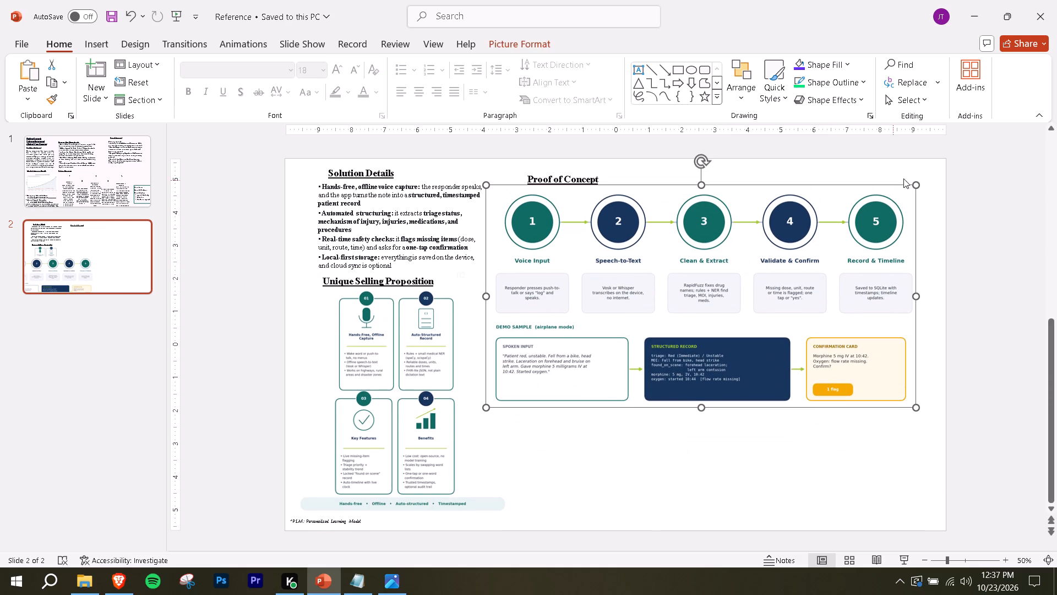
{"action": "left_click_drag", "start_coordinate": [916, 187], "coordinate": [858, 267]}
{"action": "left_click_drag", "start_coordinate": [713, 302], "coordinate": [742, 281]}
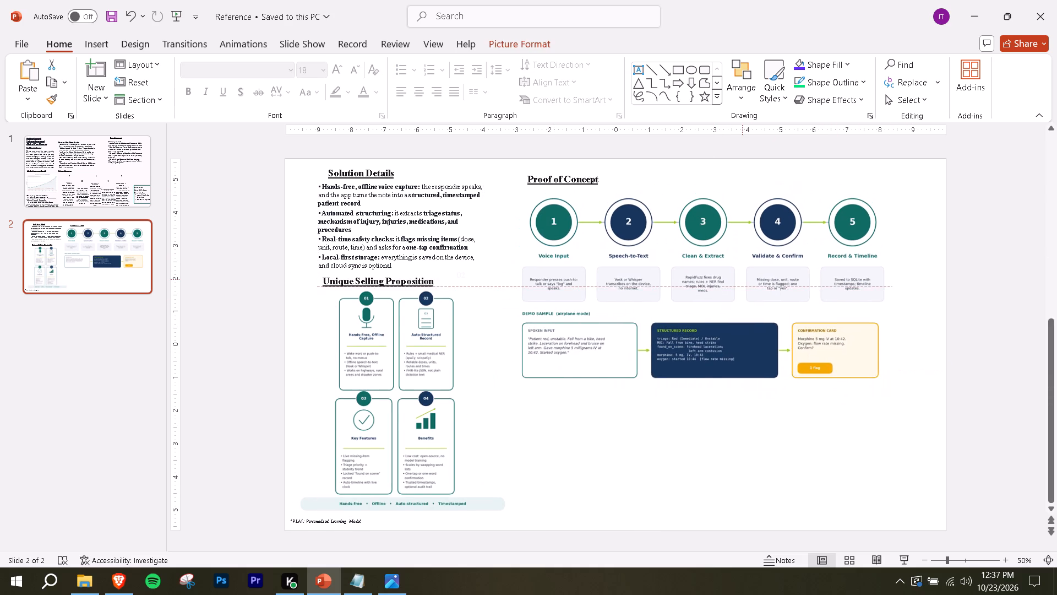
{"action": "left_click_drag", "start_coordinate": [742, 281], "coordinate": [746, 279]}
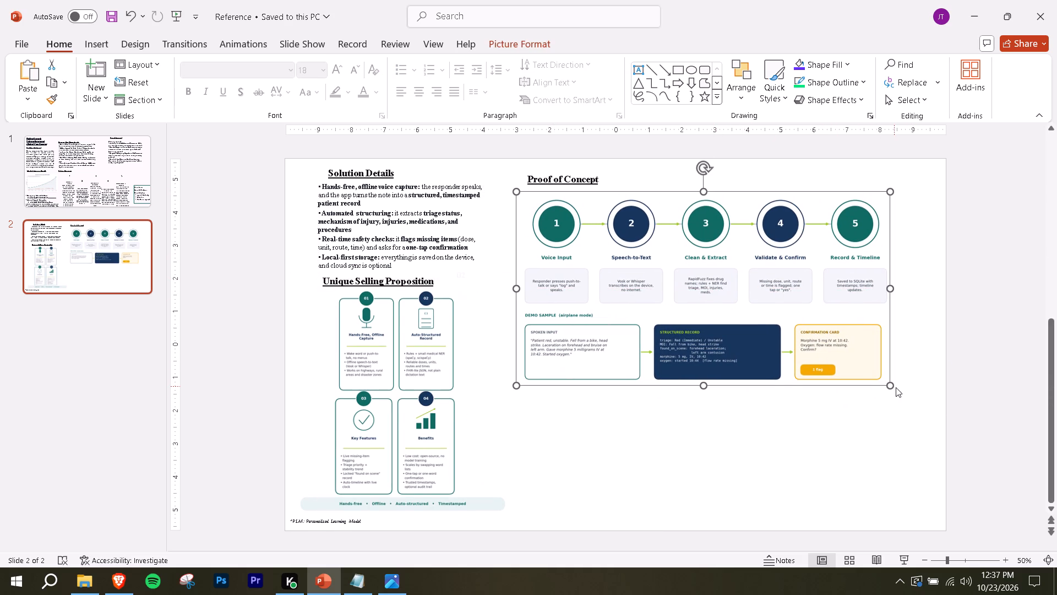
{"action": "left_click_drag", "start_coordinate": [889, 386], "coordinate": [858, 350]}
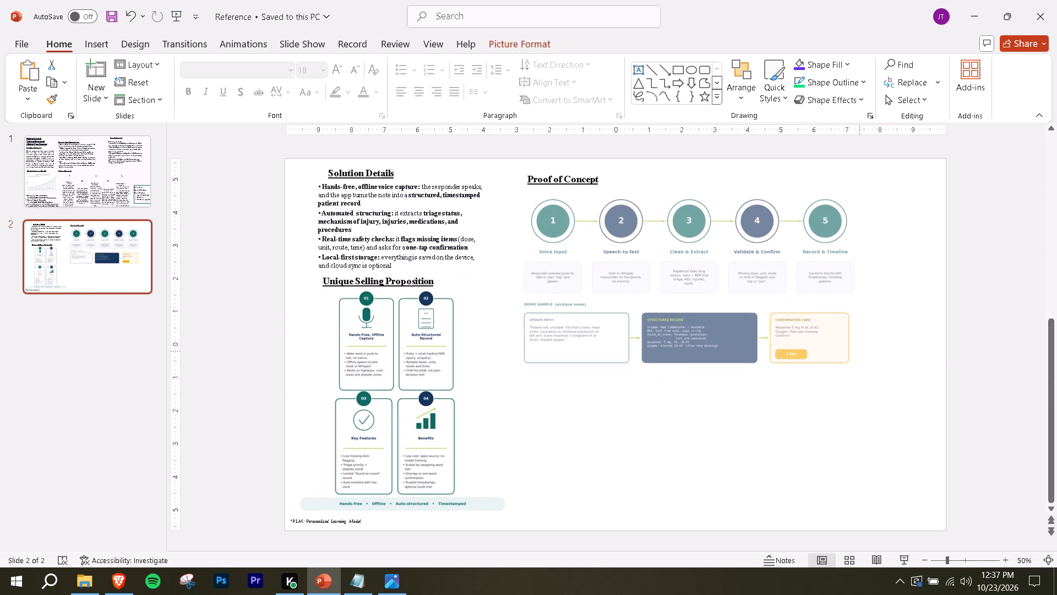
{"action": "left_click_drag", "start_coordinate": [858, 350], "coordinate": [857, 350]}
{"action": "left_click_drag", "start_coordinate": [761, 317], "coordinate": [776, 316]}
{"action": "left_click_drag", "start_coordinate": [869, 280], "coordinate": [900, 280]}
{"action": "left_click_drag", "start_coordinate": [841, 279], "coordinate": [839, 278]}
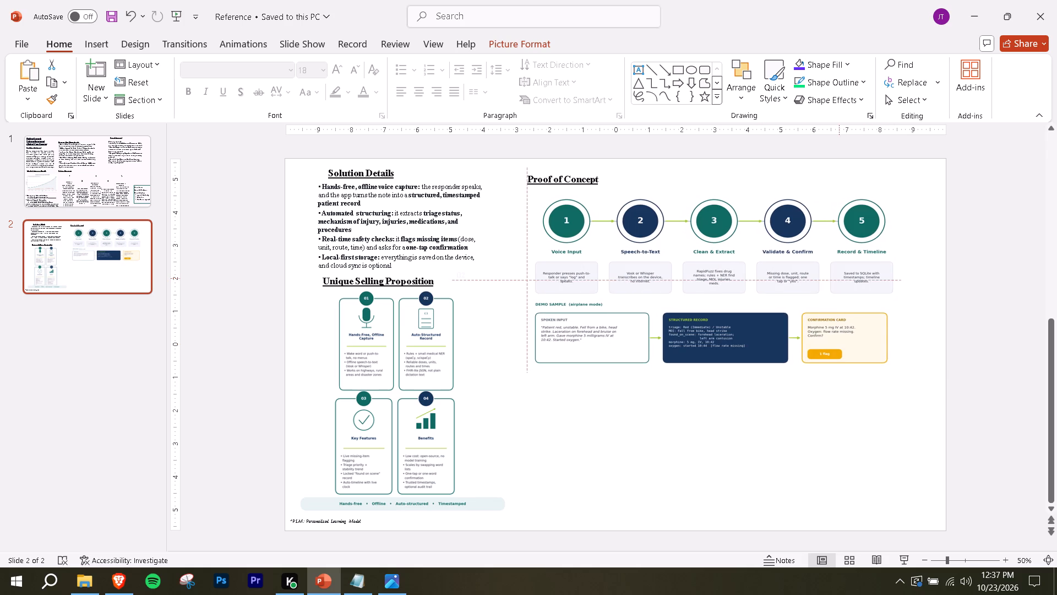
{"action": "left_click_drag", "start_coordinate": [839, 278], "coordinate": [832, 273]}
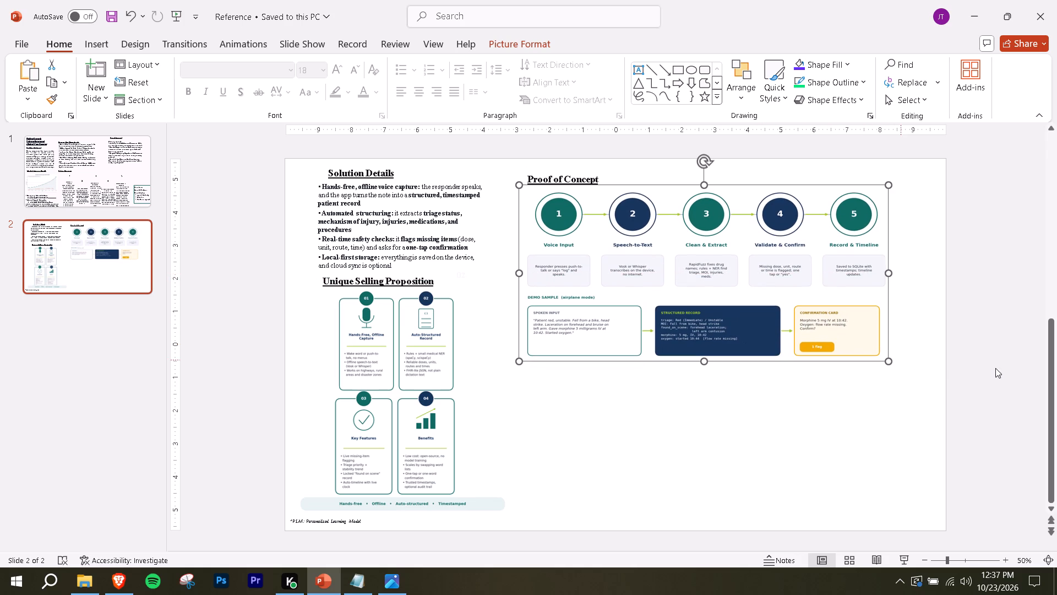
{"action": "left_click", "coordinate": [933, 337]}
Copy the 03_use_case_diagram image from Photos onto slide 2 and crop off its title, leaving about 6.75" by 13".
{"action": "scroll", "coordinate": [762, 323], "scroll_direction": "up", "scroll_amount": 6, "text": "ctrl"}
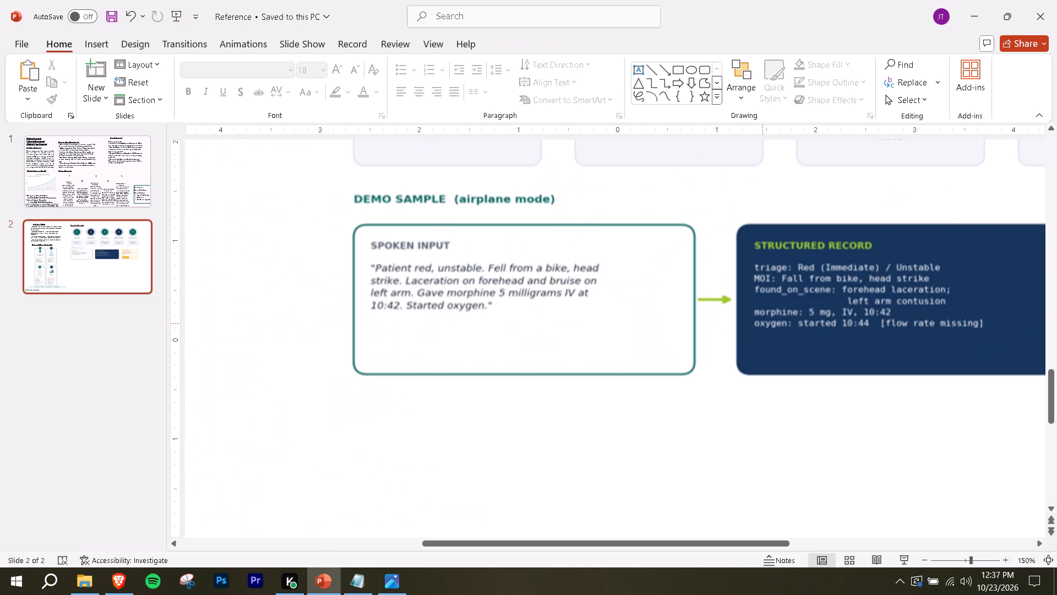
{"action": "scroll", "coordinate": [762, 323], "scroll_direction": "down", "scroll_amount": 5, "text": "ctrl"}
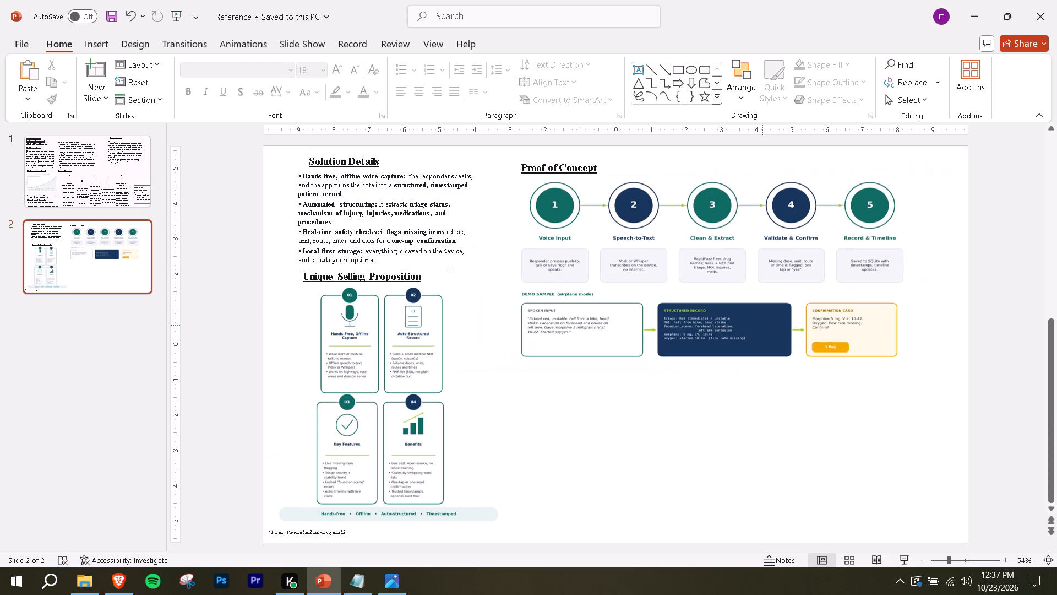
{"action": "key", "text": "alt+Tab"}
{"action": "key", "text": "Right"}
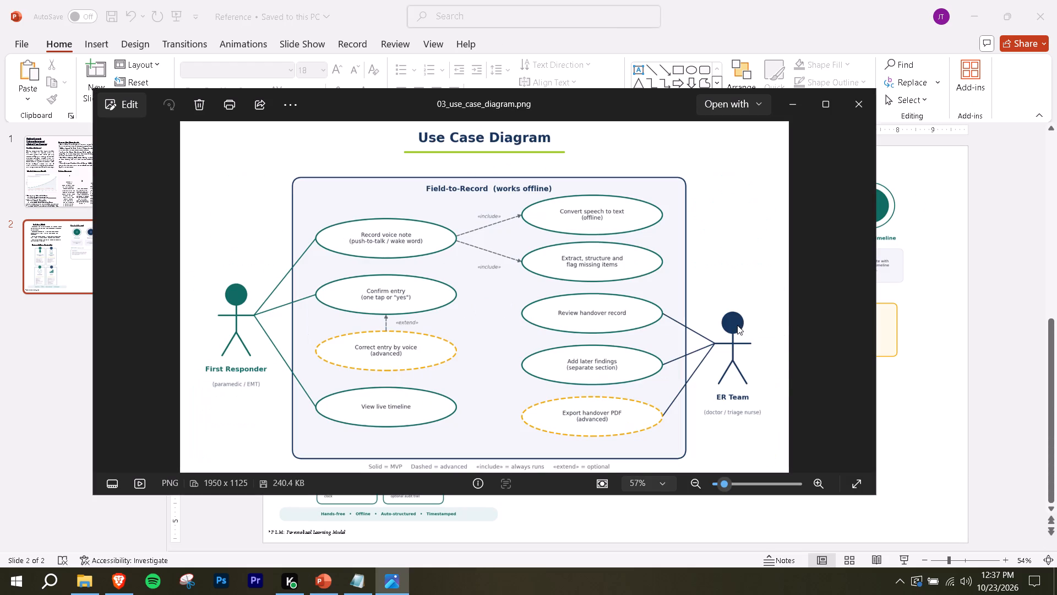
{"action": "right_click", "coordinate": [576, 309]}
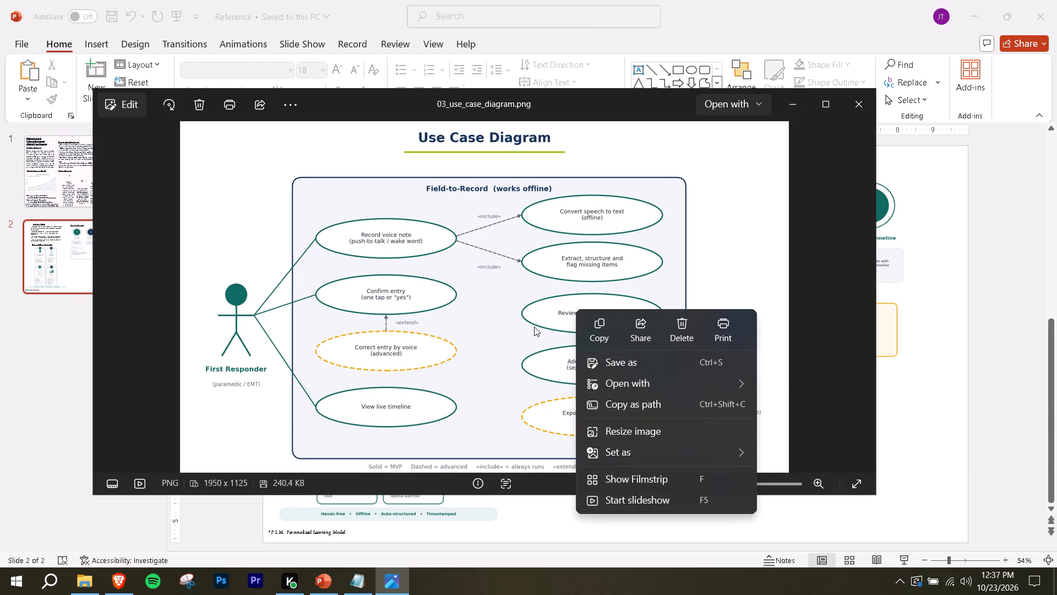
{"action": "left_click", "coordinate": [469, 317]}
{"action": "key", "text": "ctrl+c"}
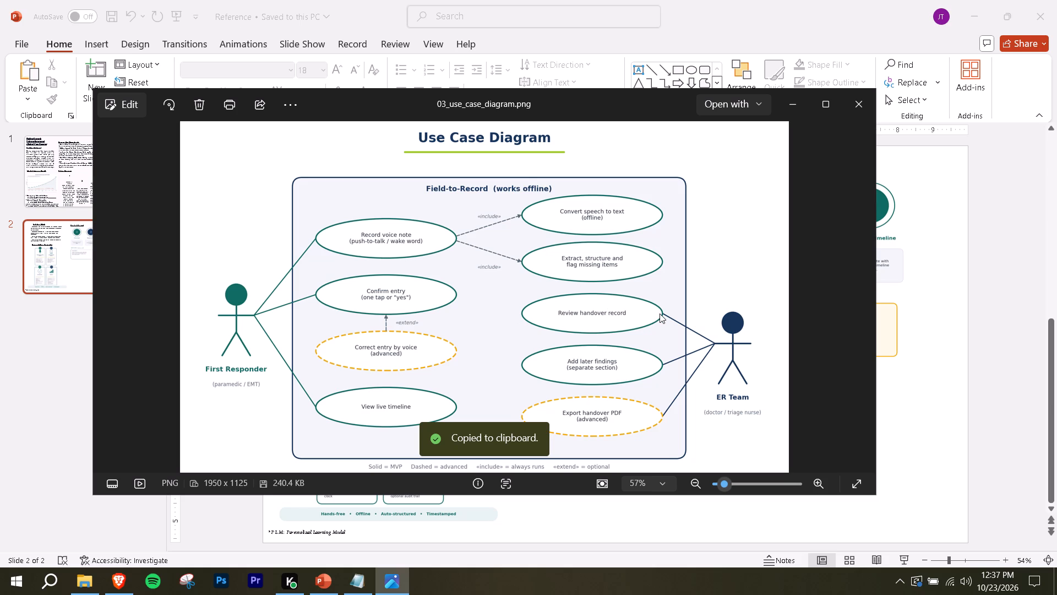
{"action": "key", "text": "alt+Tab"}
{"action": "key", "text": "ctrl+v"}
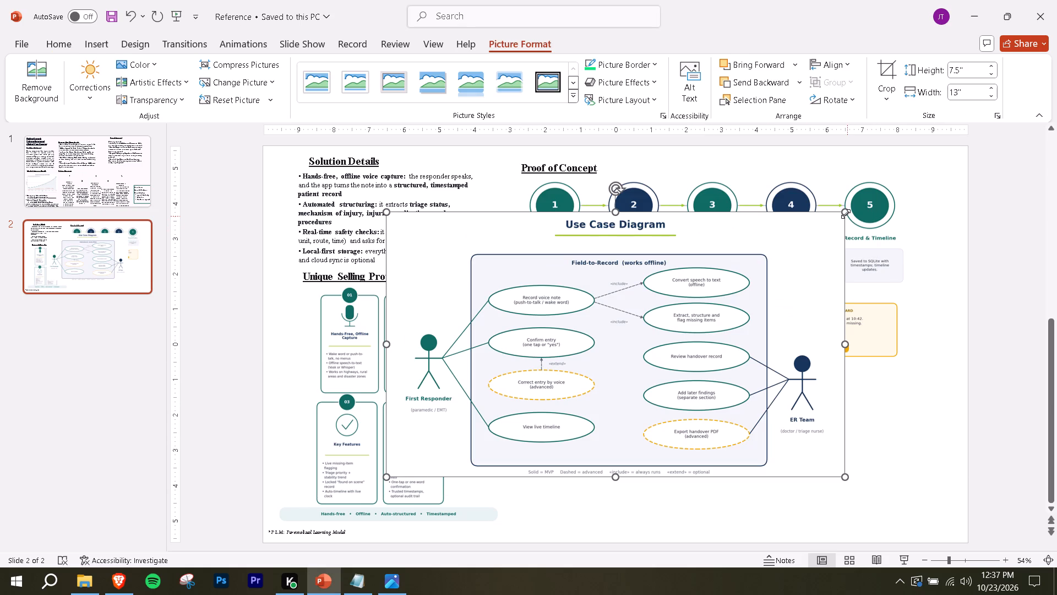
{"action": "left_click", "coordinate": [895, 69]}
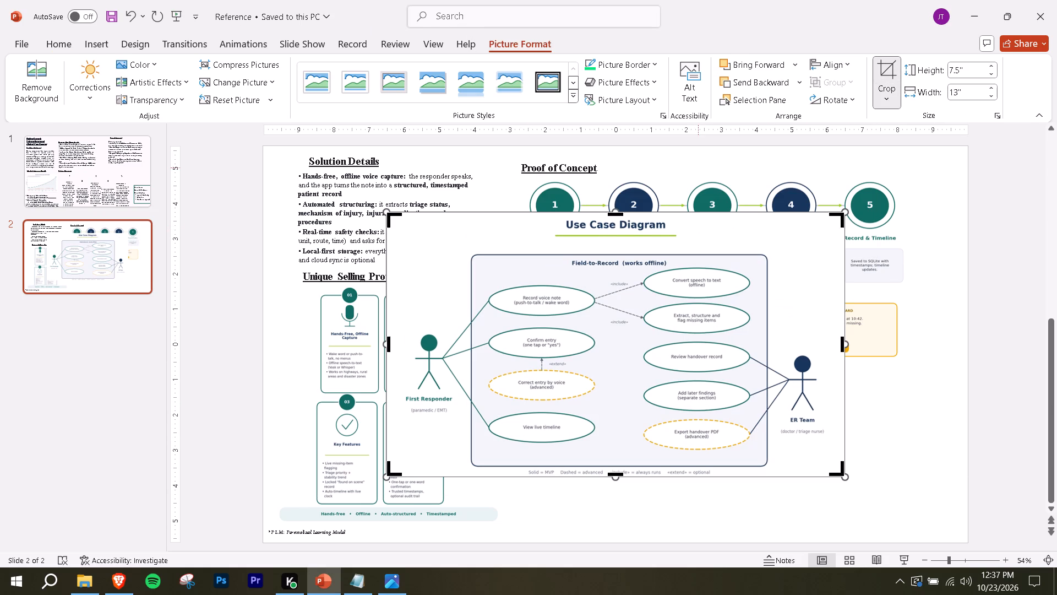
{"action": "left_click_drag", "start_coordinate": [616, 215], "coordinate": [613, 241]}
{"action": "key", "text": "Return"}
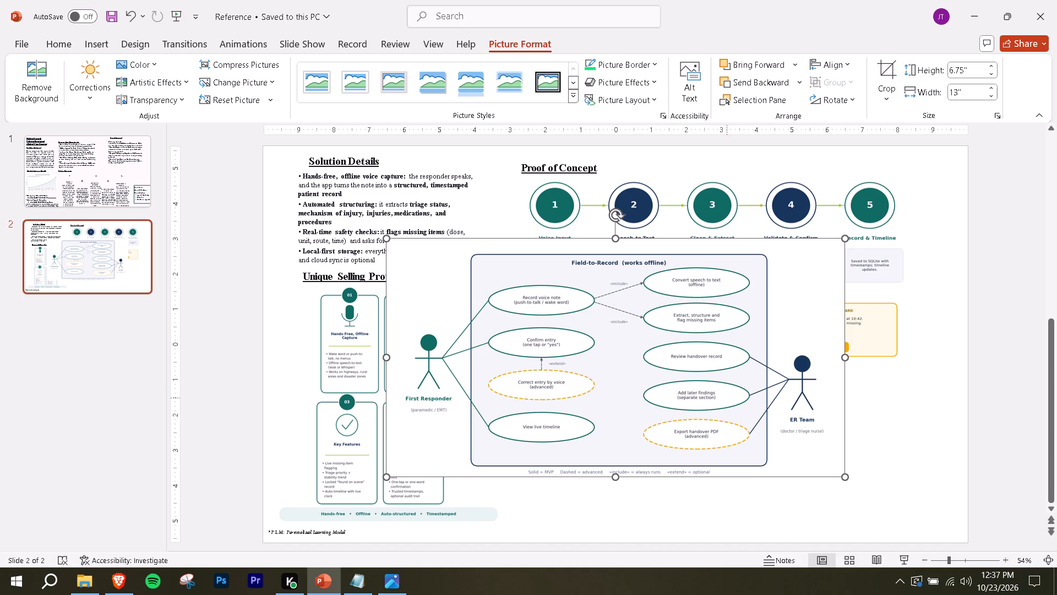
Shrink the use case diagram to about 3.89" by 7.5" and place it beneath the five-stage Proof of Concept picture.
{"action": "left_click_drag", "start_coordinate": [712, 398], "coordinate": [758, 406]}
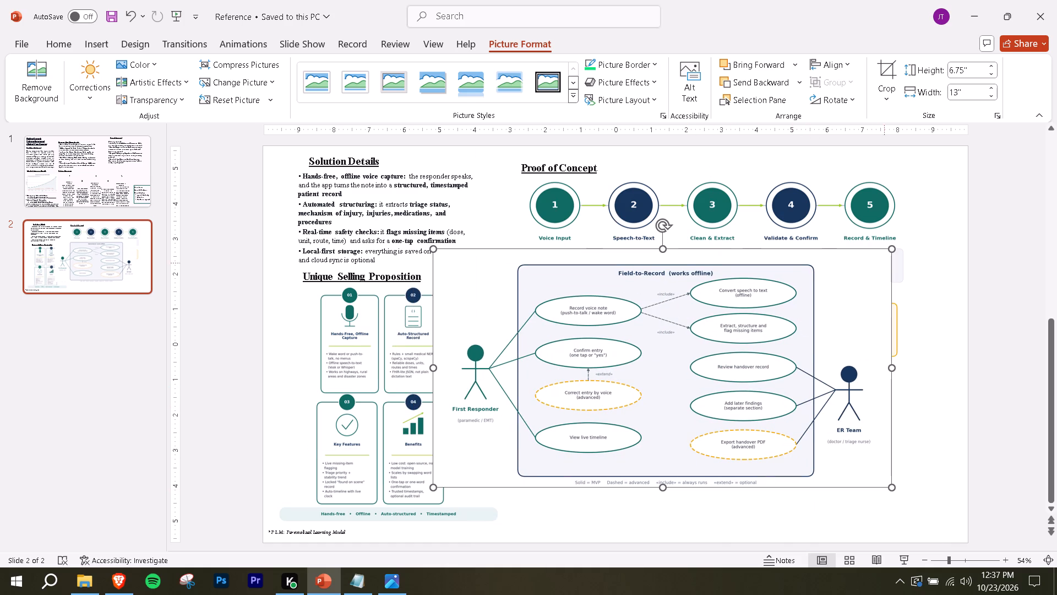
{"action": "left_click_drag", "start_coordinate": [892, 248], "coordinate": [693, 385]}
{"action": "left_click_drag", "start_coordinate": [487, 410], "coordinate": [522, 424]}
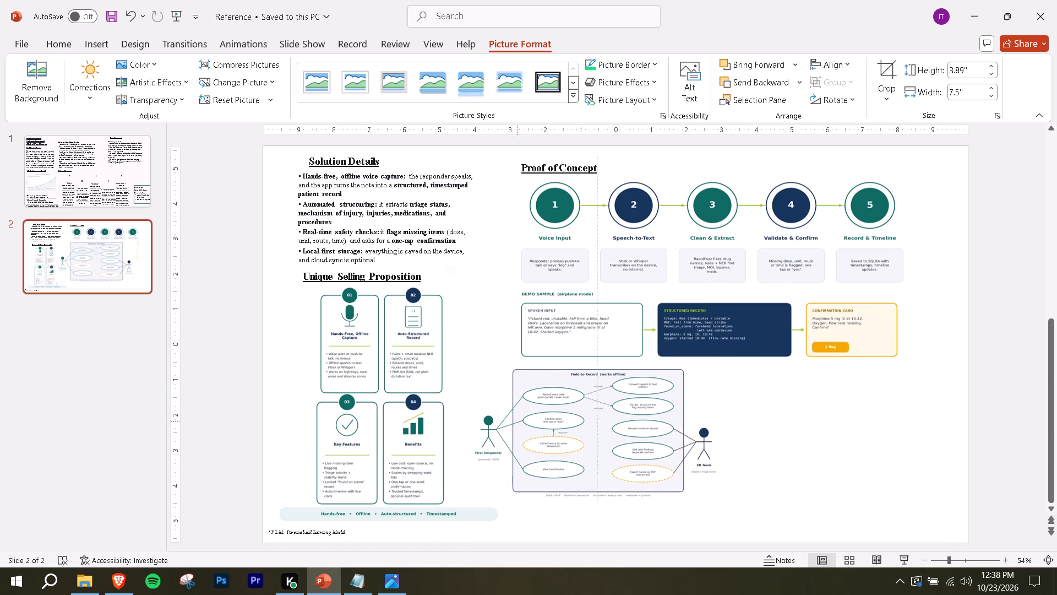
{"action": "left_click_drag", "start_coordinate": [522, 424], "coordinate": [537, 424]}
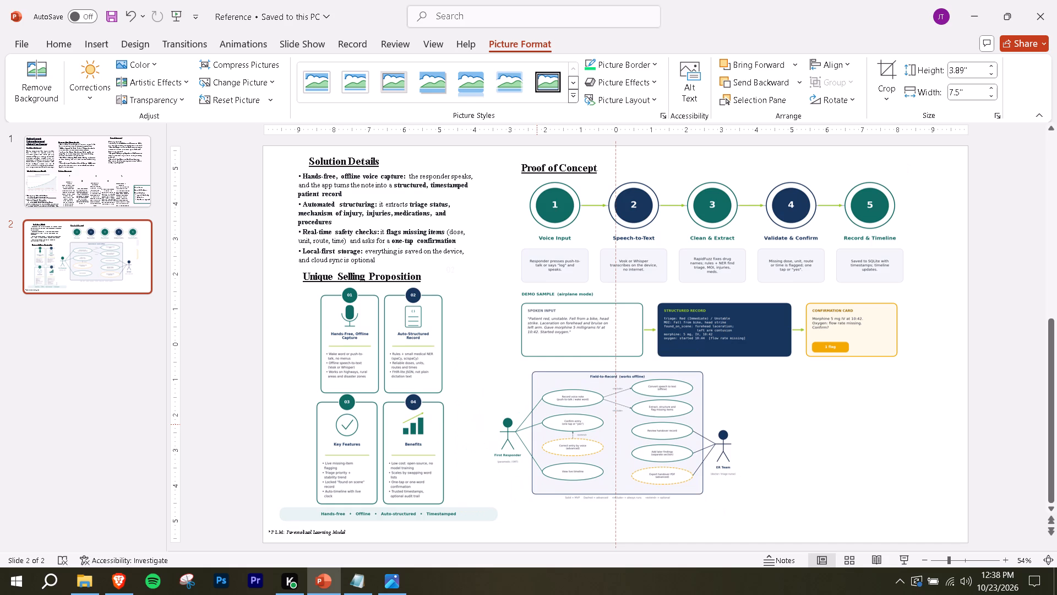
{"action": "left_click_drag", "start_coordinate": [537, 424], "coordinate": [533, 429]}
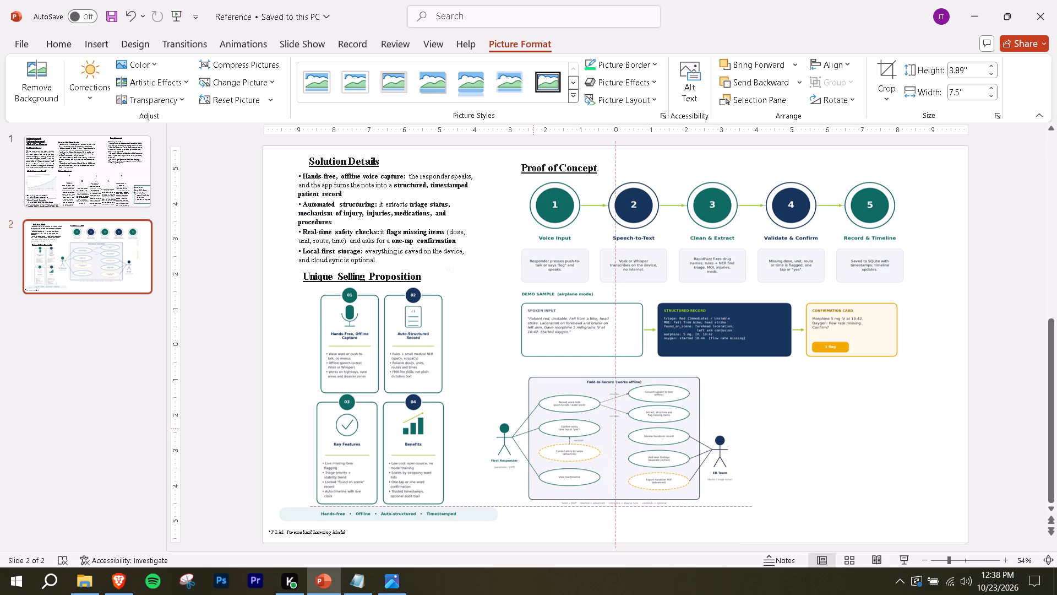
{"action": "left_click_drag", "start_coordinate": [533, 429], "coordinate": [532, 429]}
Switch to Photos, advance to the 04_working image and copy it, then return to the presentation.
{"action": "key", "text": "alt+Tab"}
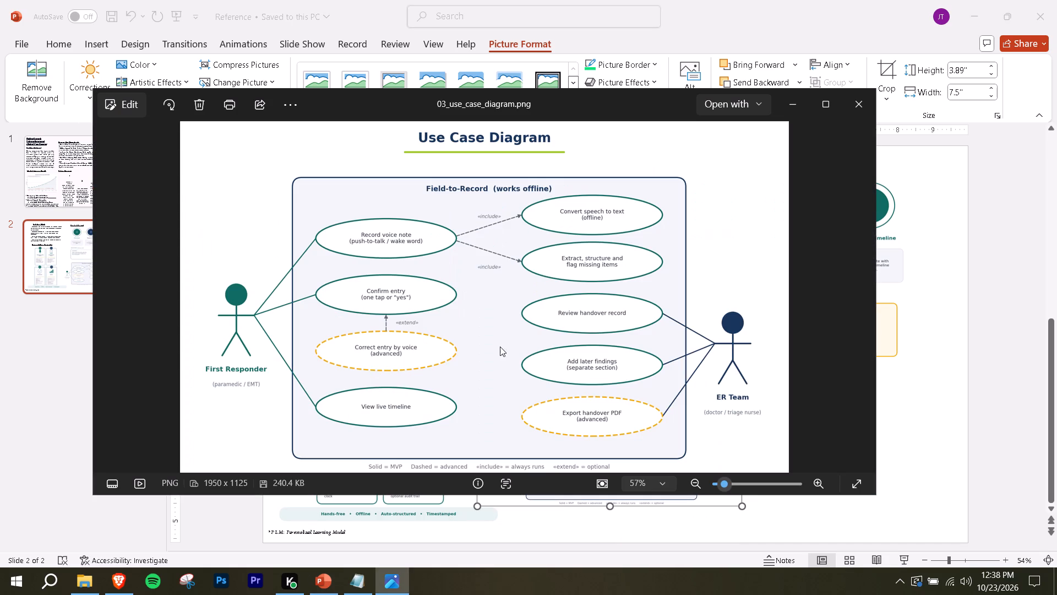
{"action": "key", "text": "Right"}
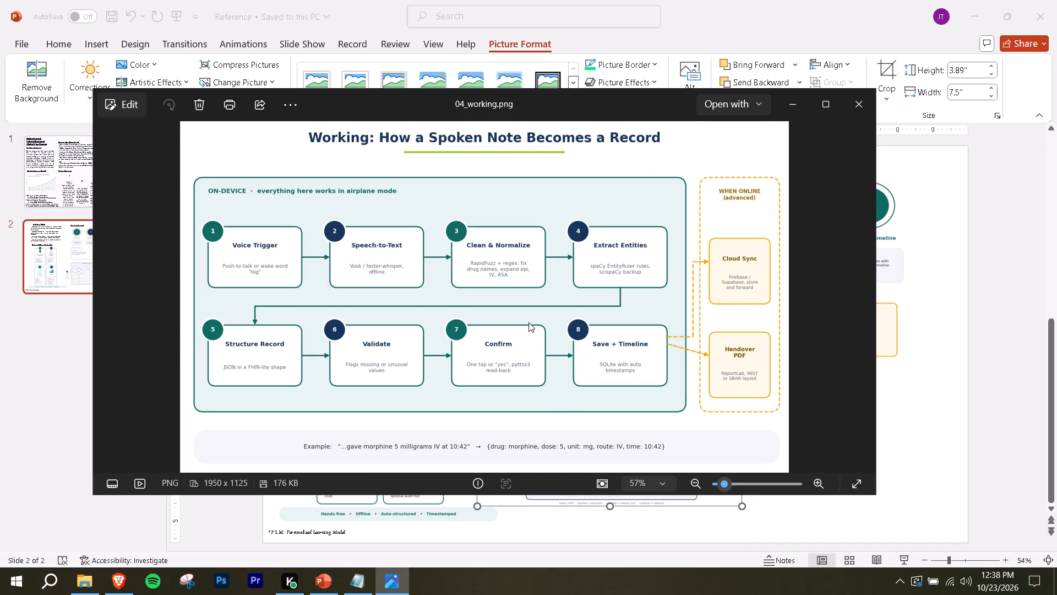
{"action": "key", "text": "ctrl+c"}
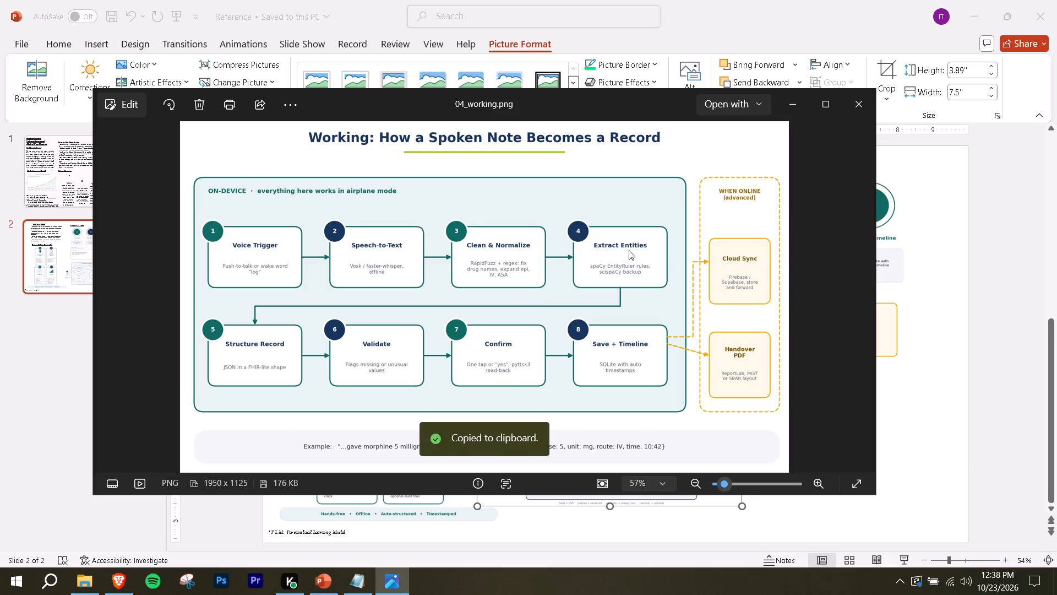
{"action": "key", "text": "alt+Tab"}
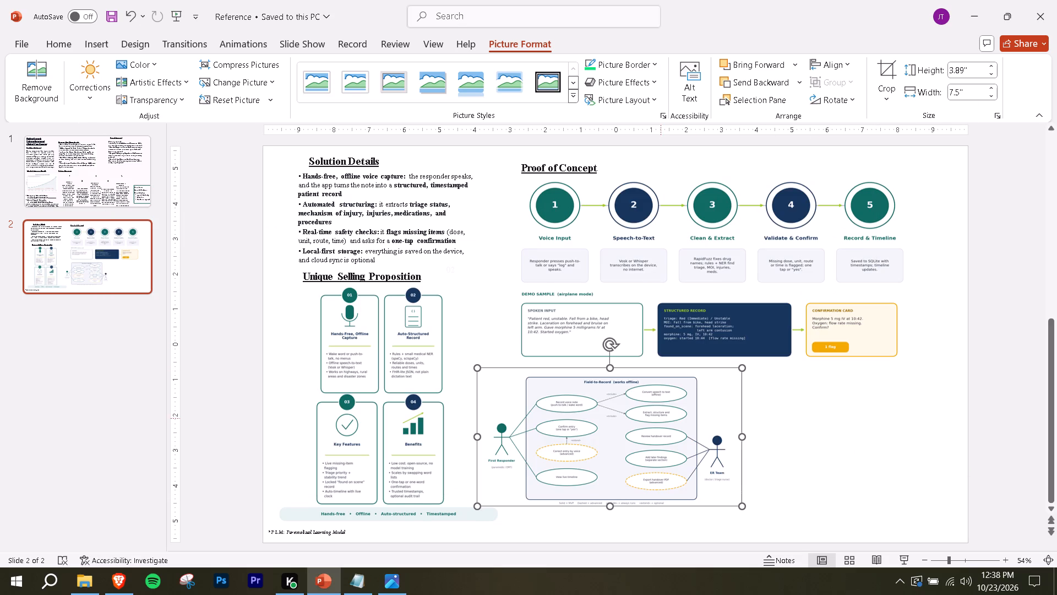
Reduce the use case diagram to about 3.68" by 7.08" and shift it toward the Unique Selling Proposition graphic.
{"action": "left_click_drag", "start_coordinate": [741, 368], "coordinate": [725, 377]}
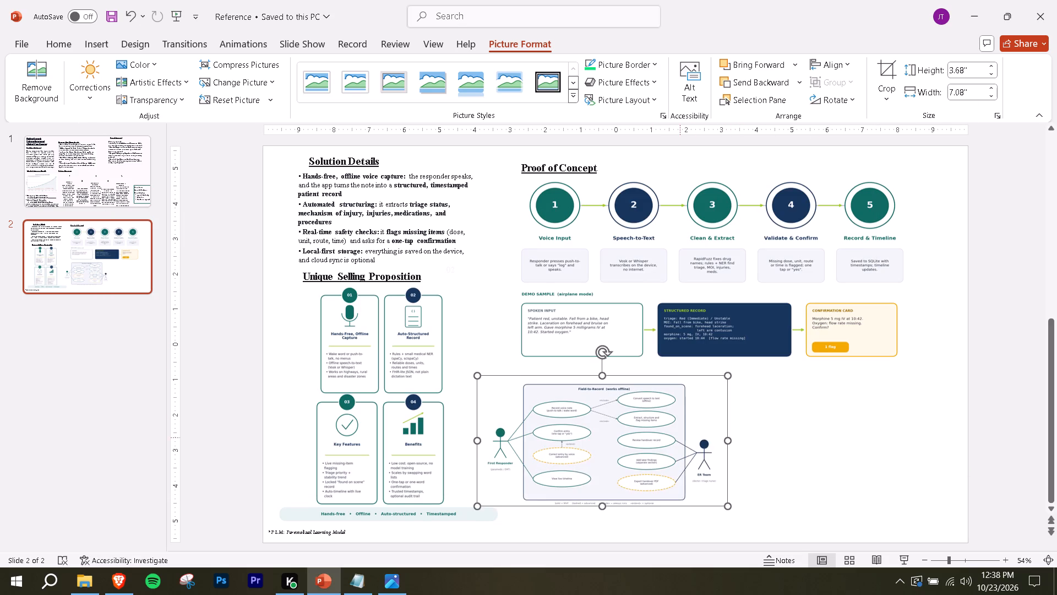
{"action": "left_click_drag", "start_coordinate": [677, 441], "coordinate": [660, 429]}
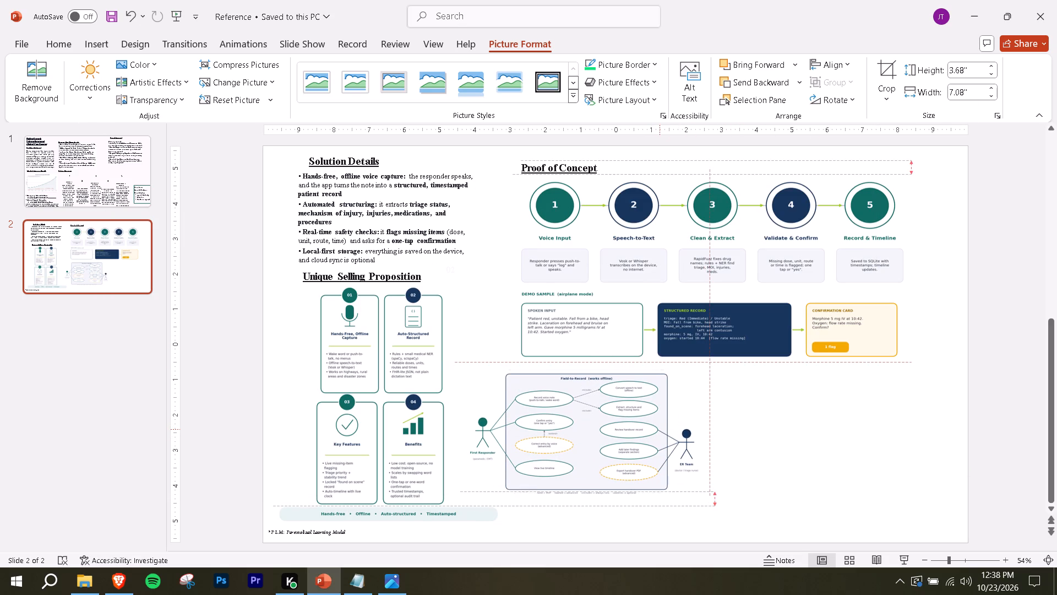
{"action": "left_click_drag", "start_coordinate": [660, 429], "coordinate": [663, 432]}
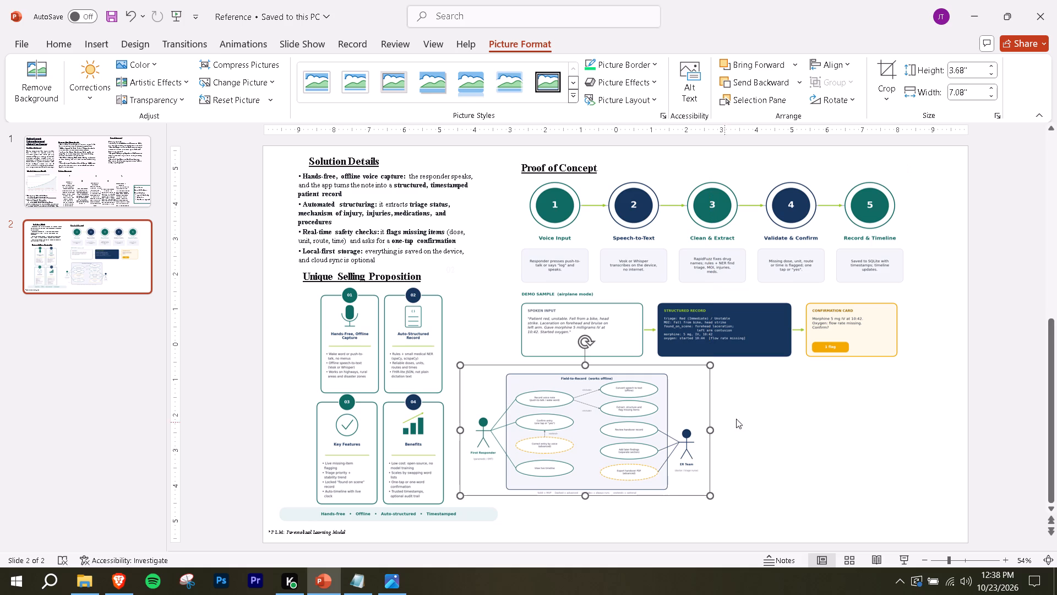
{"action": "left_click", "coordinate": [745, 415]}
Copy the 04_working image from Photos onto slide 2 and crop off its title, leaving about 6.75" by 13".
{"action": "key", "text": "alt+Tab"}
{"action": "key", "text": "ctrl+c"}
{"action": "left_click", "coordinate": [903, 405]}
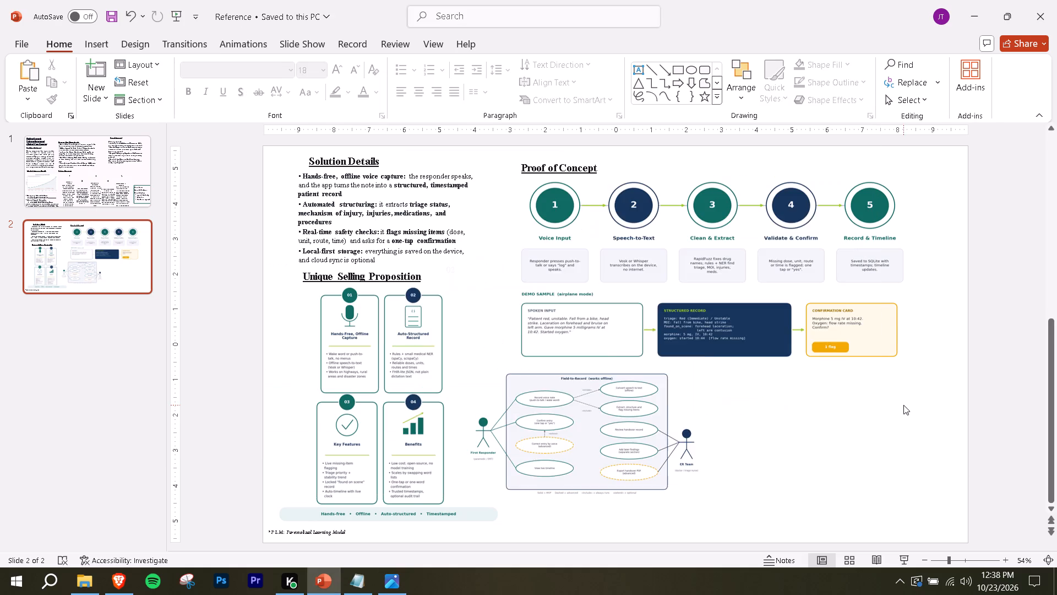
{"action": "key", "text": "ctrl+v"}
{"action": "left_click", "coordinate": [885, 68]}
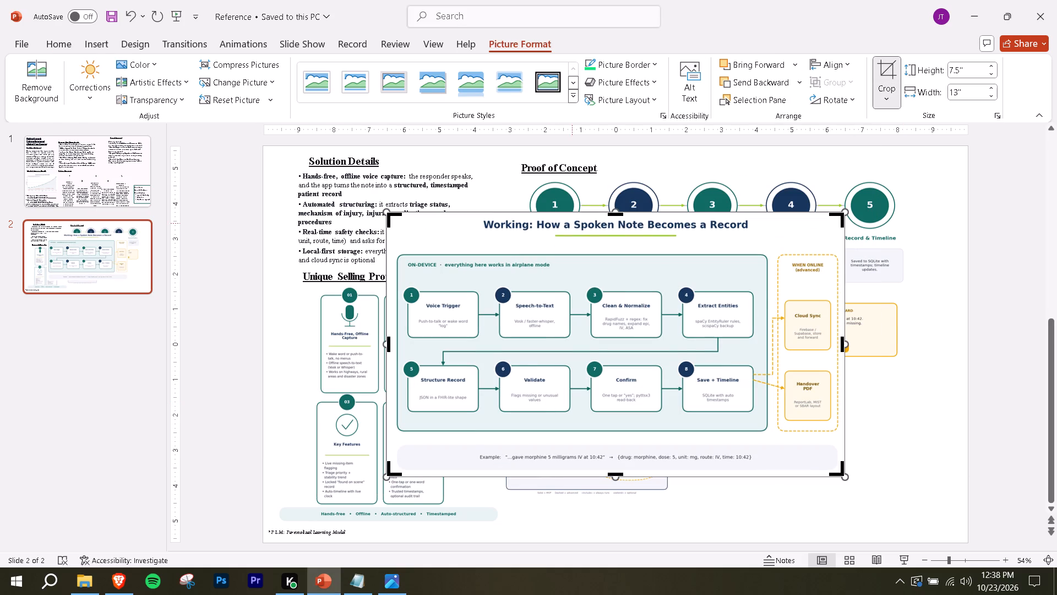
{"action": "left_click_drag", "start_coordinate": [618, 214], "coordinate": [613, 236]}
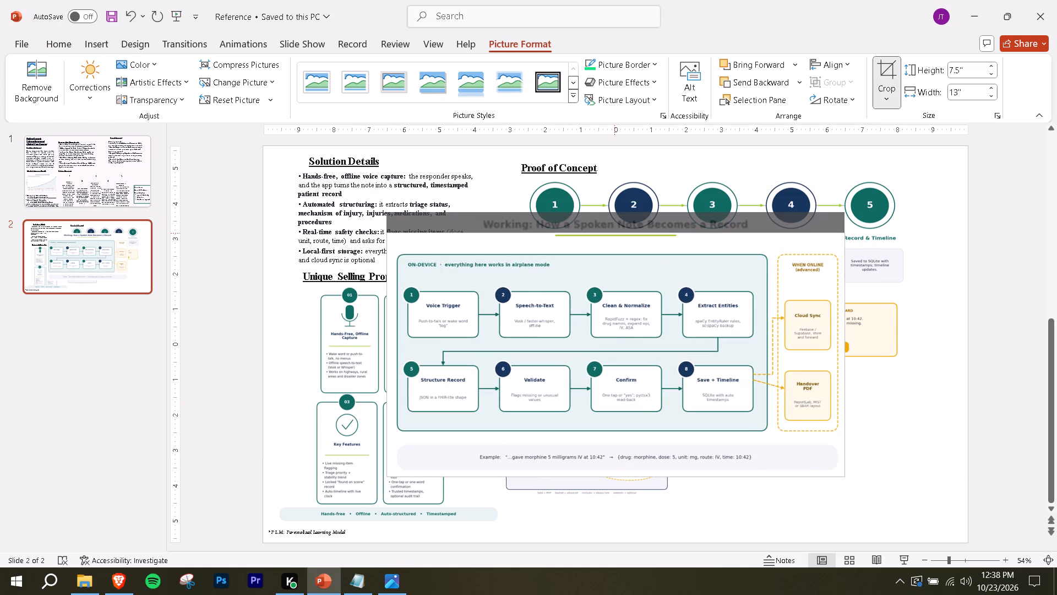
{"action": "left_click_drag", "start_coordinate": [613, 236], "coordinate": [613, 240]}
{"action": "key", "text": "Return"}
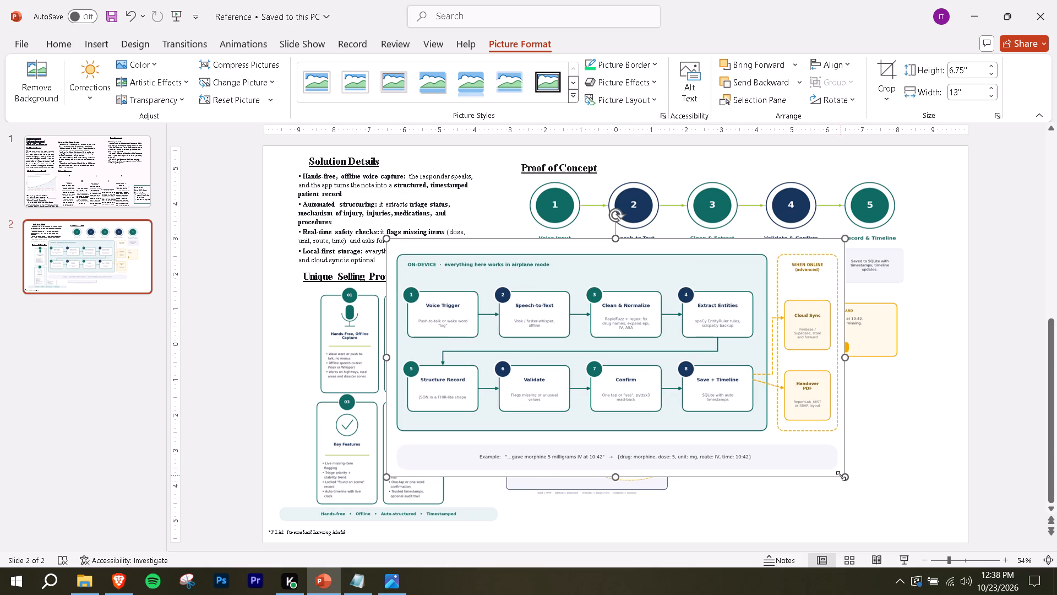
Shrink the working diagram to about 3.1" by 5.98" and place it beside the use case diagram.
{"action": "left_click_drag", "start_coordinate": [842, 476], "coordinate": [682, 403]}
{"action": "left_click_drag", "start_coordinate": [552, 297], "coordinate": [665, 333]}
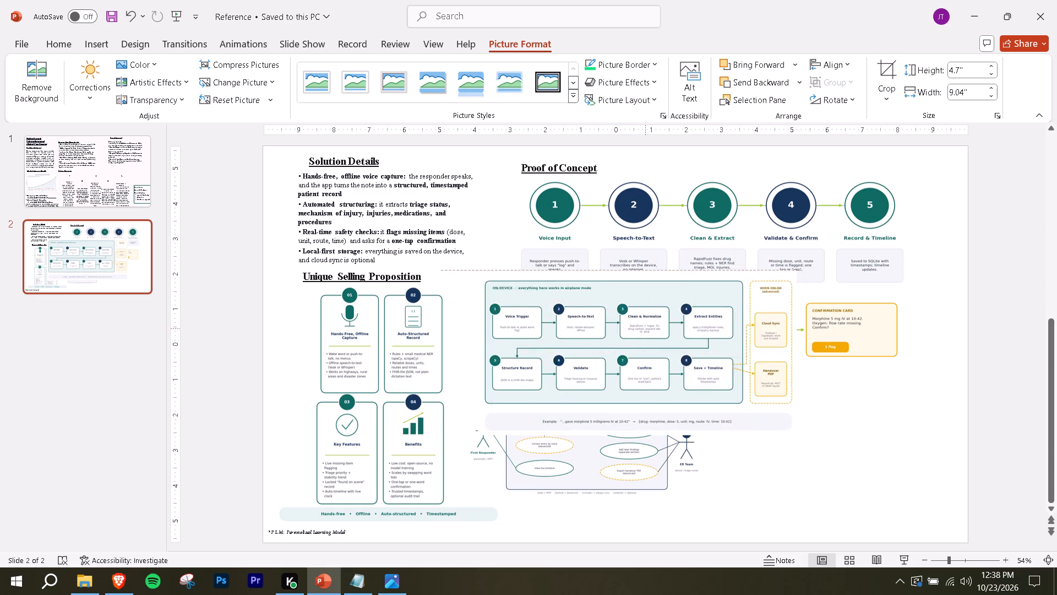
{"action": "left_click_drag", "start_coordinate": [665, 333], "coordinate": [704, 351]}
{"action": "left_click_drag", "start_coordinate": [855, 457], "coordinate": [746, 400]}
{"action": "left_click_drag", "start_coordinate": [658, 358], "coordinate": [844, 439]}
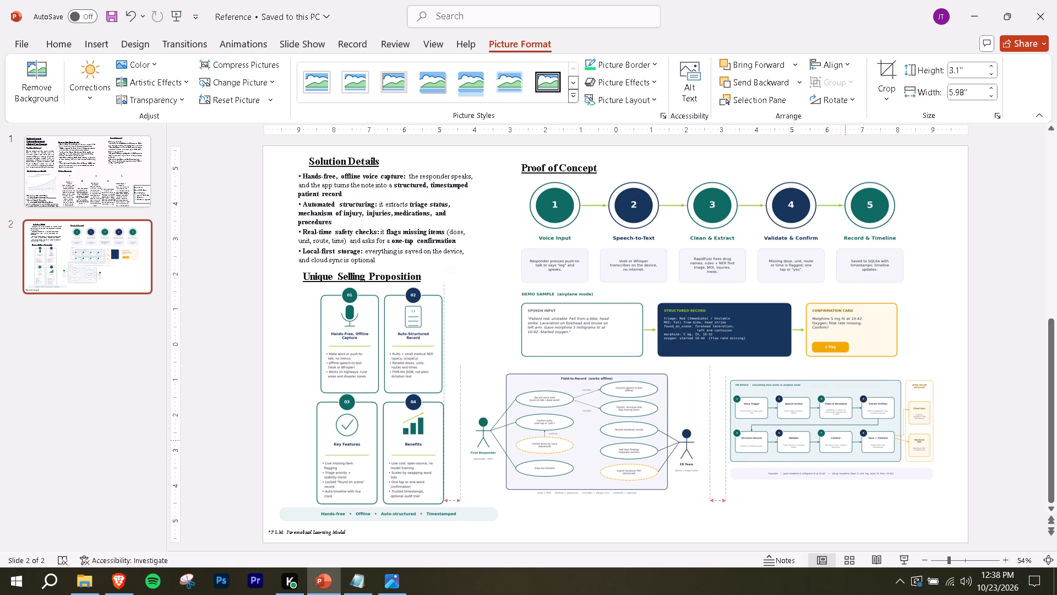
{"action": "left_click_drag", "start_coordinate": [844, 439], "coordinate": [843, 438]}
Shrink the five-stage Proof of Concept picture to about 4.36" by 9.14" and center it above the two diagrams.
{"action": "left_click", "coordinate": [758, 254]}
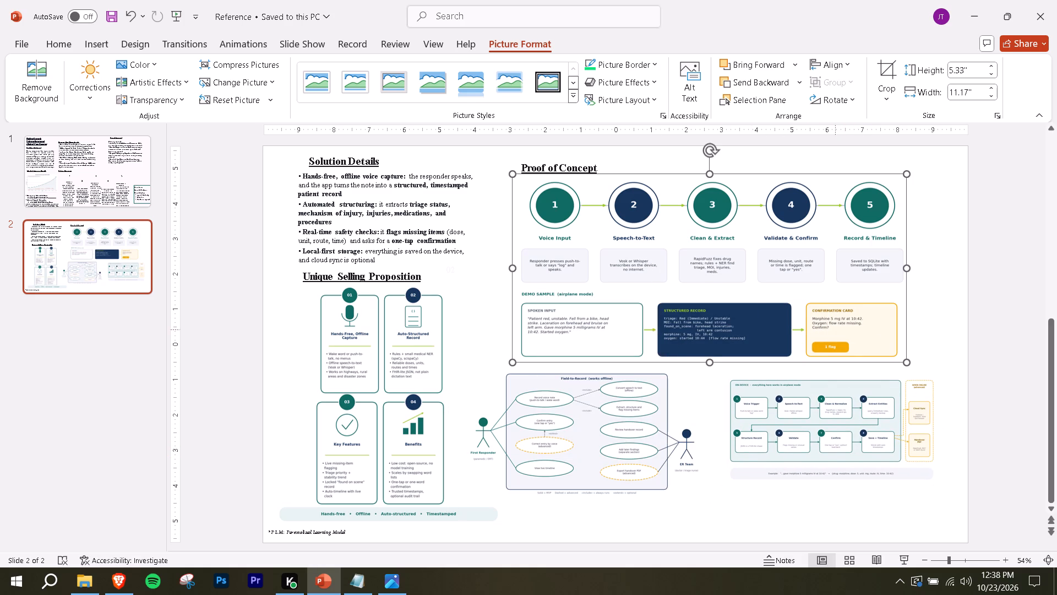
{"action": "left_click_drag", "start_coordinate": [908, 364], "coordinate": [836, 313]}
{"action": "left_click_drag", "start_coordinate": [719, 292], "coordinate": [766, 295]}
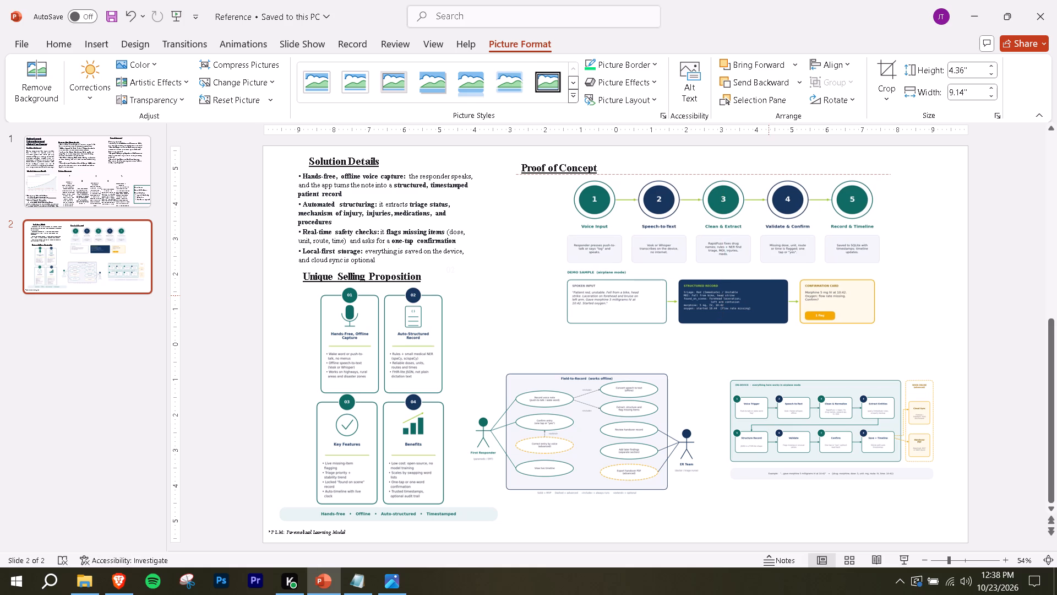
{"action": "left_click_drag", "start_coordinate": [766, 295], "coordinate": [765, 297]}
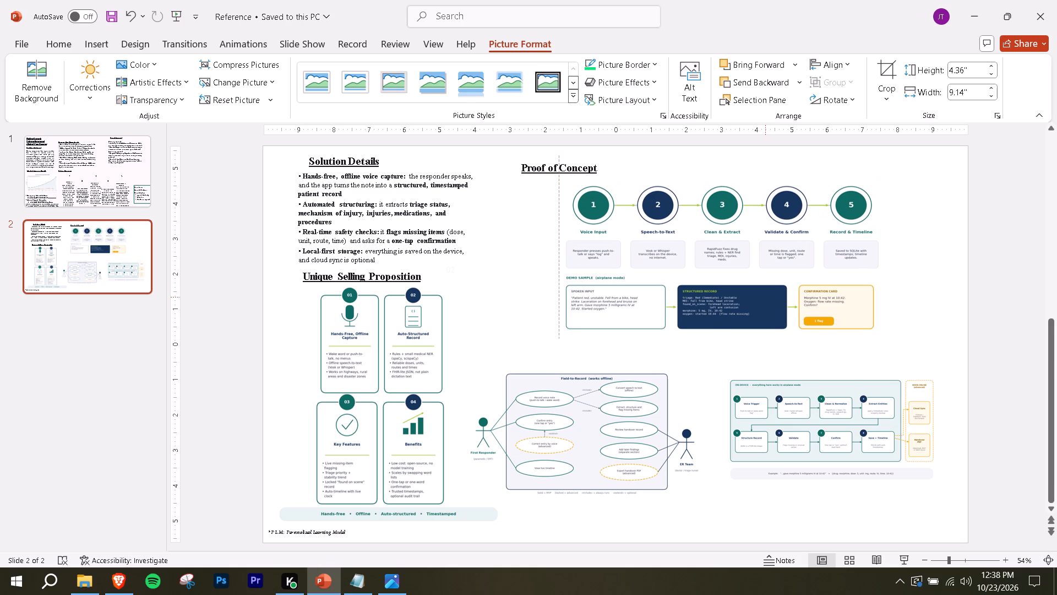
{"action": "left_click_drag", "start_coordinate": [765, 297], "coordinate": [770, 297]}
Enlarge the working diagram to about 3.68" by 7.08" and fit it between the use case diagram and the slide edge.
{"action": "left_click", "coordinate": [807, 446]}
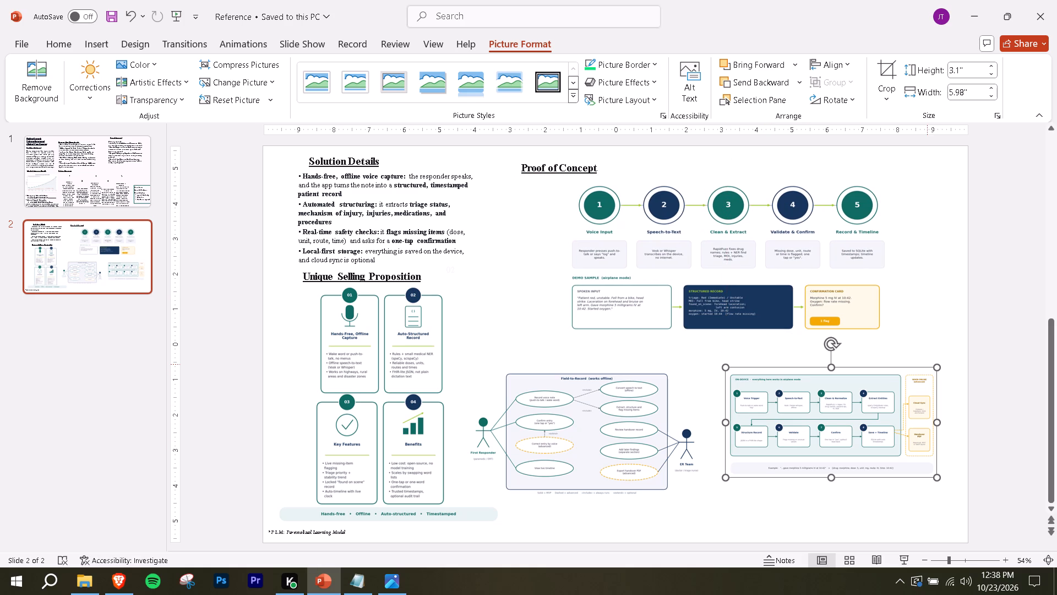
{"action": "left_click_drag", "start_coordinate": [937, 365], "coordinate": [951, 350]}
{"action": "left_click_drag", "start_coordinate": [892, 398], "coordinate": [875, 399]}
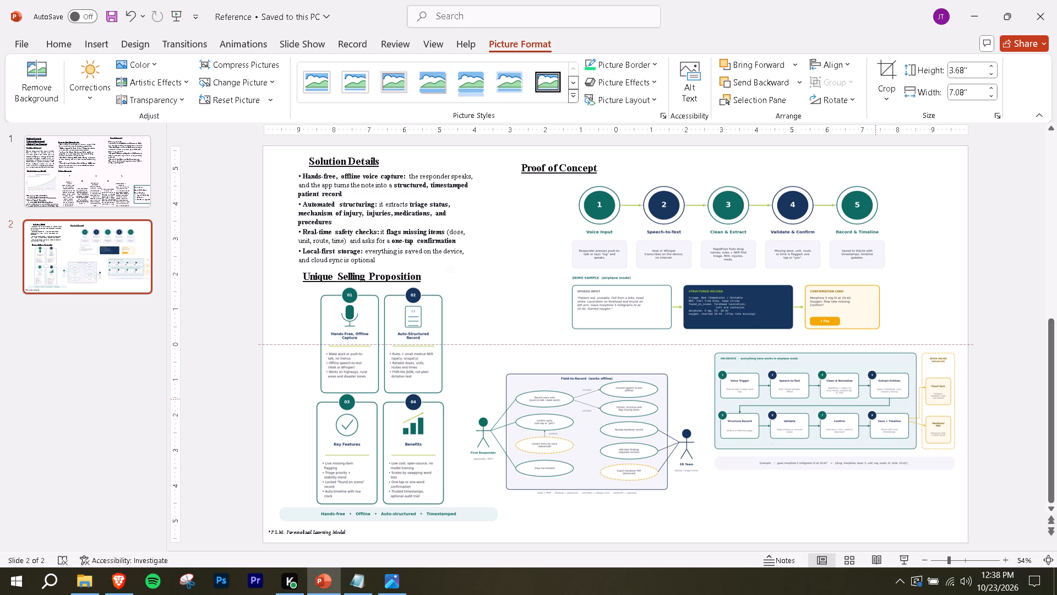
{"action": "left_click_drag", "start_coordinate": [875, 399], "coordinate": [879, 407]}
Move the use case diagram up beneath the five-stage picture so it sits roughly level with the working diagram.
{"action": "left_click", "coordinate": [601, 426]}
{"action": "left_click_drag", "start_coordinate": [552, 409], "coordinate": [553, 397]}
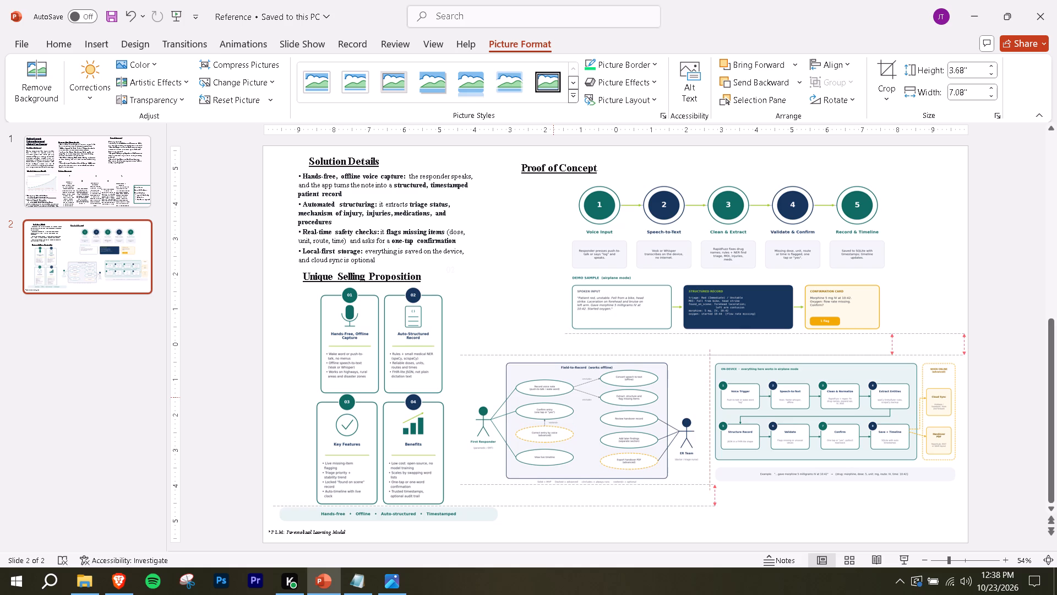
{"action": "left_click_drag", "start_coordinate": [553, 397], "coordinate": [552, 393]}
{"action": "left_click_drag", "start_coordinate": [652, 410], "coordinate": [651, 413]}
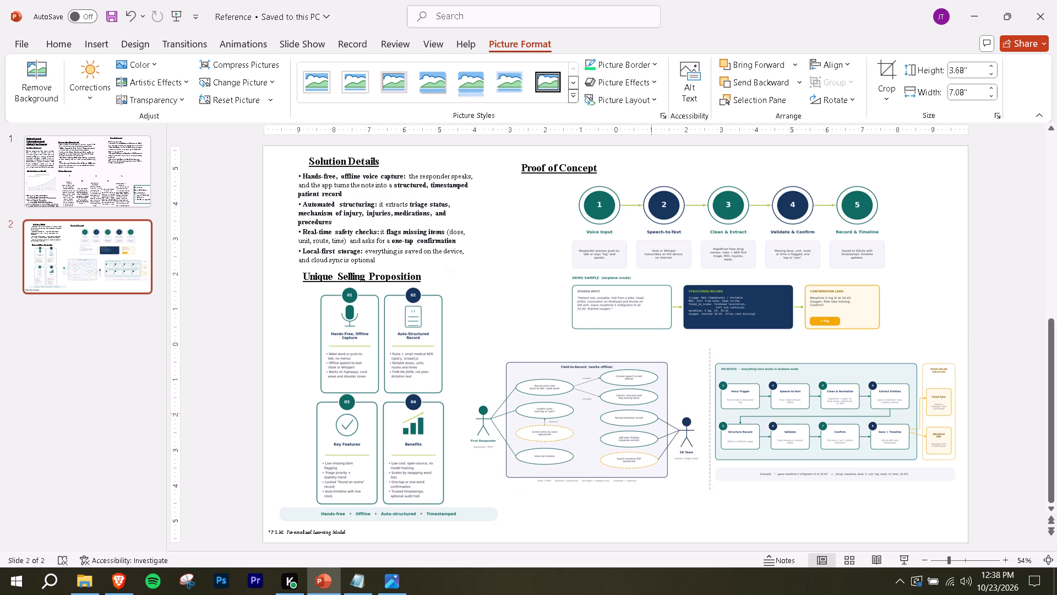
{"action": "left_click_drag", "start_coordinate": [651, 413], "coordinate": [657, 409]}
{"action": "left_click", "coordinate": [678, 504]}
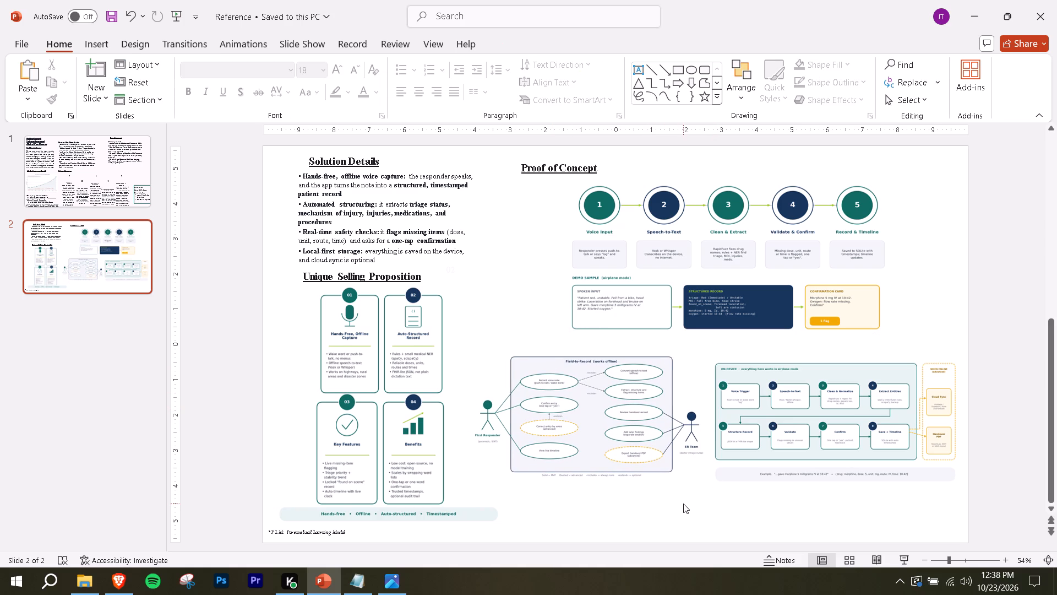
Examine the 05_future_readiness and 06_market_size_growth images in Photos and check the Future Readiness section on slide 1.
{"action": "key", "text": "alt+Tab"}
{"action": "key", "text": "Right"}
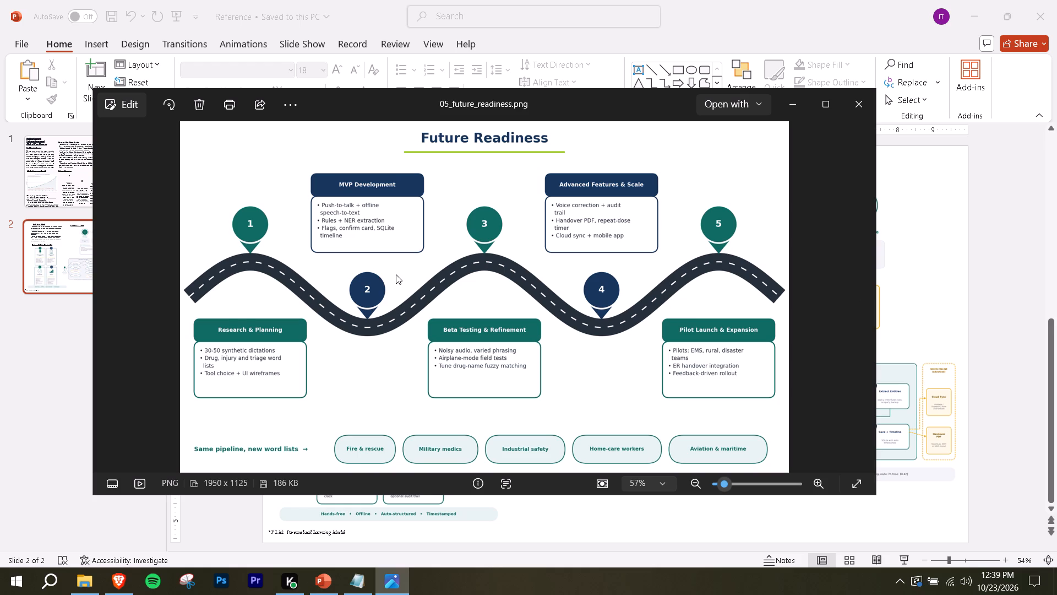
{"action": "key", "text": "alt+Tab"}
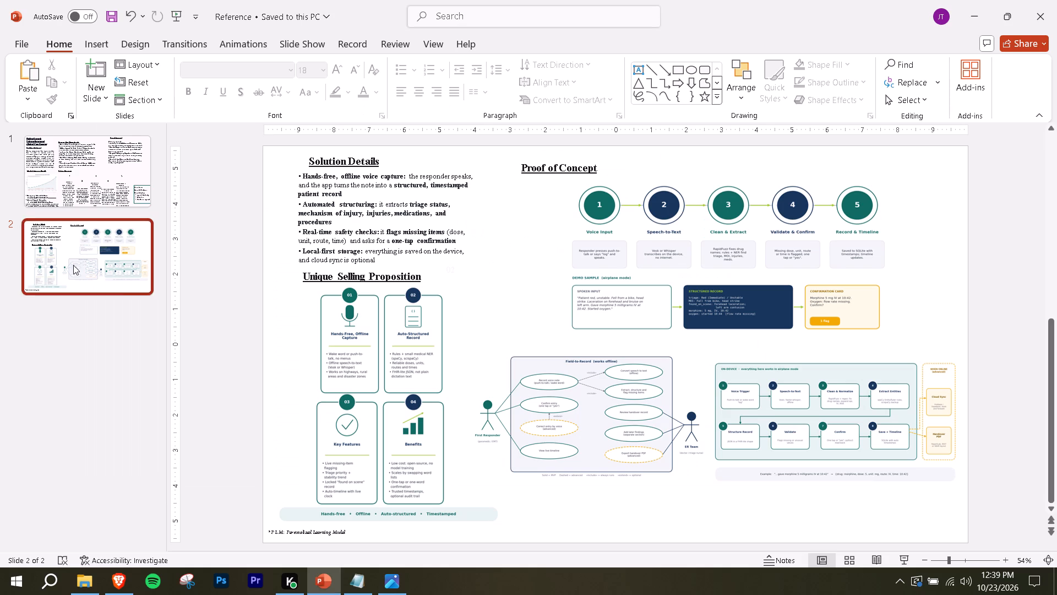
{"action": "key", "text": "alt+Tab"}
{"action": "key", "text": "Right"}
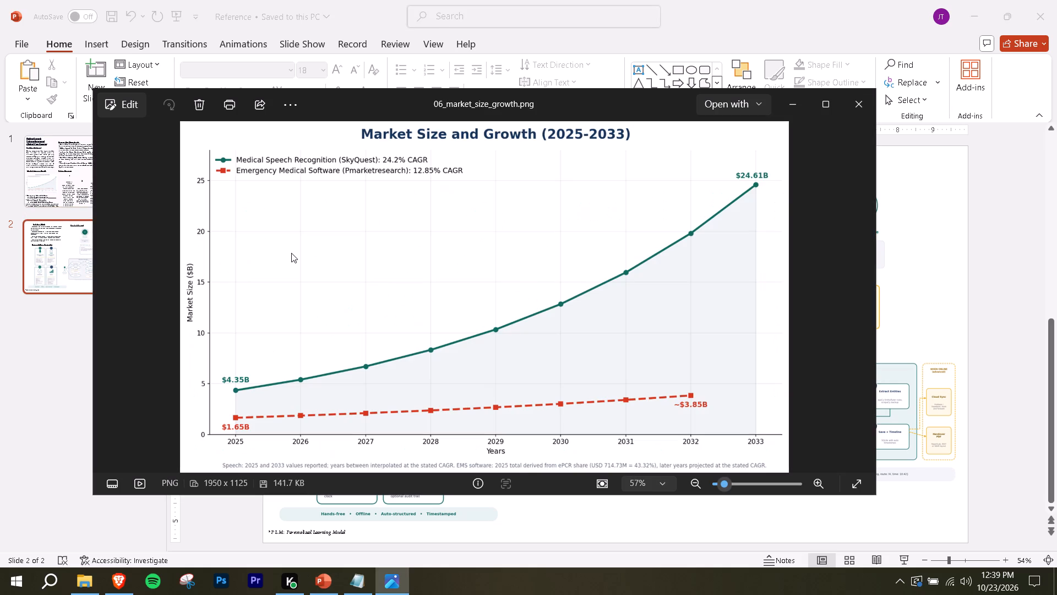
{"action": "key", "text": "Left"}
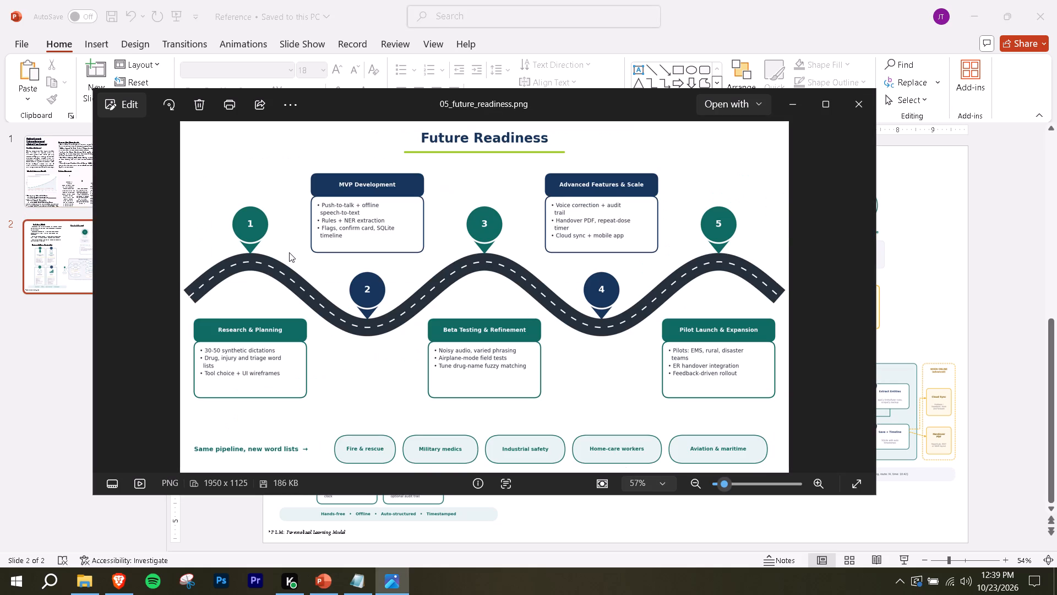
{"action": "key", "text": "alt+Tab"}
{"action": "left_click", "coordinate": [77, 204]}
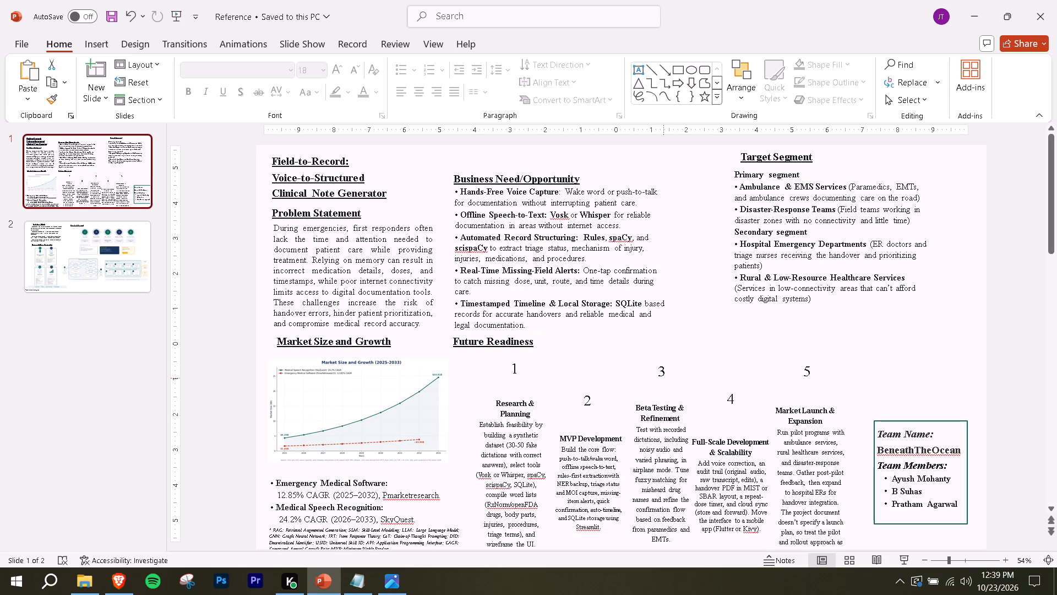
{"action": "key", "text": "alt+Tab"}
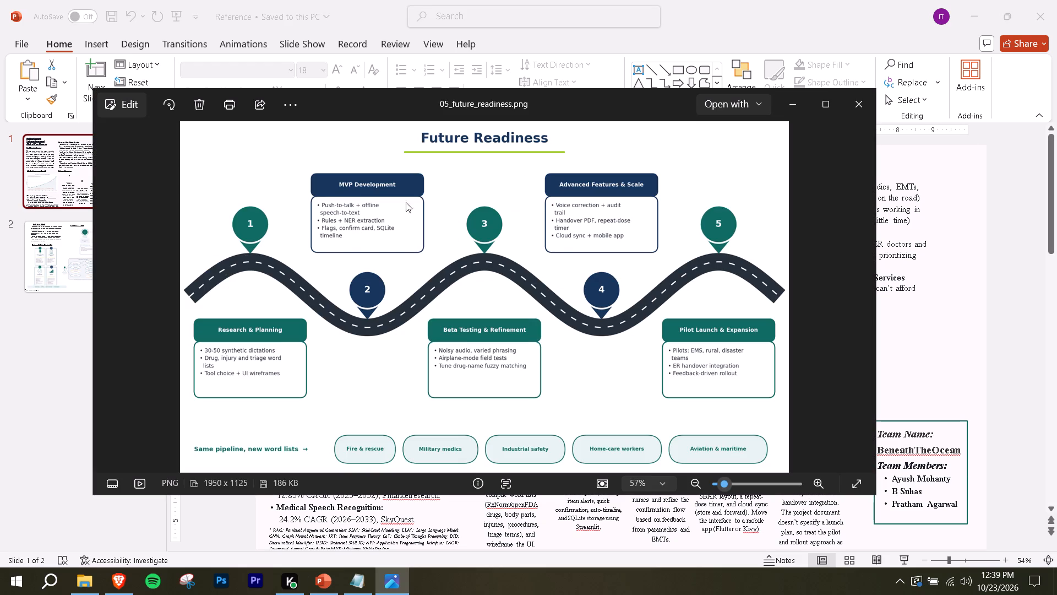
{"action": "key", "text": "ctrl+c"}
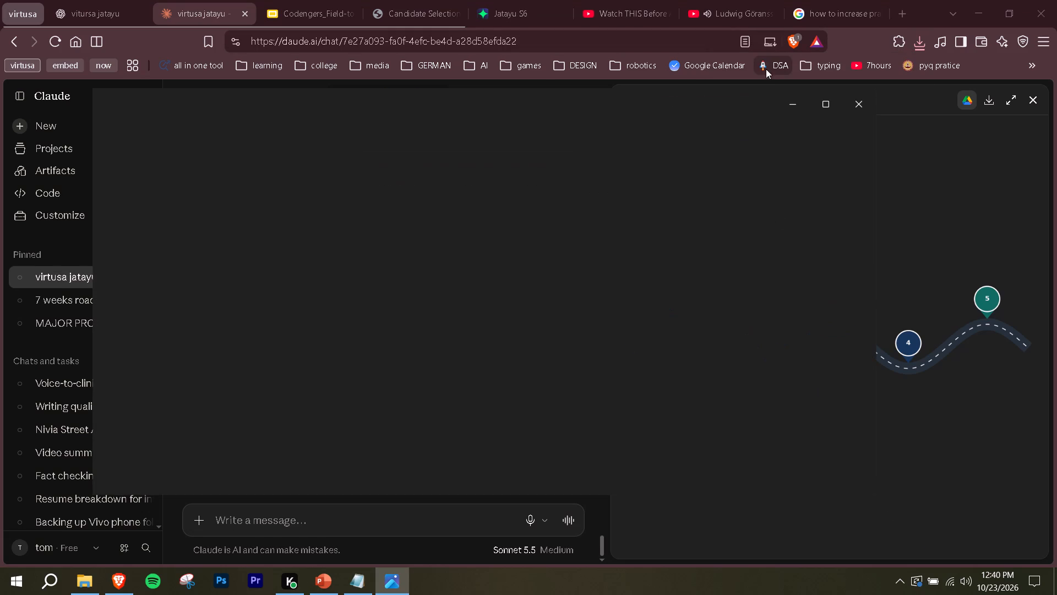
{"action": "key", "text": "ctrl+c"}
{"action": "left_click", "coordinate": [323, 577]}
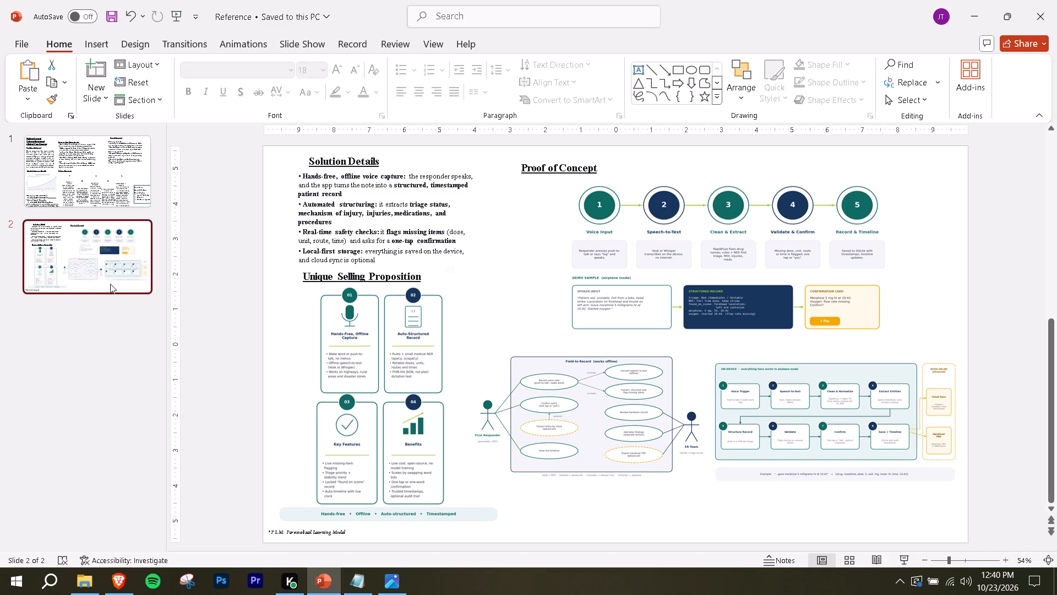
{"action": "left_click", "coordinate": [92, 178]}
{"action": "key", "text": "ctrl+v"}
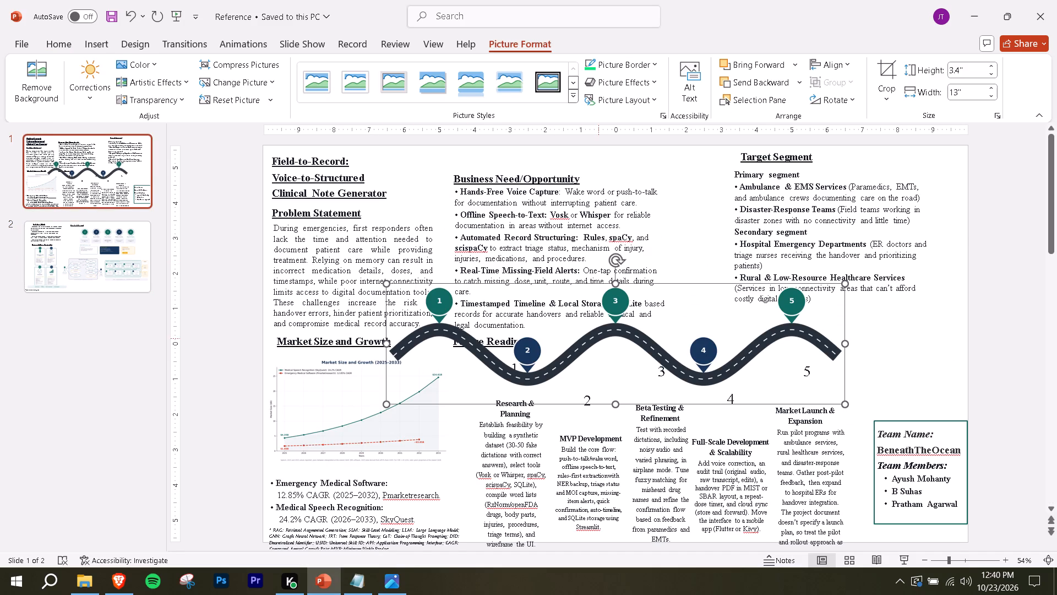
Place the road picture below the Future Readiness heading and shrink it to about 3.09" by 11.81".
{"action": "left_click_drag", "start_coordinate": [598, 336], "coordinate": [680, 385]}
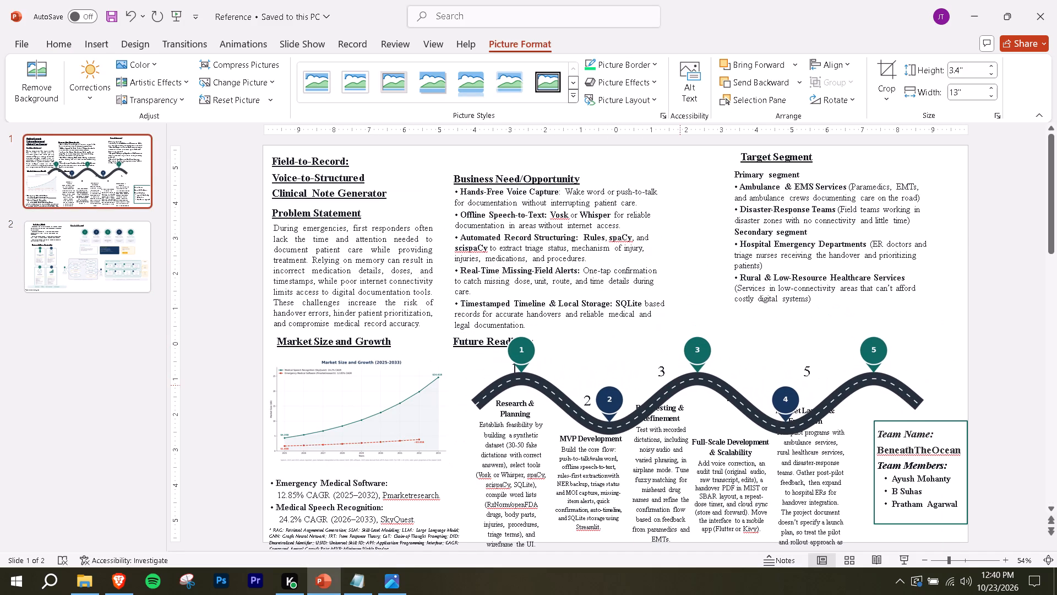
{"action": "left_click_drag", "start_coordinate": [680, 385], "coordinate": [658, 388]}
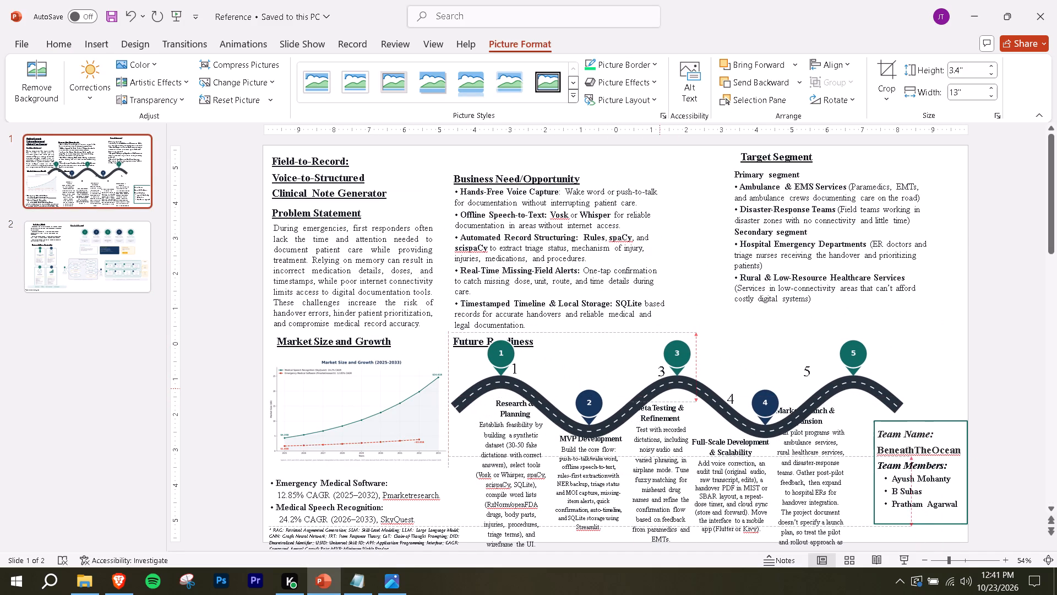
{"action": "left_click_drag", "start_coordinate": [658, 388], "coordinate": [657, 388]}
{"action": "left_click_drag", "start_coordinate": [900, 454], "coordinate": [873, 444]}
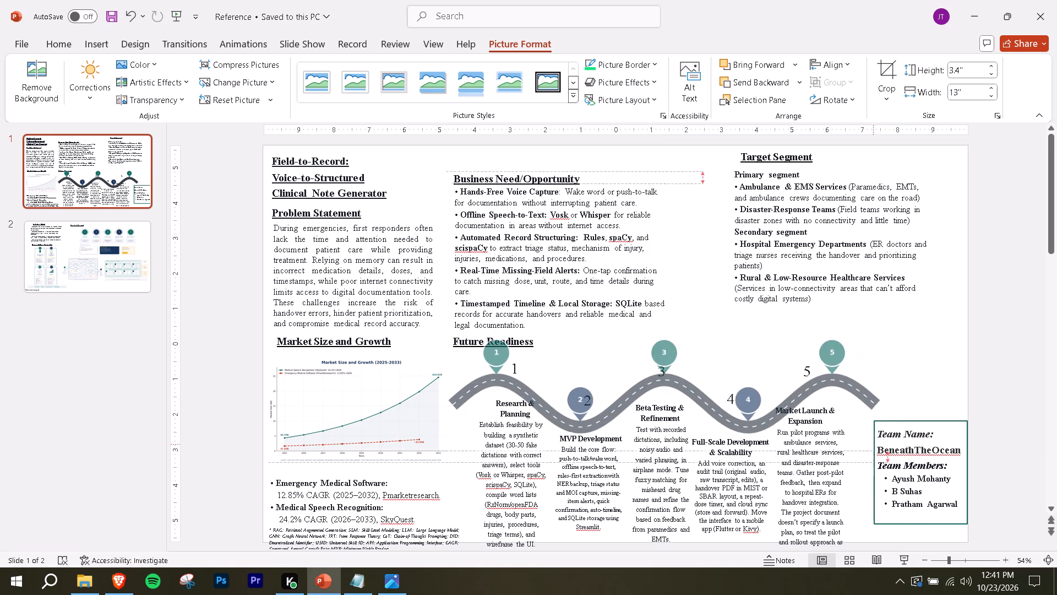
{"action": "left_click_drag", "start_coordinate": [873, 444], "coordinate": [862, 441]}
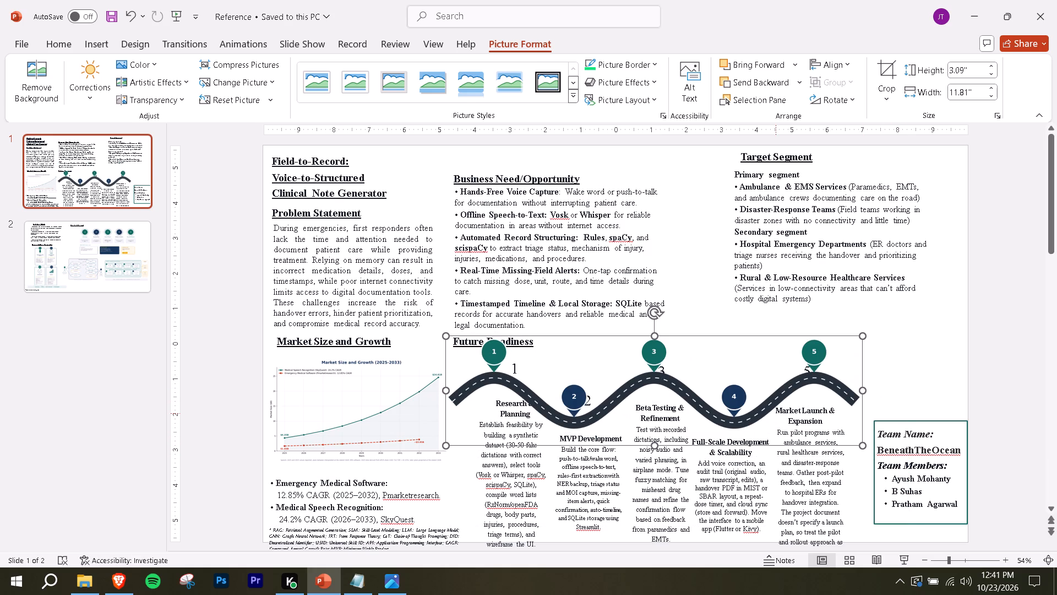
Move the road picture down to slide 1's bottom edge and delete the loose plain number 5 above Market Launch & Expansion.
{"action": "left_click_drag", "start_coordinate": [681, 374], "coordinate": [690, 414]}
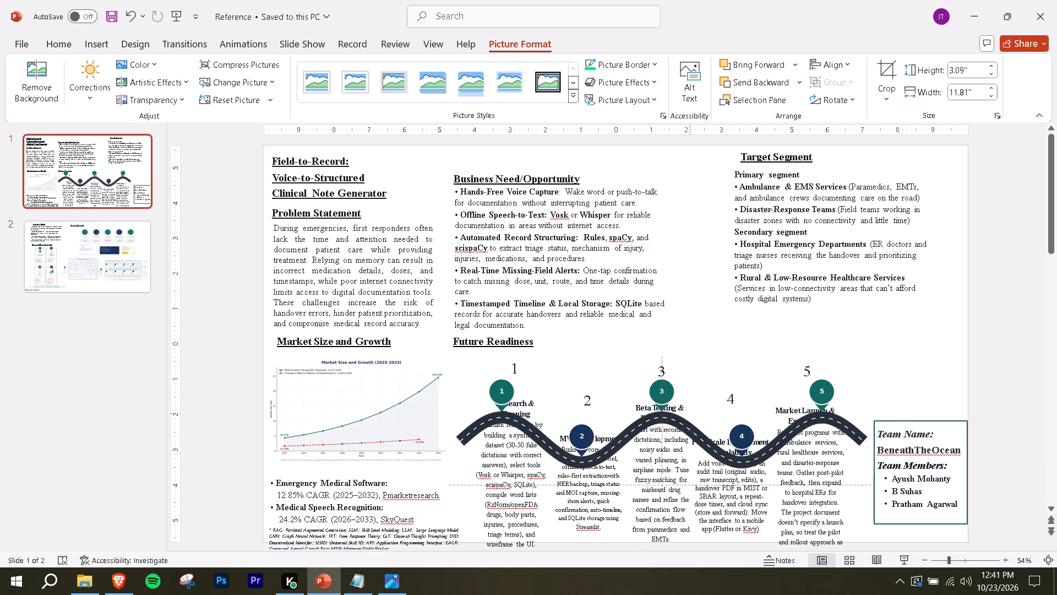
{"action": "left_click_drag", "start_coordinate": [690, 414], "coordinate": [689, 420]}
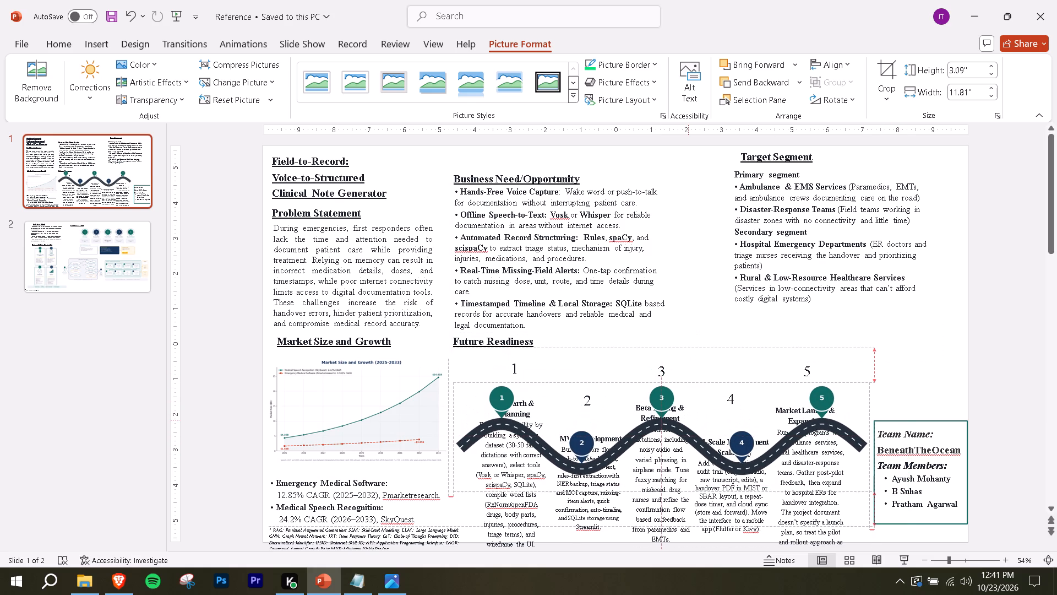
{"action": "left_click_drag", "start_coordinate": [689, 420], "coordinate": [689, 431]}
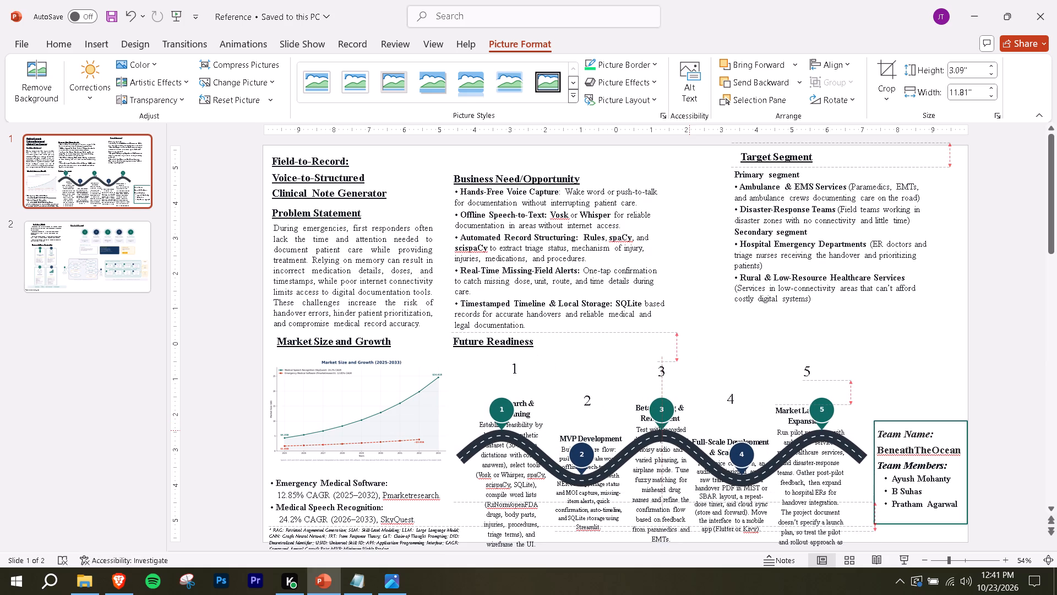
{"action": "left_click_drag", "start_coordinate": [689, 431], "coordinate": [690, 435]}
{"action": "left_click", "coordinate": [806, 363]}
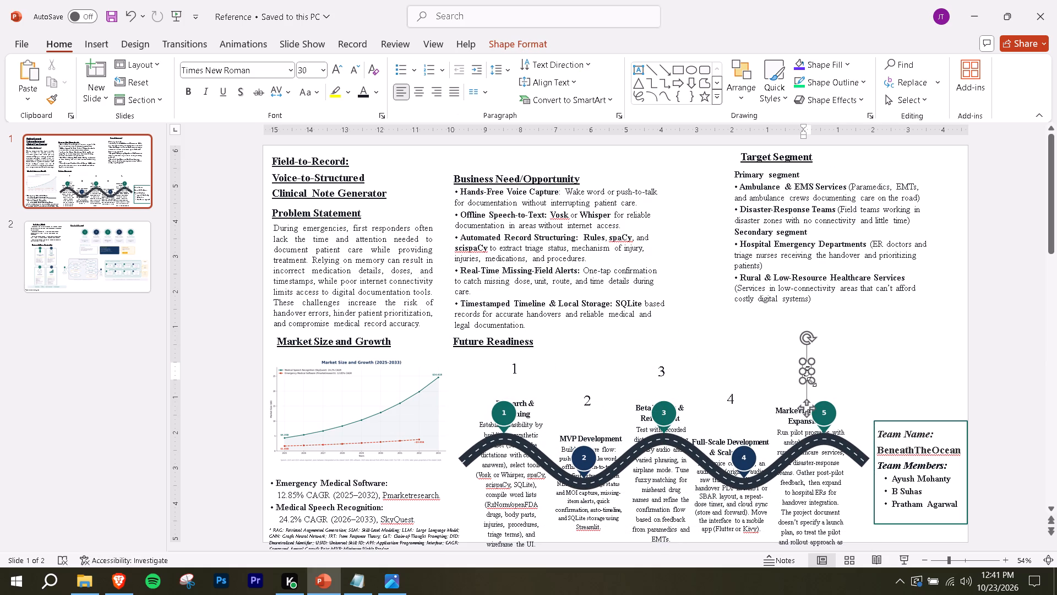
{"action": "left_click", "coordinate": [811, 381]}
{"action": "key", "text": "Delete"}
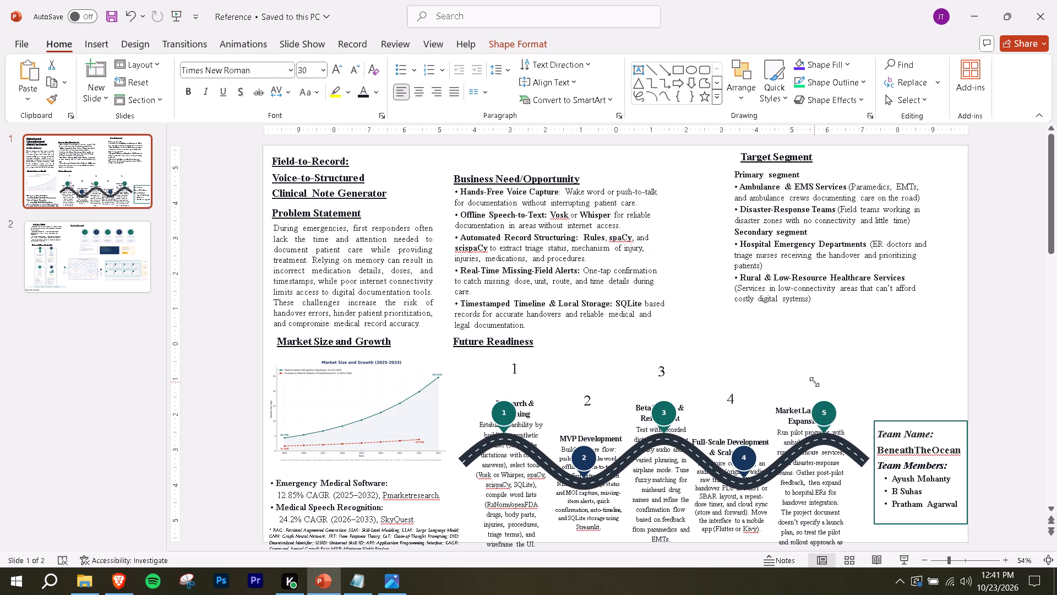
{"action": "left_click", "coordinate": [789, 409]}
{"action": "left_click_drag", "start_coordinate": [786, 414], "coordinate": [786, 409]}
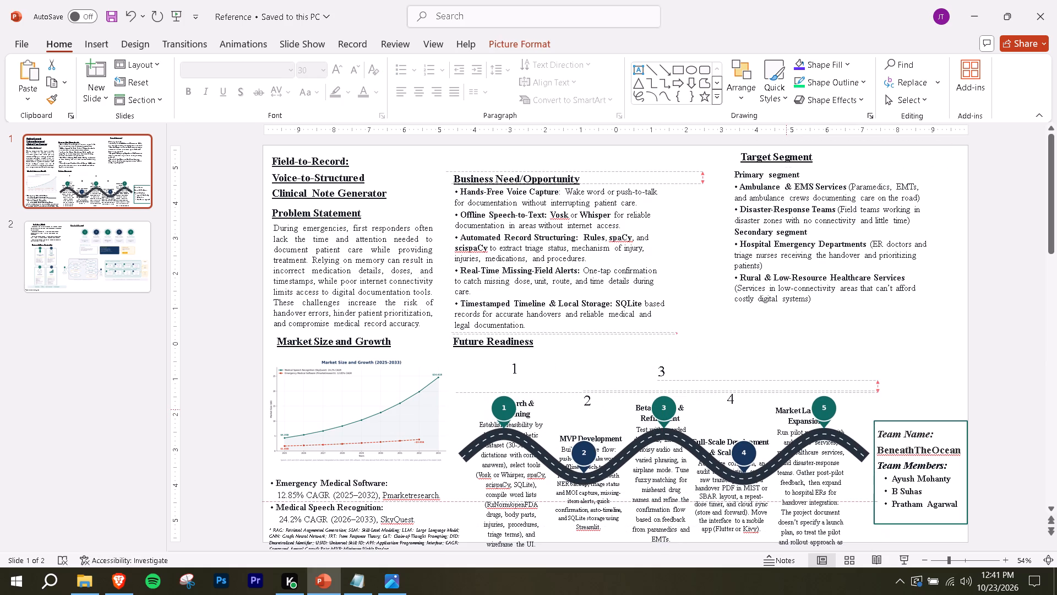
{"action": "left_click_drag", "start_coordinate": [786, 409], "coordinate": [781, 489]}
Move the Market Launch & Expansion text box up beneath the Target Segment text and widen it.
{"action": "left_click", "coordinate": [794, 426]}
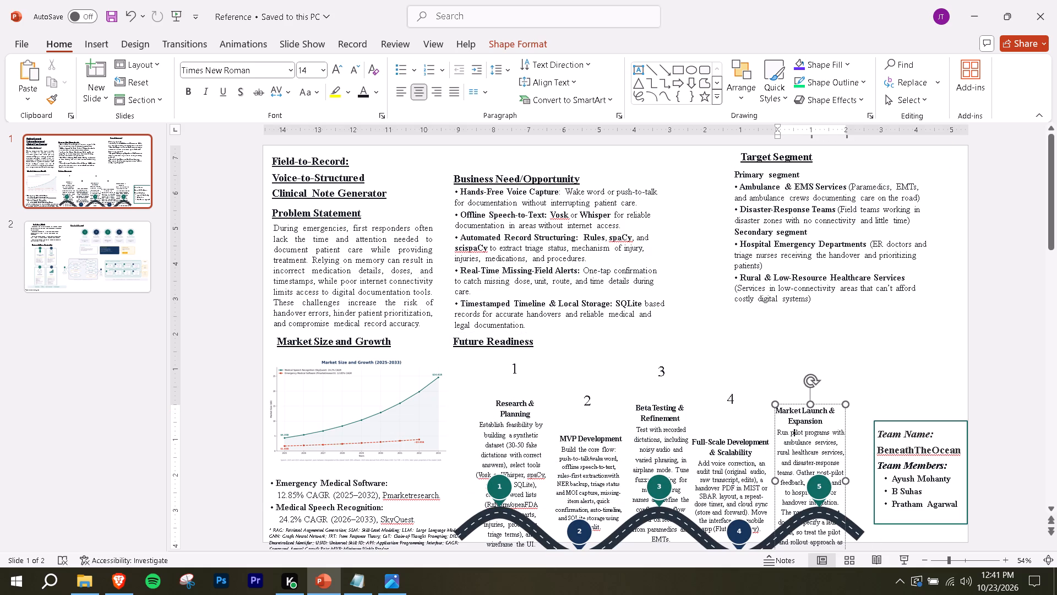
{"action": "left_click_drag", "start_coordinate": [827, 404], "coordinate": [845, 311]}
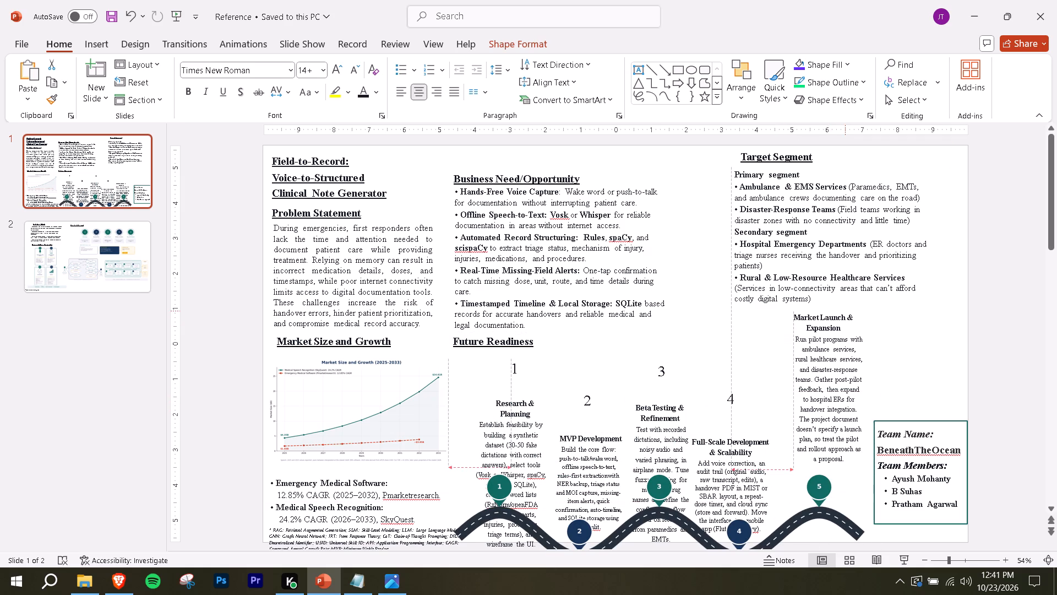
{"action": "left_click_drag", "start_coordinate": [845, 311], "coordinate": [844, 312]}
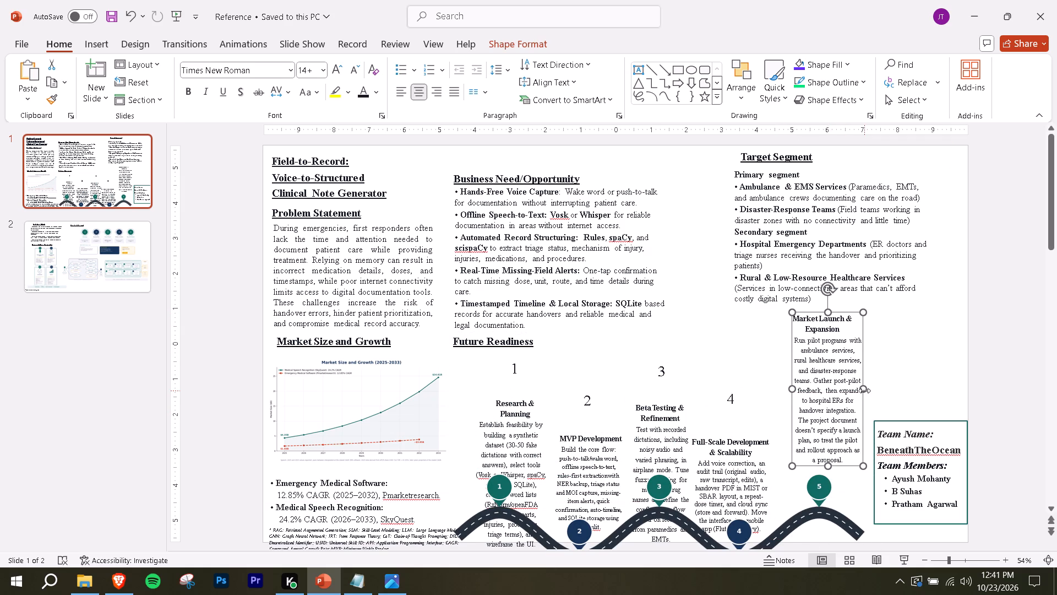
{"action": "left_click_drag", "start_coordinate": [864, 391], "coordinate": [896, 381]}
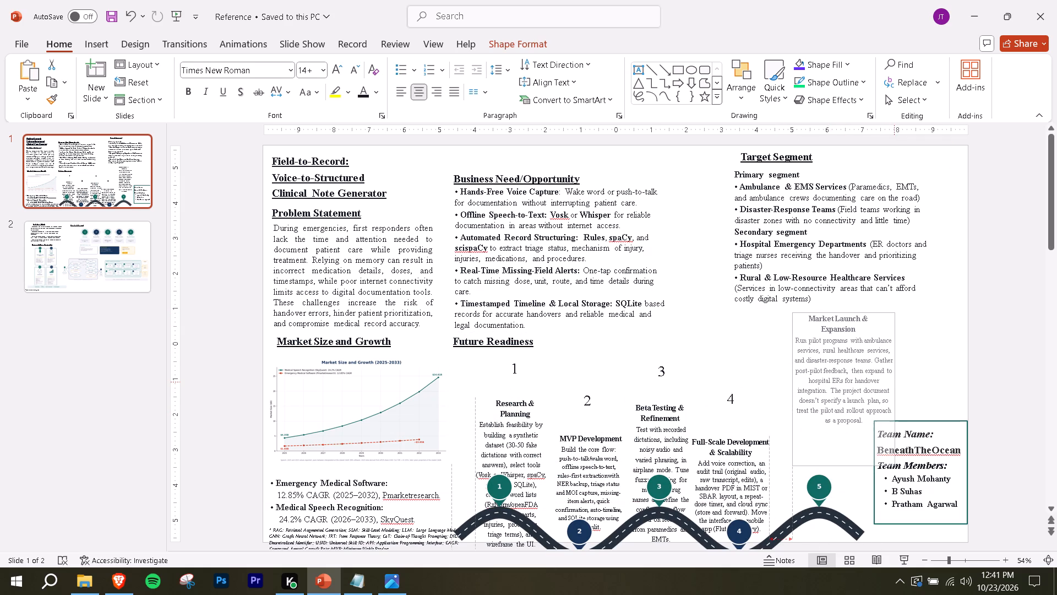
{"action": "left_click_drag", "start_coordinate": [896, 381], "coordinate": [897, 381]}
{"action": "left_click_drag", "start_coordinate": [869, 311], "coordinate": [847, 327]}
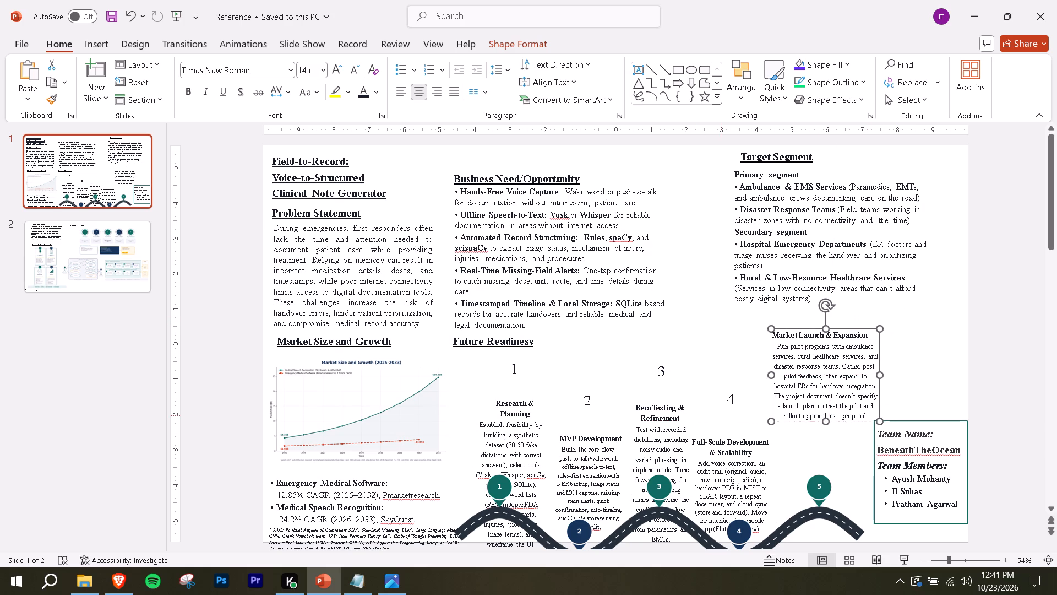
Delete the loose plain number 4 and widen the Full-Scale Development & Scalability text box.
{"action": "left_click", "coordinate": [735, 394]}
{"action": "left_click", "coordinate": [738, 405]}
{"action": "key", "text": "Delete"}
{"action": "left_click", "coordinate": [726, 466]}
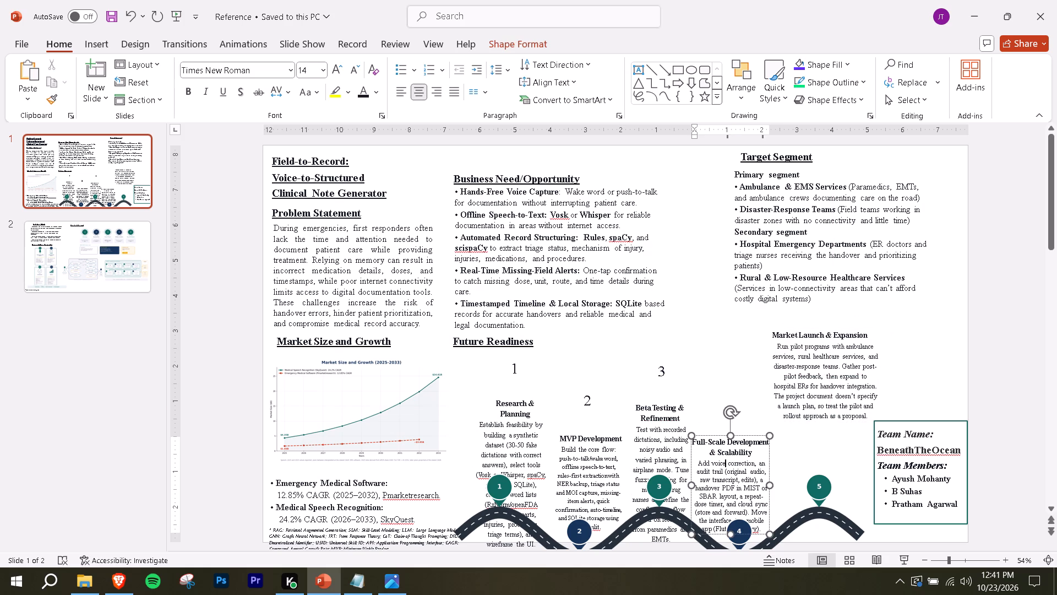
{"action": "left_click_drag", "start_coordinate": [769, 485], "coordinate": [801, 480]}
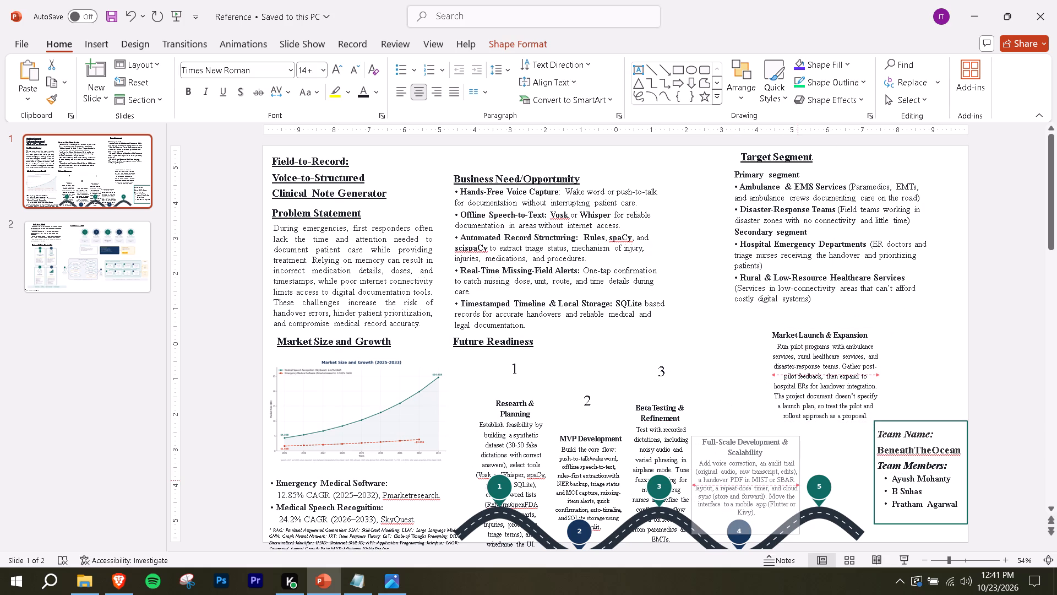
{"action": "left_click_drag", "start_coordinate": [801, 480], "coordinate": [810, 480]}
Widen the Beta Testing & Refinement text box, delete the plain 3 above it and raise the box level with the Future Readiness heading.
{"action": "left_click", "coordinate": [652, 407]}
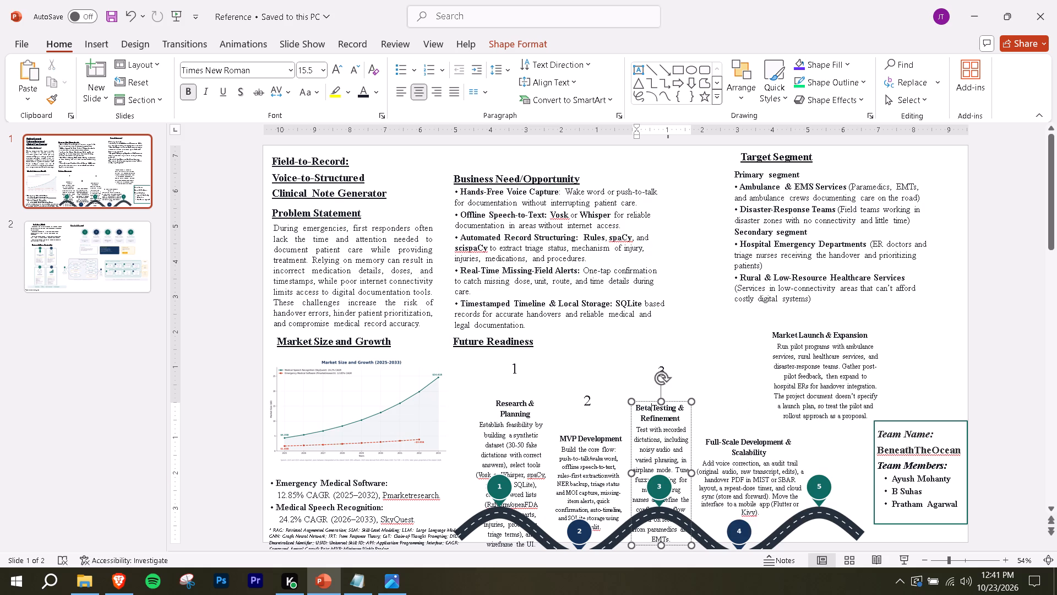
{"action": "left_click_drag", "start_coordinate": [693, 474], "coordinate": [744, 474]}
{"action": "left_click_drag", "start_coordinate": [716, 400], "coordinate": [716, 388]}
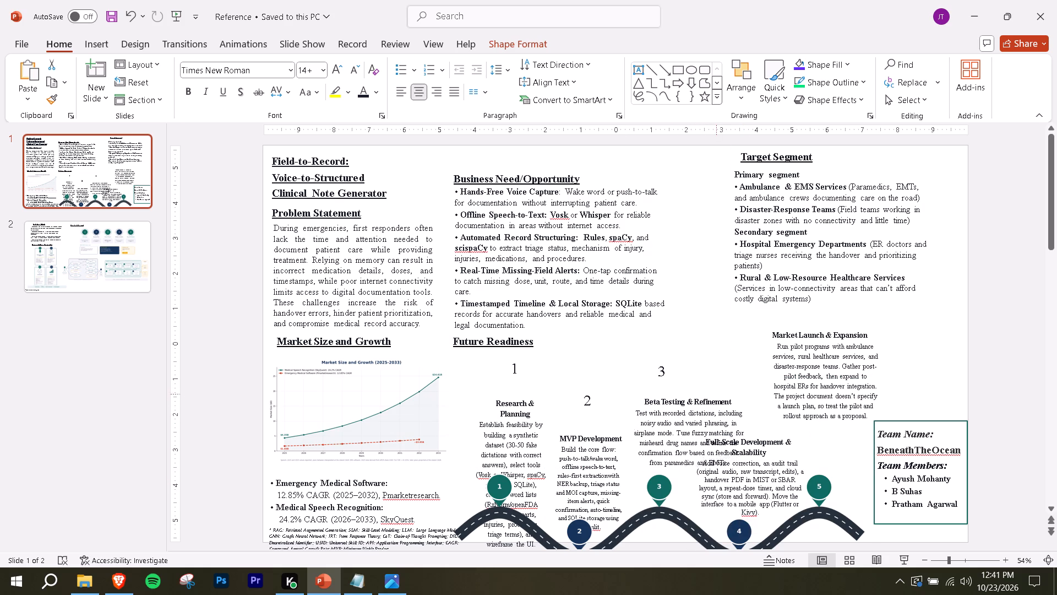
{"action": "left_click_drag", "start_coordinate": [716, 388], "coordinate": [704, 396]}
{"action": "left_click", "coordinate": [663, 367]}
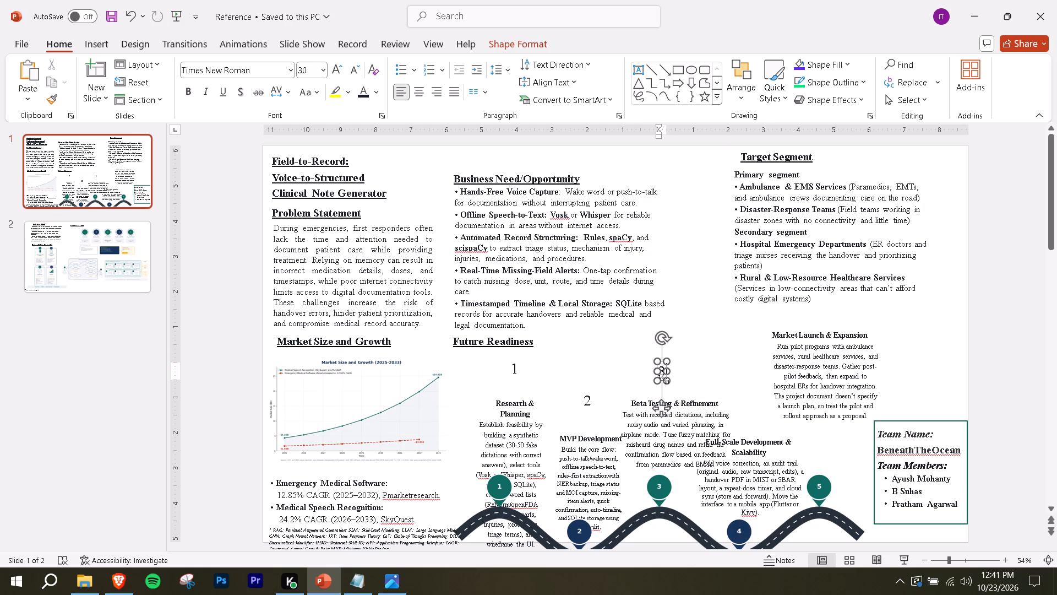
{"action": "left_click", "coordinate": [664, 379]}
{"action": "key", "text": "Delete"}
{"action": "left_click", "coordinate": [673, 404]}
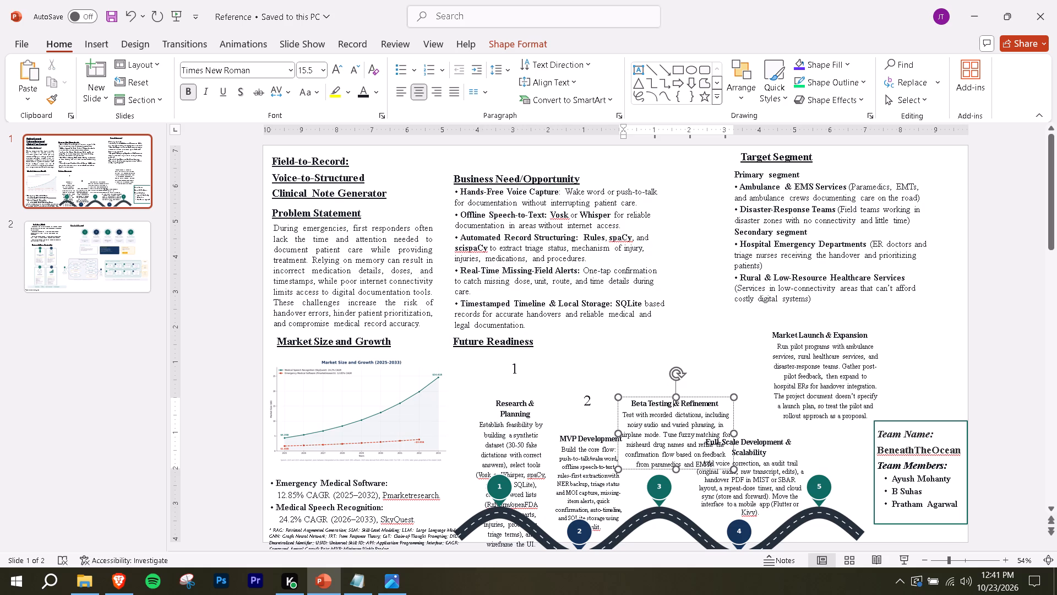
{"action": "left_click_drag", "start_coordinate": [686, 398], "coordinate": [677, 337]}
Nudge the Full-Scale Development & Scalability text box slightly lower on slide 1.
{"action": "left_click", "coordinate": [772, 492]}
{"action": "left_click", "coordinate": [765, 457]}
{"action": "left_click_drag", "start_coordinate": [760, 445], "coordinate": [768, 452]}
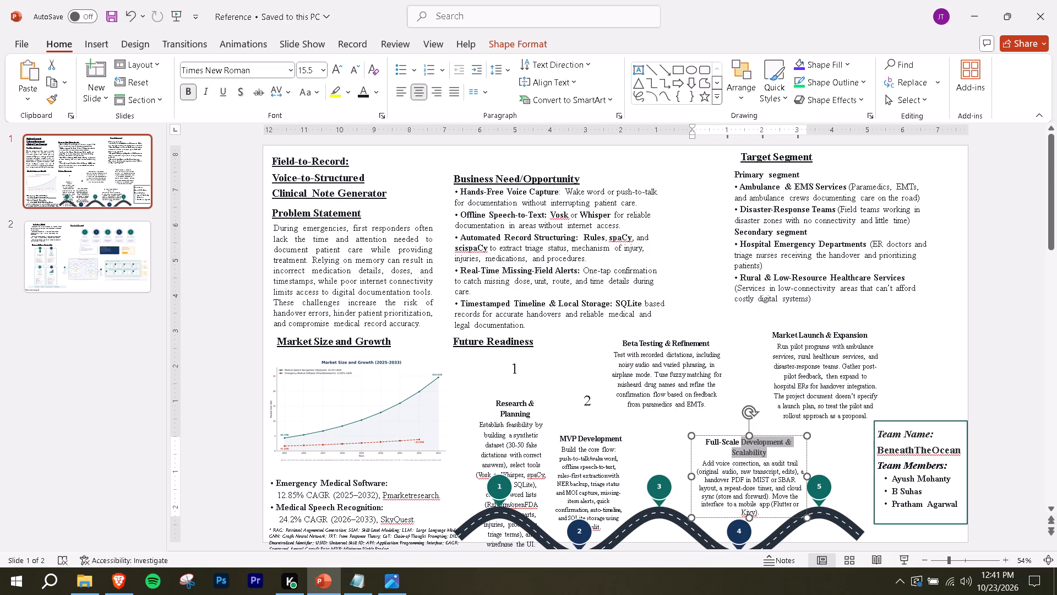
{"action": "left_click_drag", "start_coordinate": [768, 452], "coordinate": [768, 453]}
{"action": "left_click", "coordinate": [782, 453]}
{"action": "left_click", "coordinate": [792, 454]}
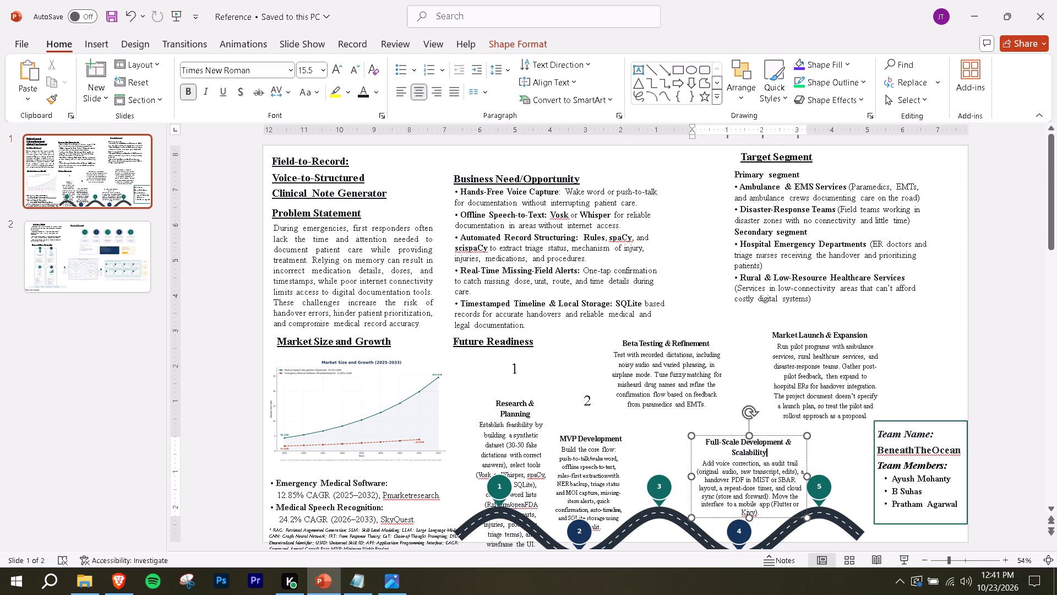
{"action": "left_click_drag", "start_coordinate": [807, 464], "coordinate": [810, 470]}
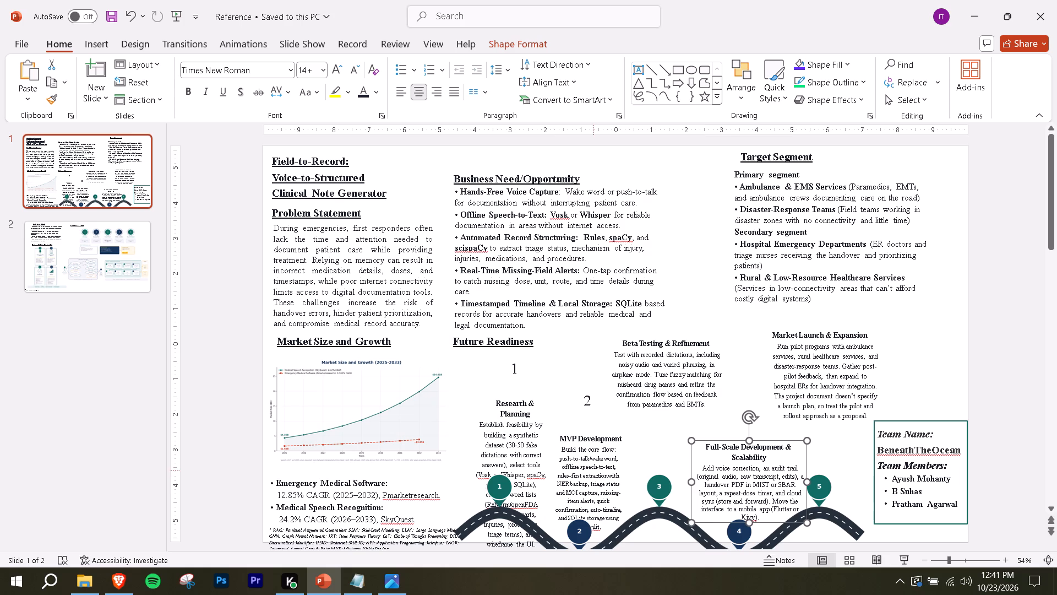
Widen the MVP Development text box and delete the loose plain number 2 above it.
{"action": "left_click", "coordinate": [592, 470]}
{"action": "left_click_drag", "start_coordinate": [623, 481], "coordinate": [651, 482]}
{"action": "left_click", "coordinate": [580, 394]}
{"action": "left_click", "coordinate": [595, 406]}
{"action": "key", "text": "Delete"}
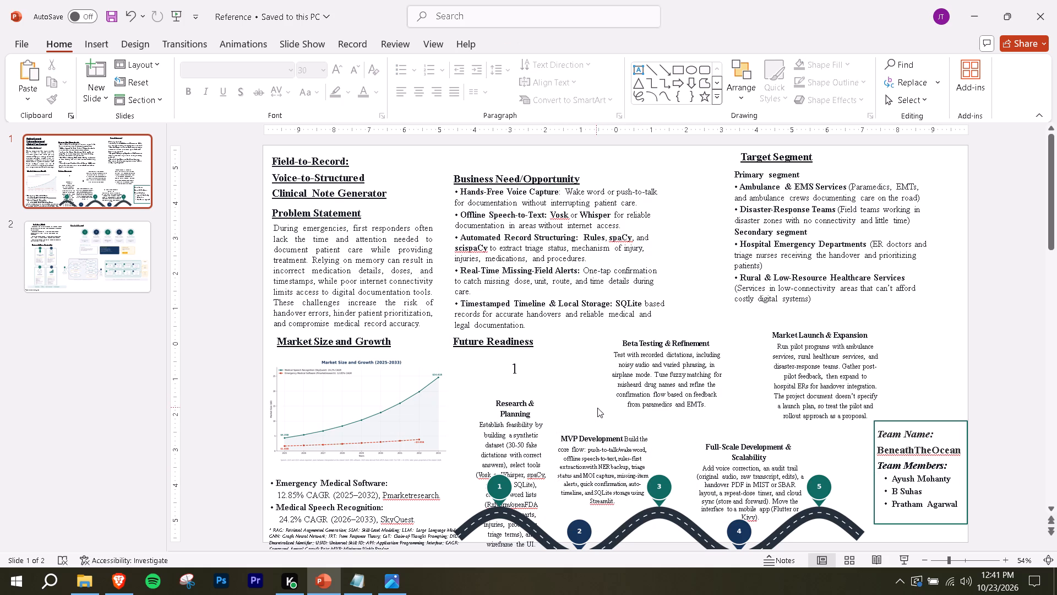
Start the MVP Development description on its own line and move the text box lower, above the slide's bottom edge.
{"action": "left_click", "coordinate": [623, 442]}
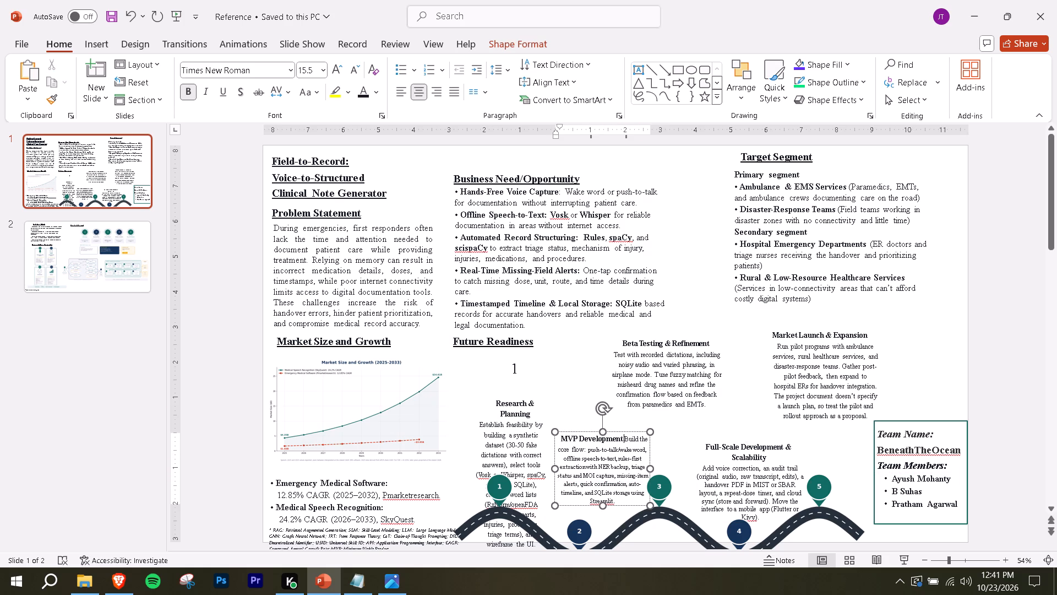
{"action": "key", "text": "Return"}
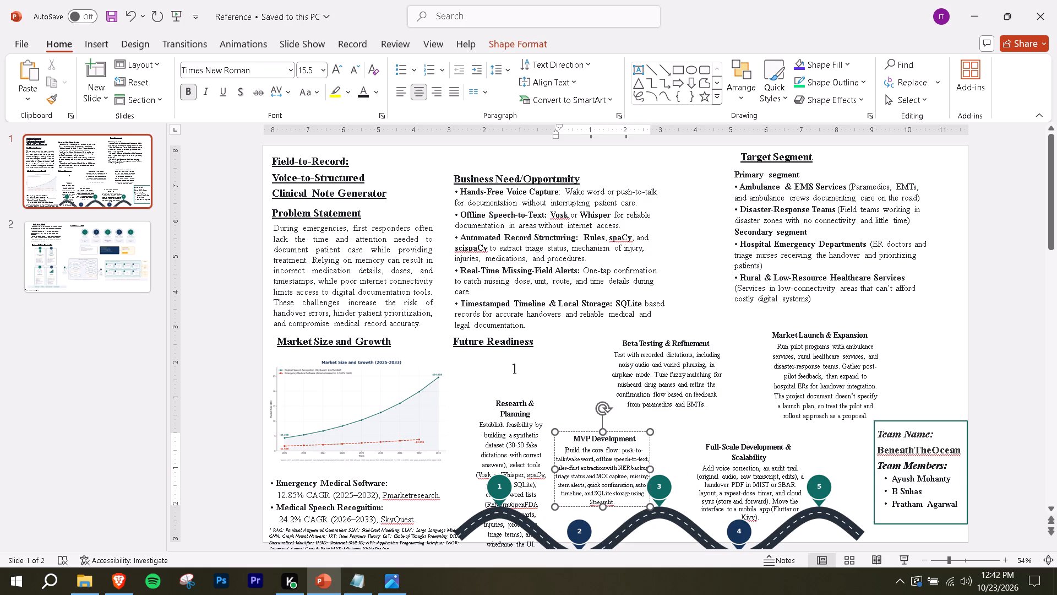
{"action": "left_click_drag", "start_coordinate": [635, 432], "coordinate": [639, 452]}
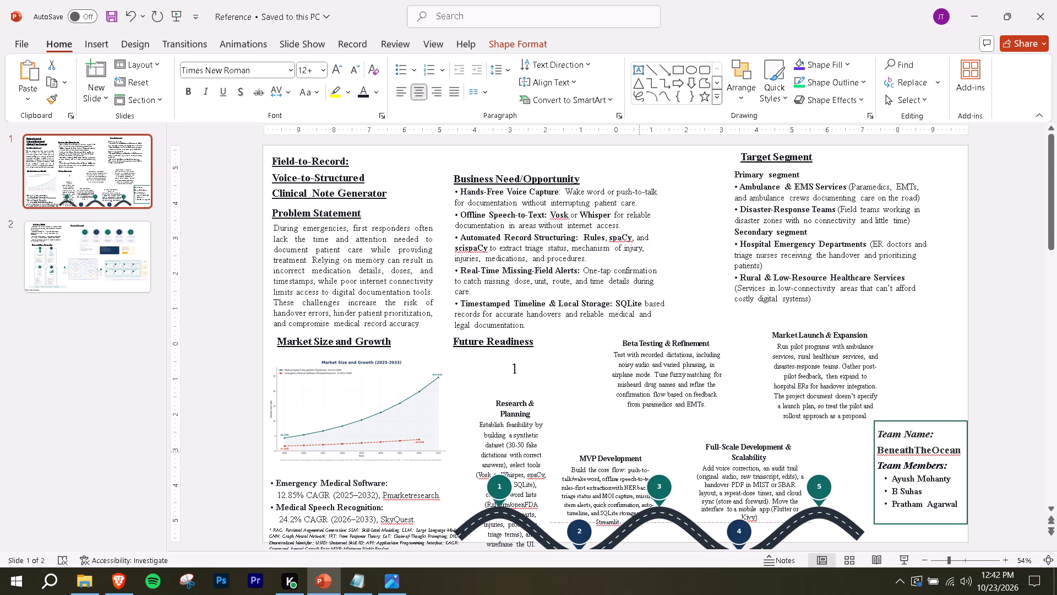
{"action": "left_click_drag", "start_coordinate": [639, 452], "coordinate": [642, 458]}
Widen the Research & Planning text box and delete the loose plain number 1 above it.
{"action": "left_click", "coordinate": [530, 425]}
{"action": "left_click_drag", "start_coordinate": [551, 476], "coordinate": [584, 475]}
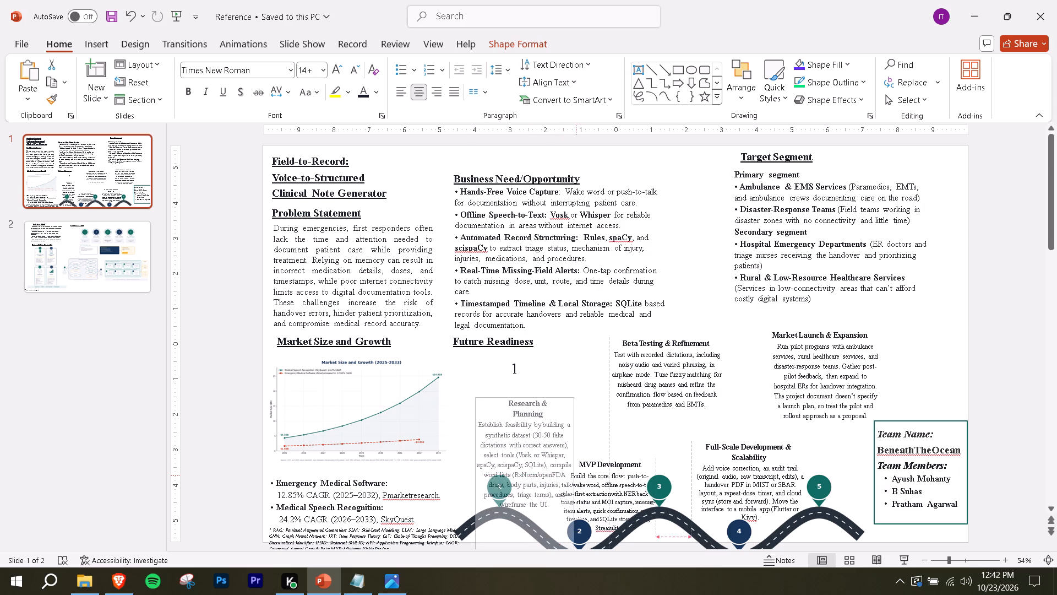
{"action": "left_click_drag", "start_coordinate": [584, 475], "coordinate": [587, 475]}
{"action": "left_click", "coordinate": [515, 367]}
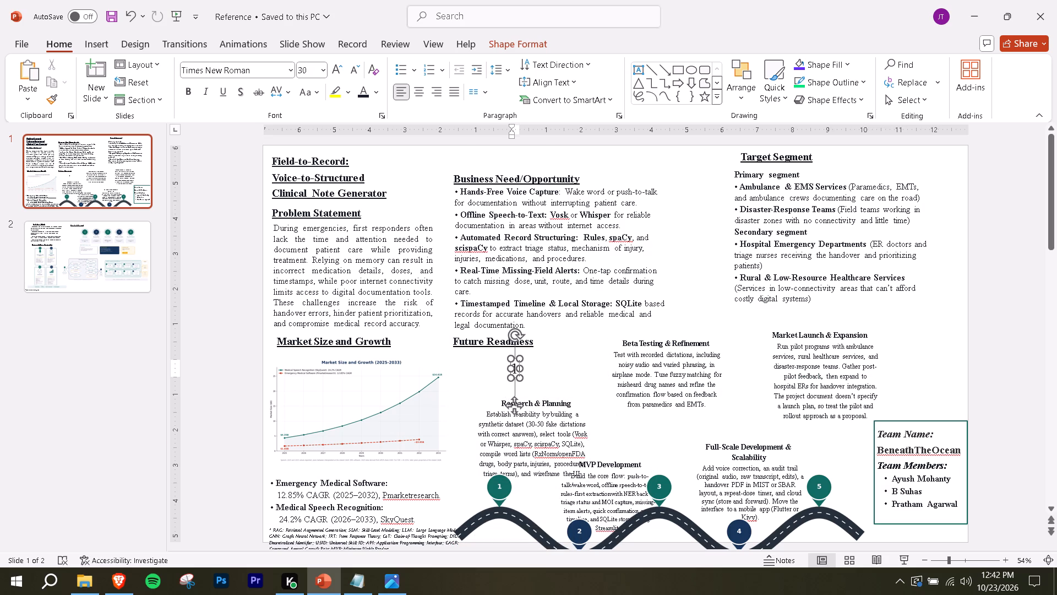
{"action": "left_click", "coordinate": [521, 382]}
{"action": "key", "text": "Delete"}
Move the Research & Planning text box directly beneath the Future Readiness heading and widen it further.
{"action": "left_click", "coordinate": [547, 425]}
{"action": "left_click_drag", "start_coordinate": [562, 396], "coordinate": [552, 368]}
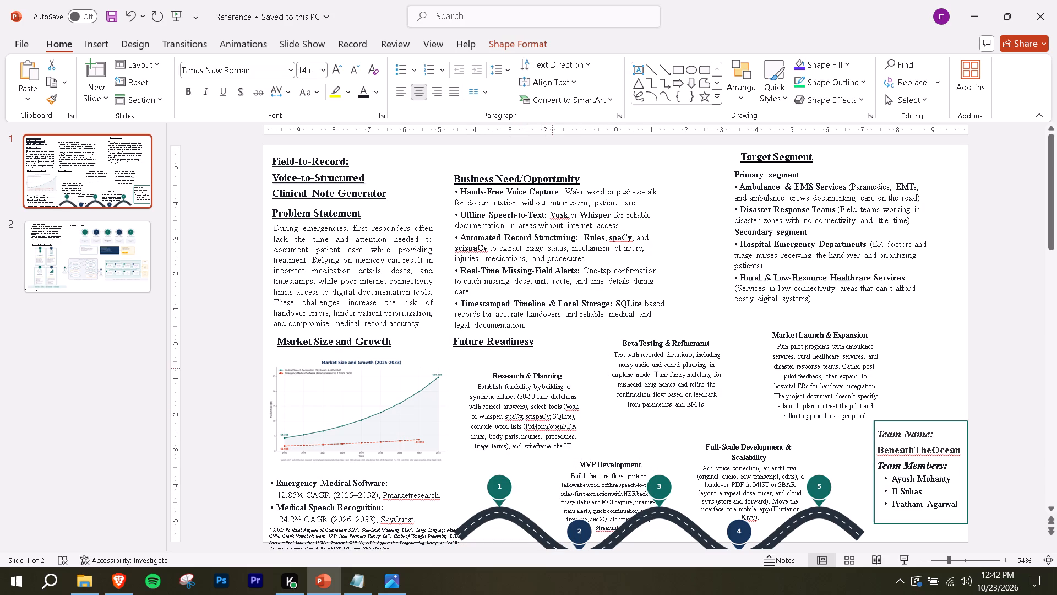
{"action": "left_click_drag", "start_coordinate": [552, 368], "coordinate": [548, 353]}
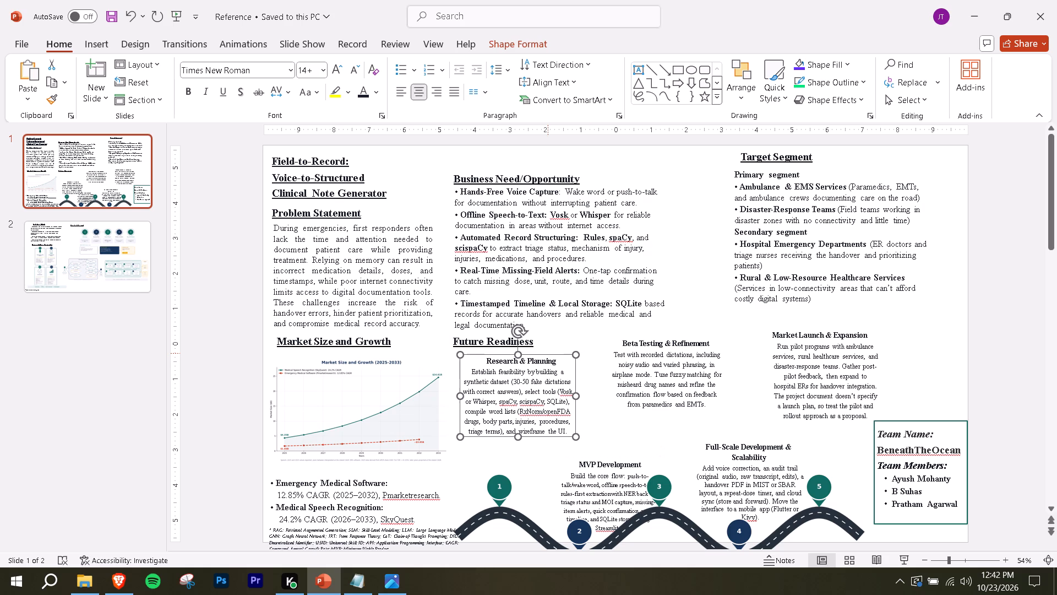
{"action": "left_click_drag", "start_coordinate": [576, 395], "coordinate": [595, 394]}
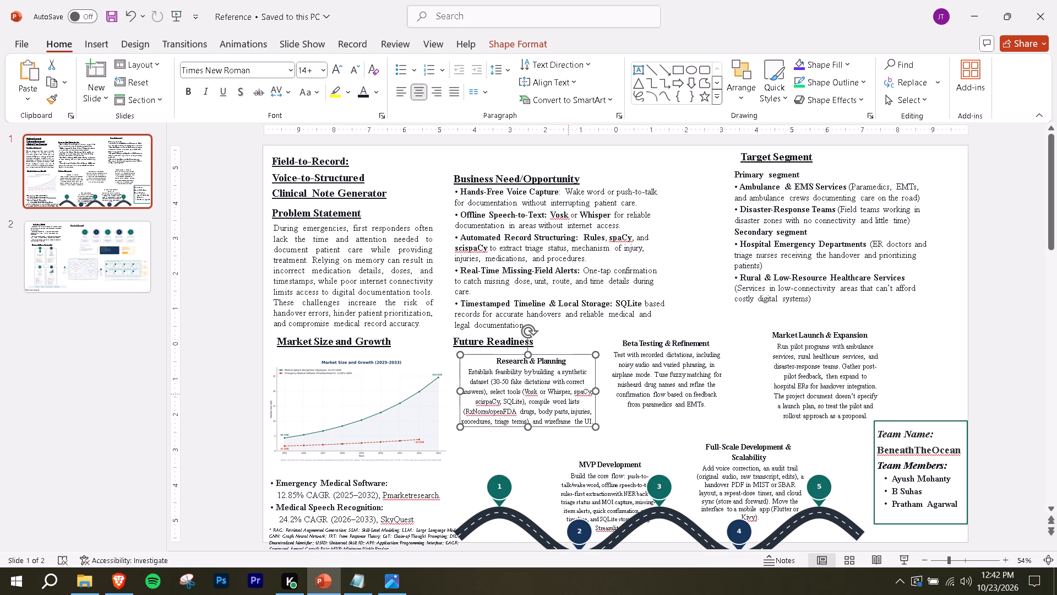
Move the road picture up between the upper and lower rows of stage texts in Future Readiness.
{"action": "left_click_drag", "start_coordinate": [657, 513], "coordinate": [671, 425]}
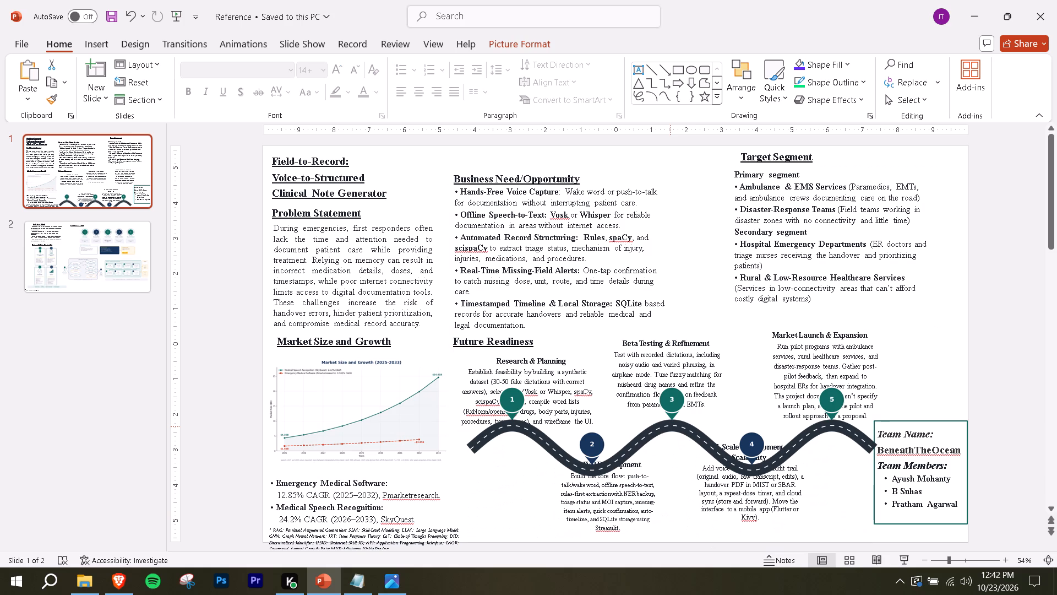
{"action": "left_click_drag", "start_coordinate": [671, 425], "coordinate": [677, 417]}
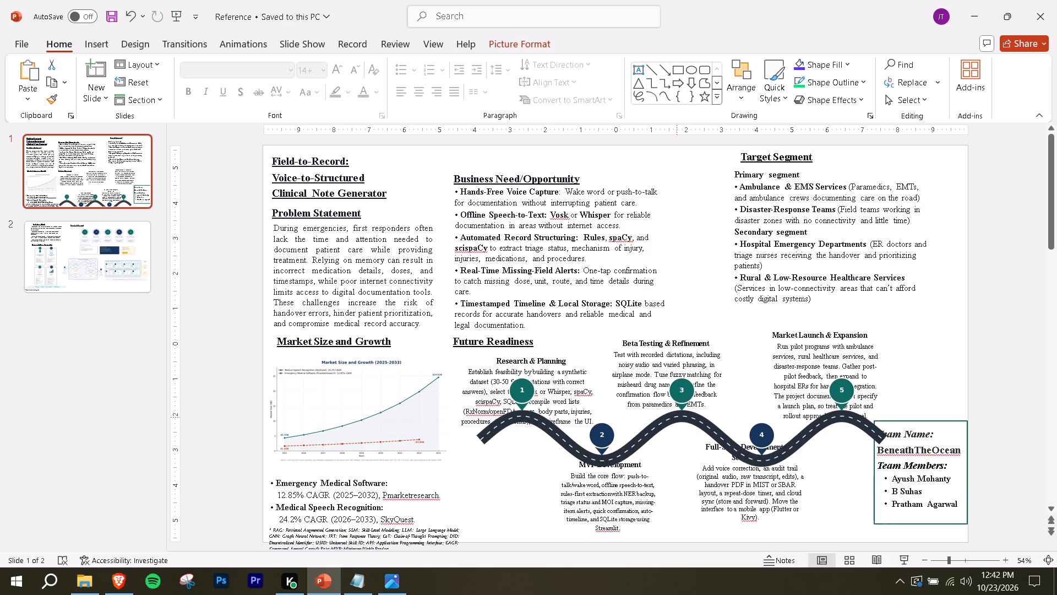
{"action": "left_click_drag", "start_coordinate": [677, 417], "coordinate": [666, 414]}
Close the road-only image in Photos and open 05_future_readiness from the pic folder to check the original roadmap layout.
{"action": "key", "text": "alt+Tab"}
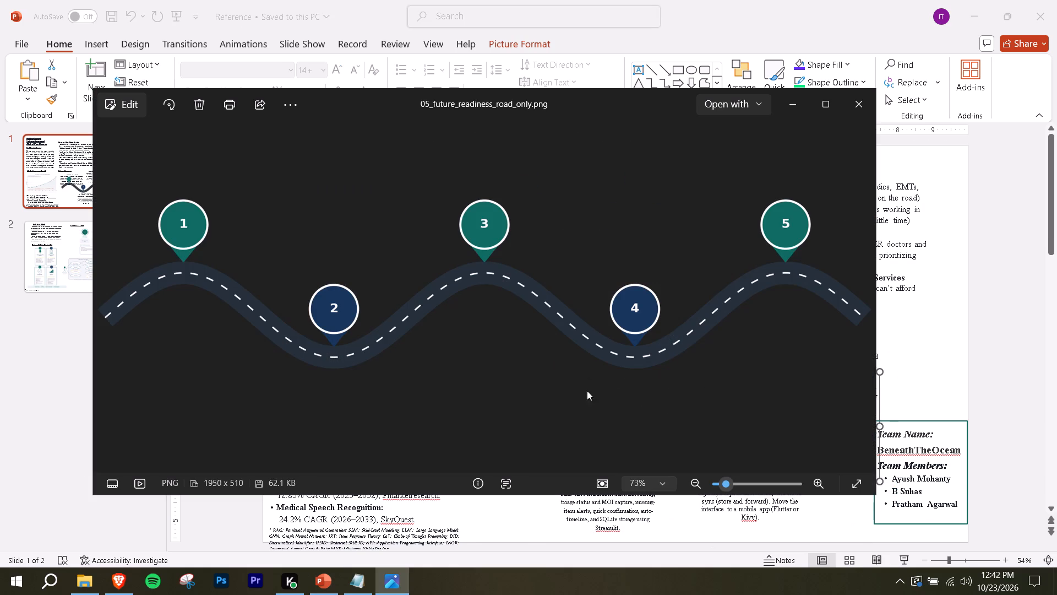
{"action": "left_click", "coordinate": [843, 113]}
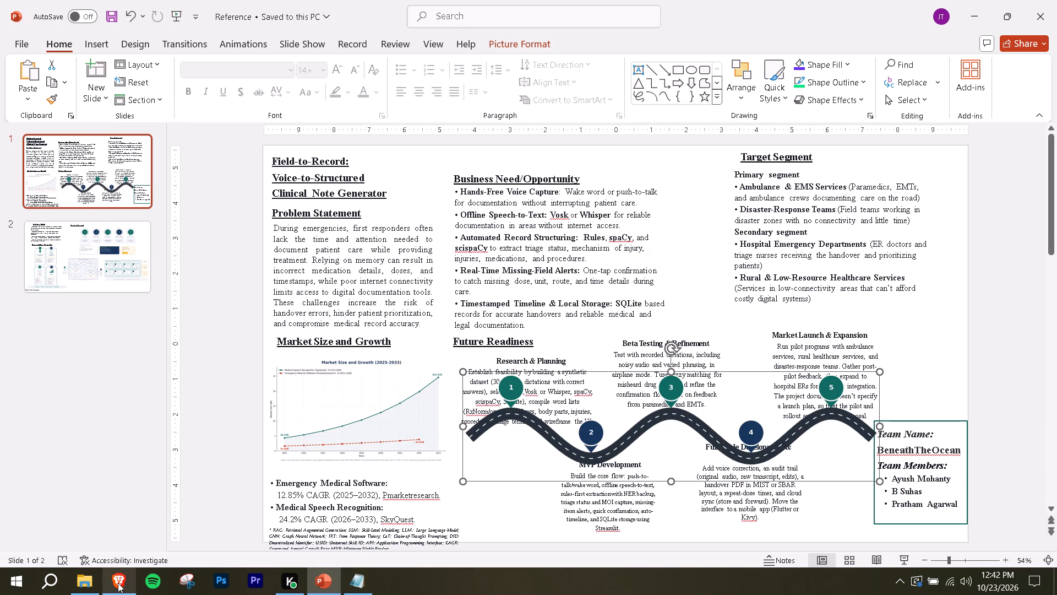
{"action": "left_click", "coordinate": [80, 583]}
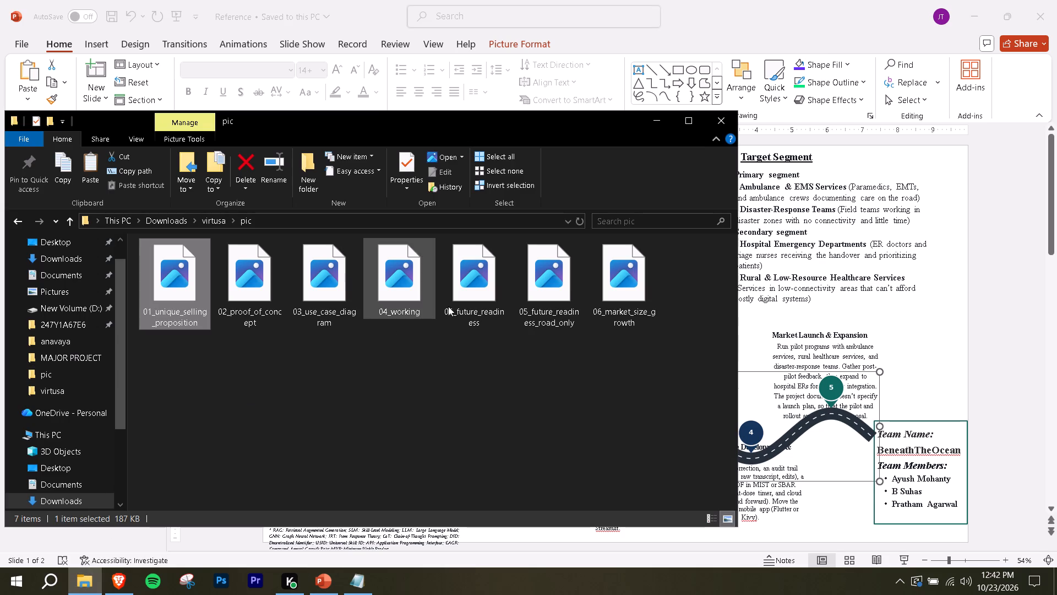
{"action": "left_click", "coordinate": [438, 364]}
{"action": "double_click", "coordinate": [469, 290]}
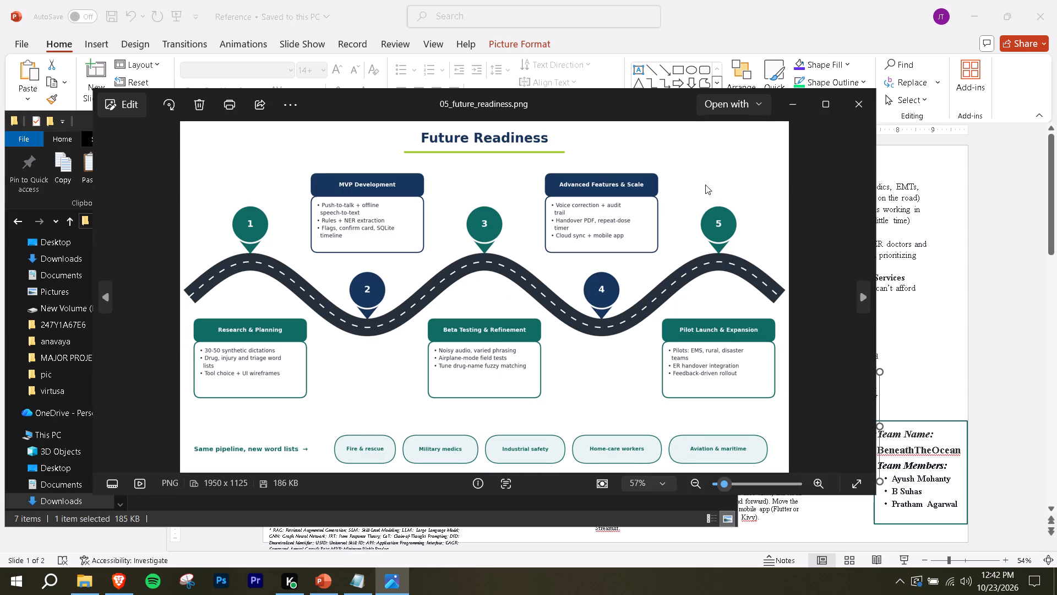
Close the roadmap image, minimize the pic folder, and move the Research & Planning text box below the road under marker 1.
{"action": "left_click", "coordinate": [856, 103]}
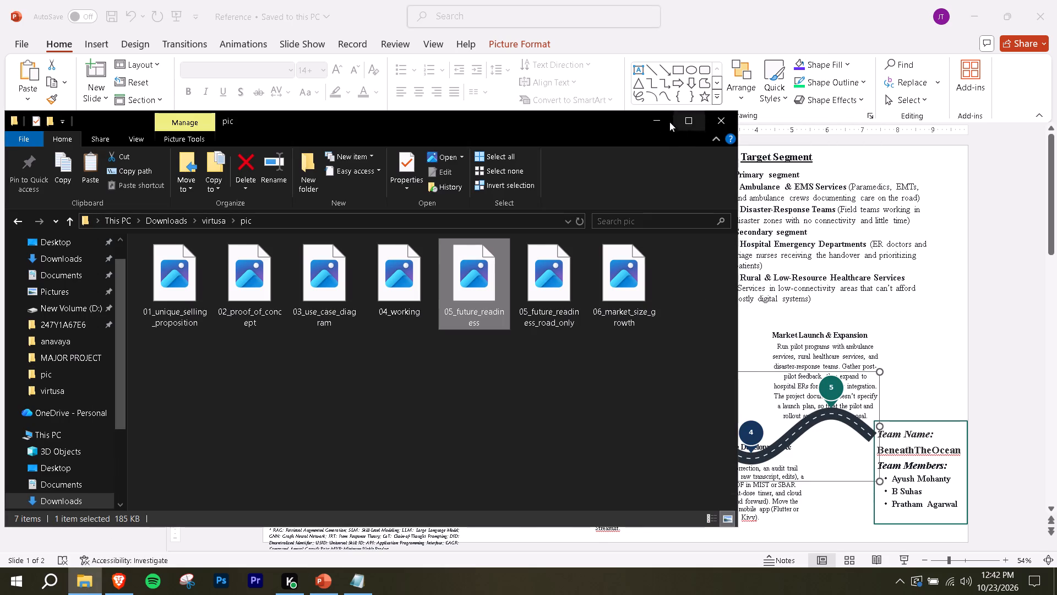
{"action": "left_click", "coordinate": [661, 121]}
{"action": "left_click", "coordinate": [561, 359]}
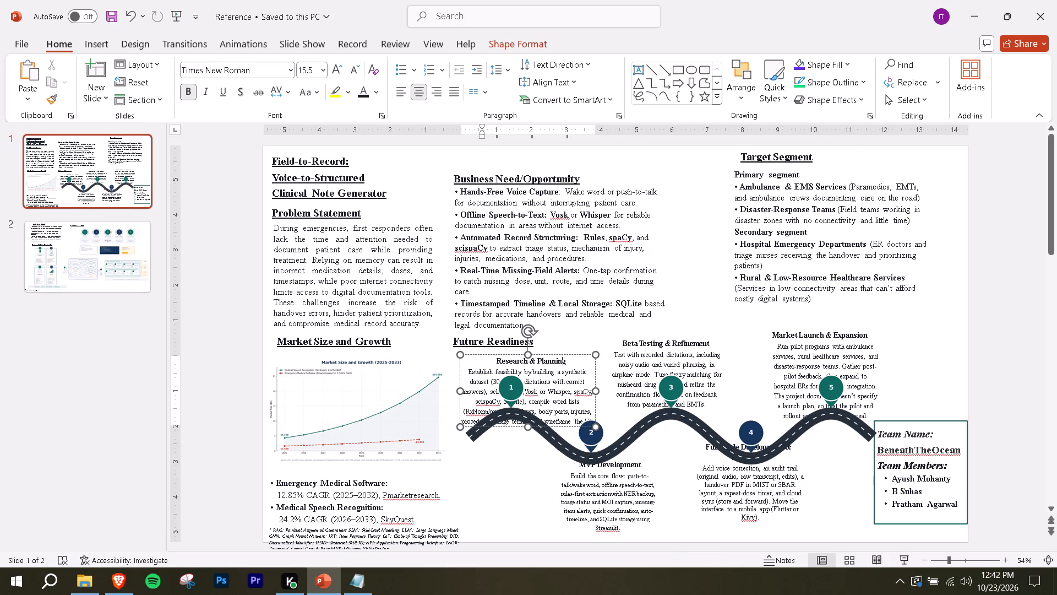
{"action": "left_click_drag", "start_coordinate": [568, 354], "coordinate": [540, 454]}
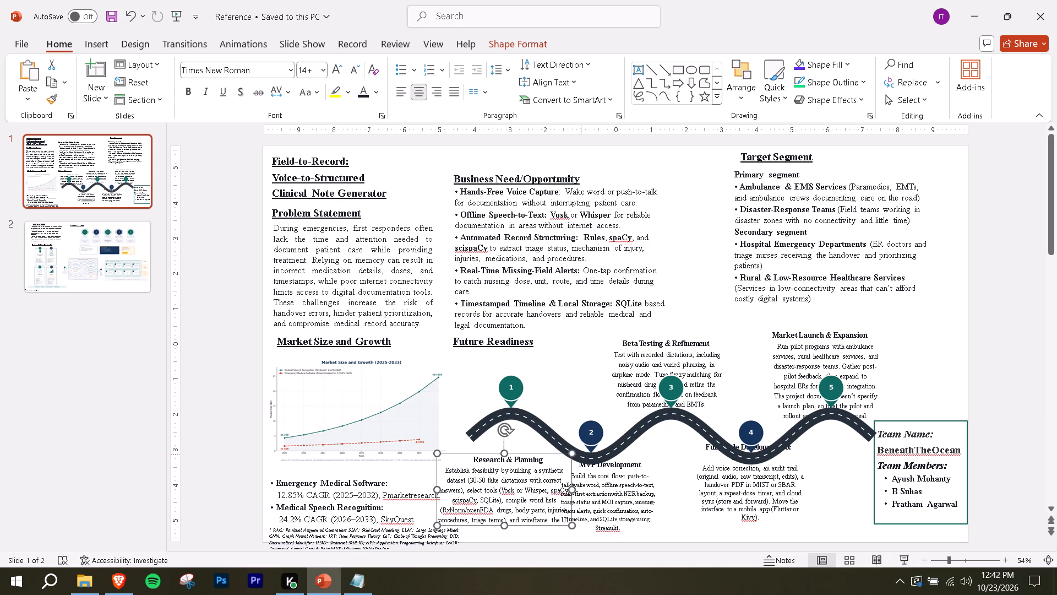
Move the MVP Development text above the road at marker 2 and the Beta Testing & Refinement text below it at marker 3.
{"action": "left_click", "coordinate": [609, 468]}
{"action": "left_click", "coordinate": [617, 509]}
{"action": "left_click_drag", "start_coordinate": [632, 458], "coordinate": [617, 369]}
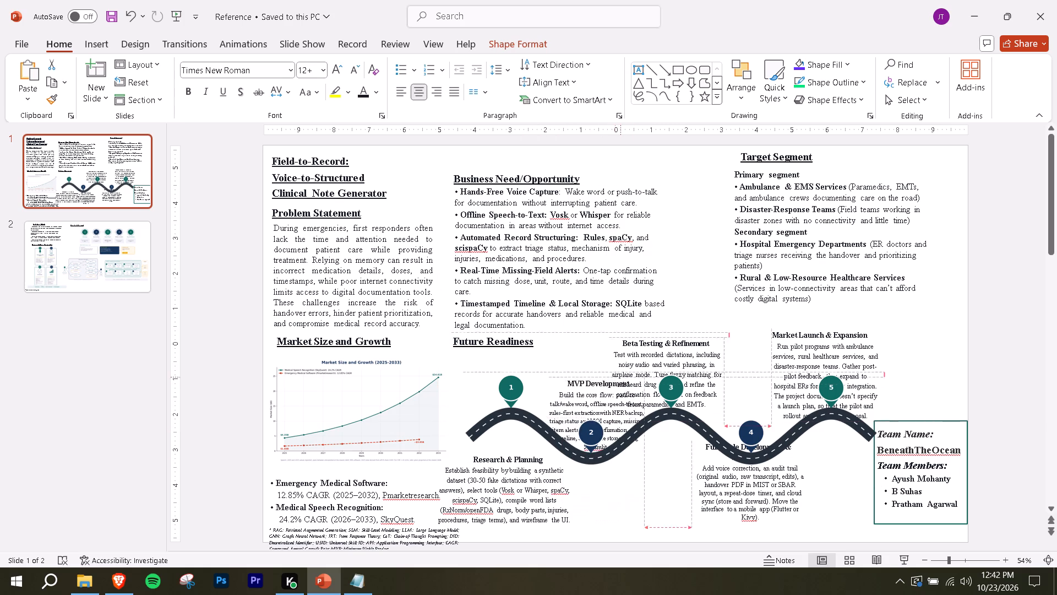
{"action": "left_click_drag", "start_coordinate": [617, 369], "coordinate": [608, 344]}
{"action": "left_click", "coordinate": [693, 344]}
{"action": "left_click", "coordinate": [701, 340]}
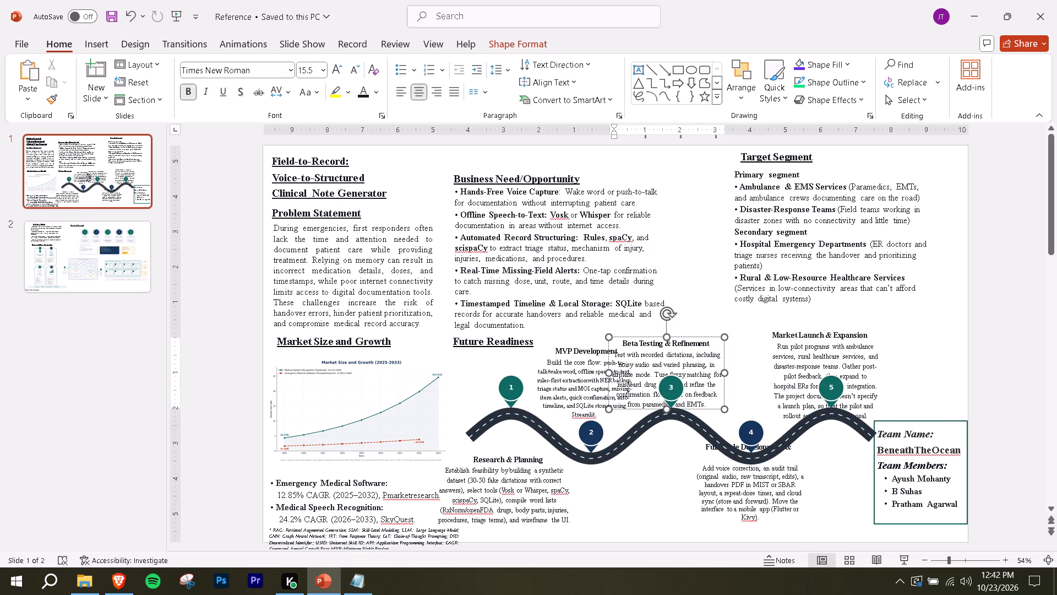
{"action": "left_click_drag", "start_coordinate": [702, 338], "coordinate": [684, 458]}
Move the Full-Scale Development & Scalability text box straight up above the road, level with the MVP Development text.
{"action": "left_click", "coordinate": [778, 479]}
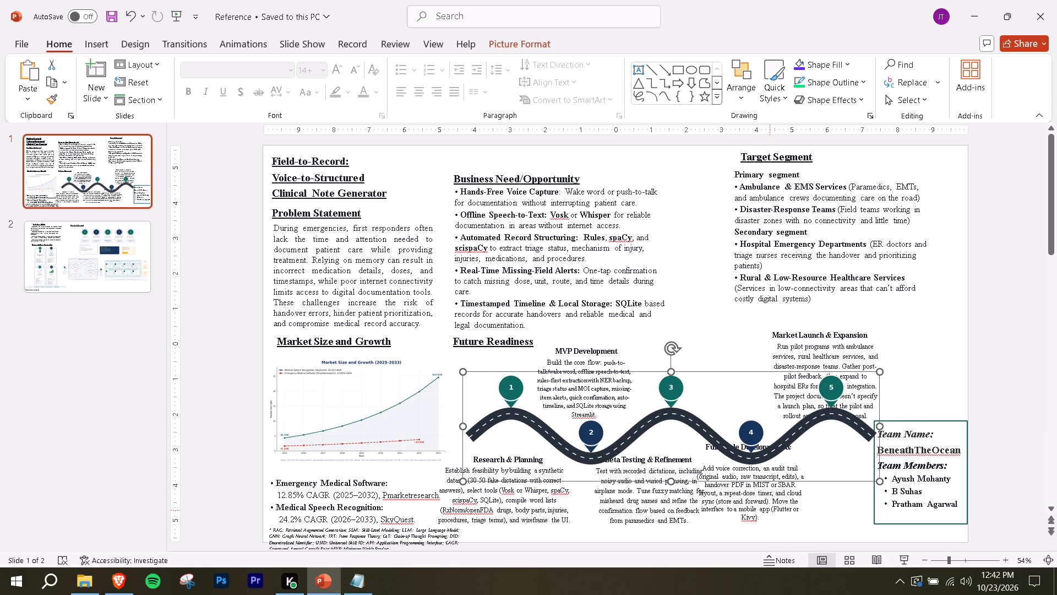
{"action": "left_click", "coordinate": [766, 534]}
{"action": "left_click", "coordinate": [767, 509]}
{"action": "key", "text": "Up"}
{"action": "key", "text": "Up"}
{"action": "key", "text": "Up"}
{"action": "key", "text": "Up"}
{"action": "key", "text": "Up"}
{"action": "key", "text": "Up"}
{"action": "key", "text": "Up"}
{"action": "key", "text": "Up"}
{"action": "key", "text": "Up"}
{"action": "key", "text": "Up"}
{"action": "key", "text": "Up"}
{"action": "key", "text": "Up"}
{"action": "key", "text": "Up"}
{"action": "key", "text": "Up"}
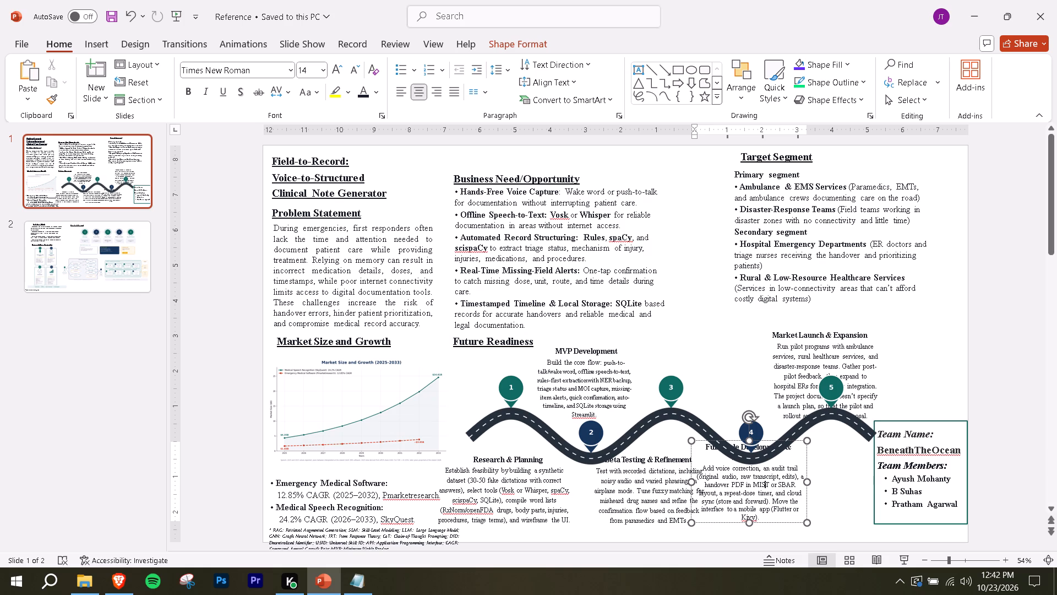
{"action": "left_click", "coordinate": [805, 523]}
{"action": "key", "text": "Up"}
{"action": "key", "text": "Up"}
{"action": "key", "text": "Up"}
{"action": "key", "text": "Up"}
{"action": "key", "text": "Up"}
{"action": "key", "text": "Up"}
{"action": "key", "text": "Up"}
{"action": "key", "text": "Up"}
{"action": "key", "text": "Up"}
{"action": "key", "text": "Up"}
{"action": "key", "text": "Up"}
{"action": "key", "text": "Up"}
{"action": "key", "text": "Up"}
{"action": "key", "text": "Up"}
{"action": "key", "text": "Up"}
{"action": "key", "text": "Up"}
{"action": "key", "text": "Up"}
{"action": "key", "text": "Up"}
{"action": "key", "text": "Up"}
{"action": "key", "text": "Up"}
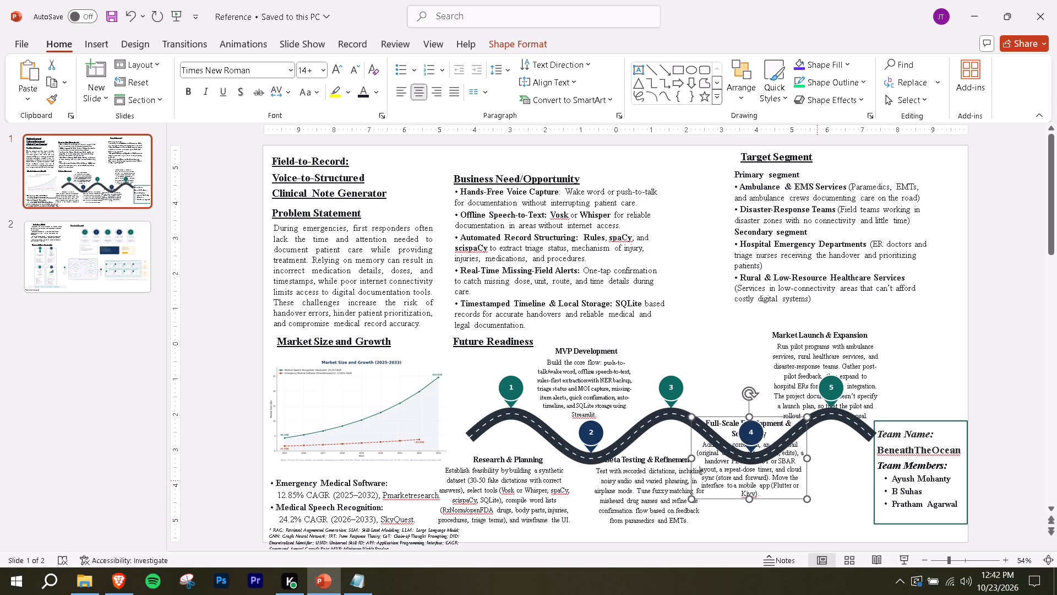
{"action": "key", "text": "Up"}
{"action": "key", "text": "Up"}
{"action": "key", "text": "Up"}
{"action": "key", "text": "Up"}
Move the Market Launch & Expansion text box below the road under marker 5, beside the team box.
{"action": "left_click", "coordinate": [840, 345]}
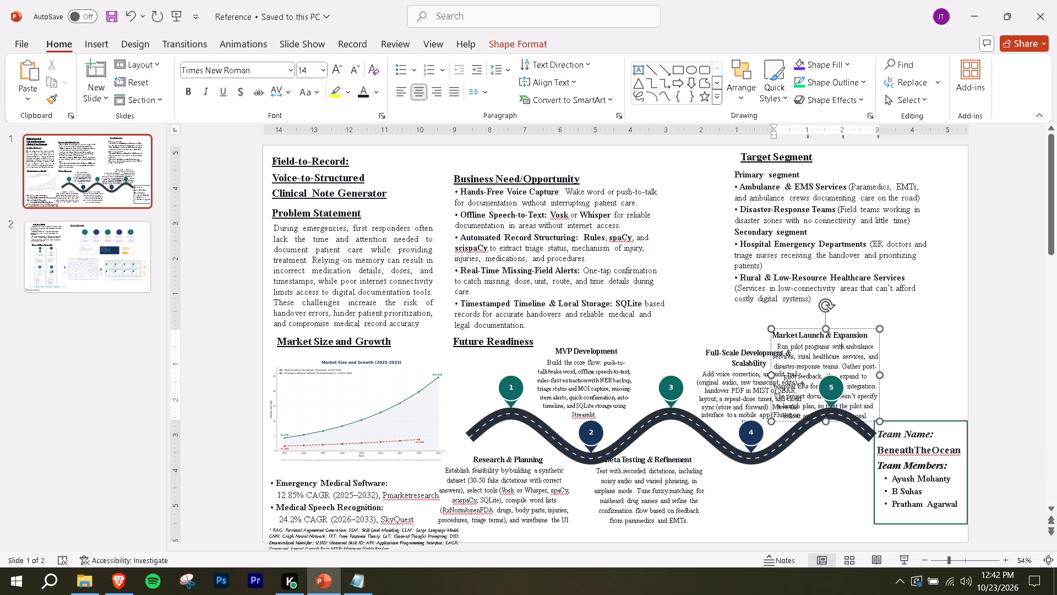
{"action": "left_click_drag", "start_coordinate": [847, 330], "coordinate": [847, 360]}
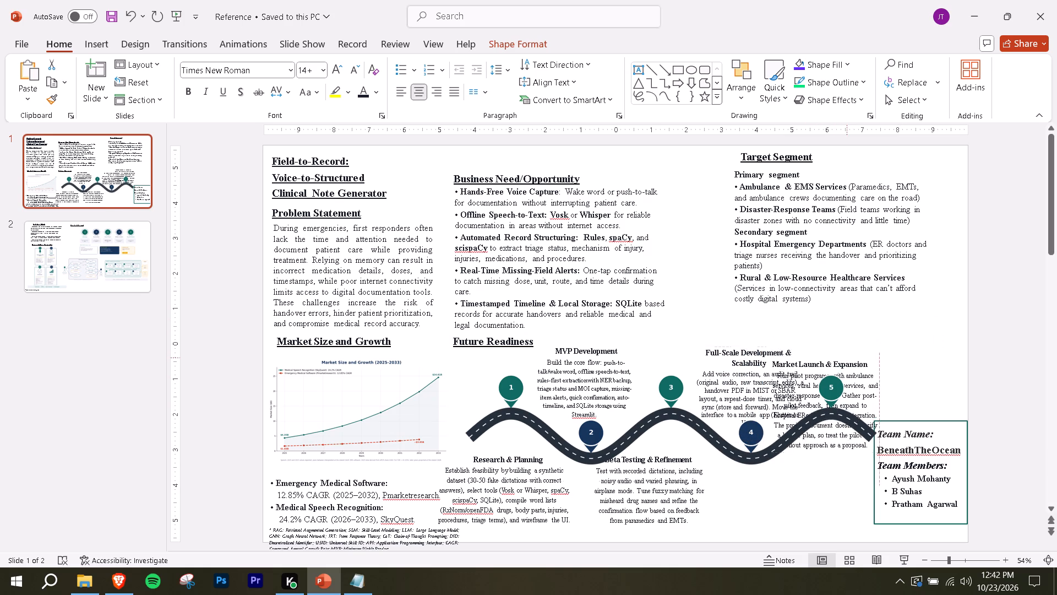
{"action": "left_click_drag", "start_coordinate": [847, 360], "coordinate": [842, 449]}
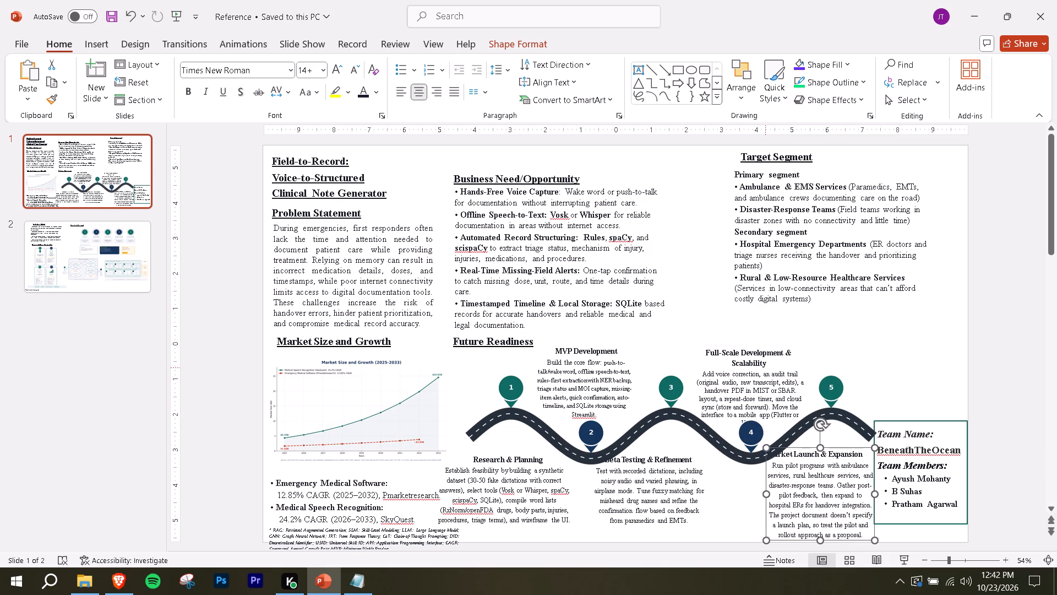
Shrink the road picture proportionally from its upper-right corner so it ends clear of the team box.
{"action": "left_click", "coordinate": [765, 367]}
{"action": "left_click", "coordinate": [712, 428]}
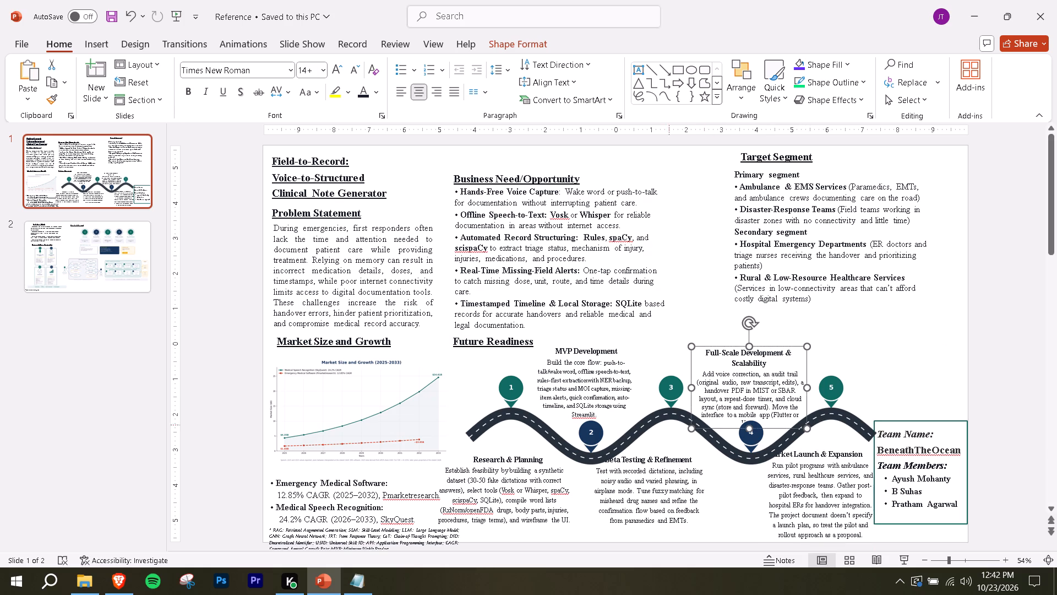
{"action": "left_click", "coordinate": [649, 421]}
{"action": "left_click_drag", "start_coordinate": [883, 372], "coordinate": [881, 372]}
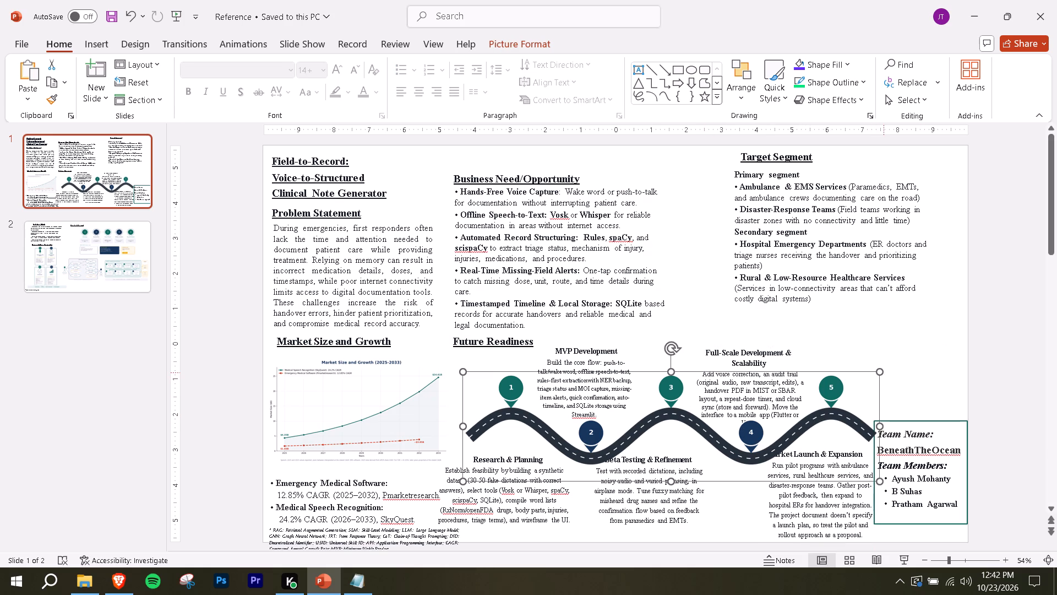
{"action": "left_click_drag", "start_coordinate": [881, 372], "coordinate": [802, 384]}
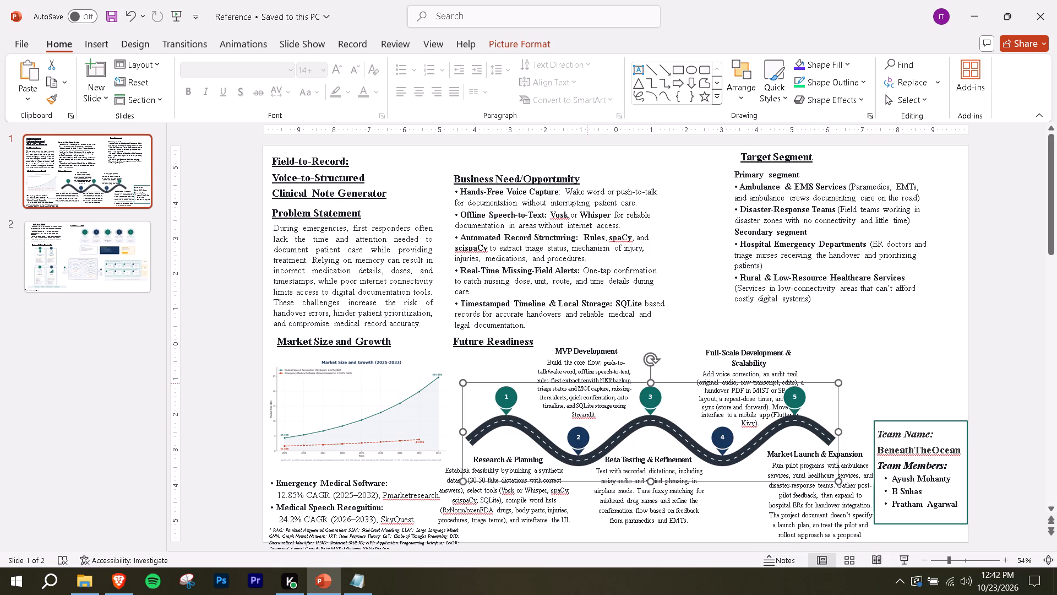
Nudge the Beta Testing & Refinement text box slightly down and right so it clears the road.
{"action": "left_click", "coordinate": [588, 340]}
{"action": "left_click", "coordinate": [636, 477]}
{"action": "left_click", "coordinate": [645, 499]}
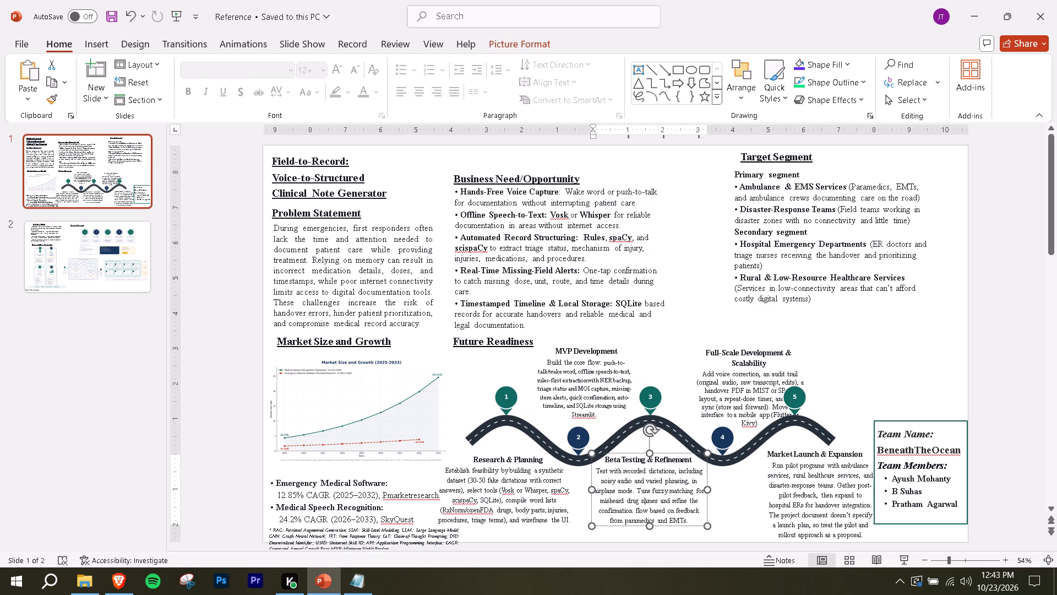
{"action": "left_click", "coordinate": [711, 525]}
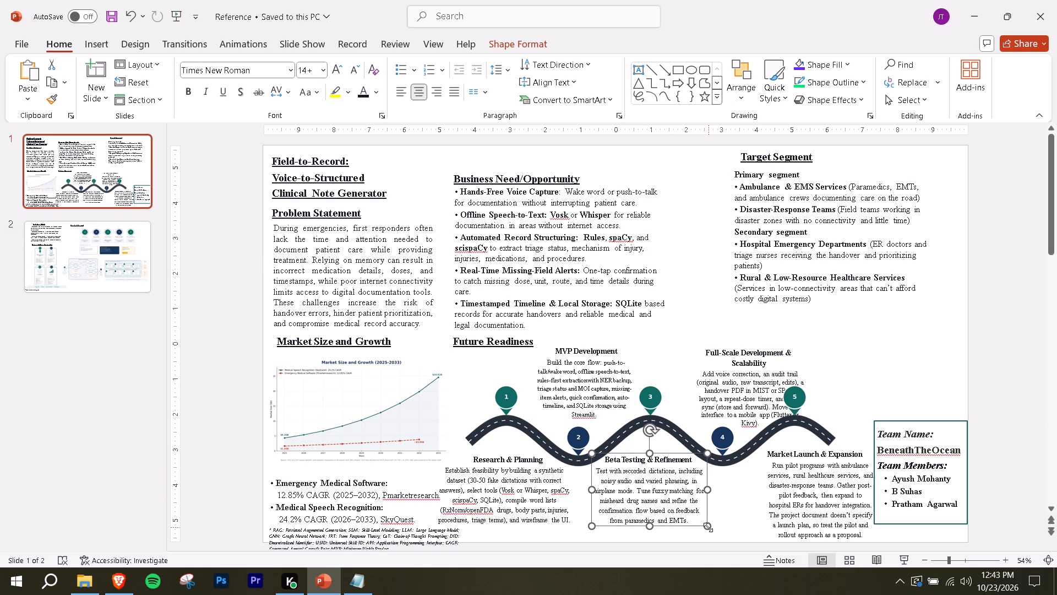
{"action": "left_click", "coordinate": [708, 527]}
{"action": "key", "text": "Down"}
{"action": "key", "text": "Right"}
{"action": "key", "text": "Right"}
{"action": "key", "text": "Down"}
{"action": "key", "text": "Down"}
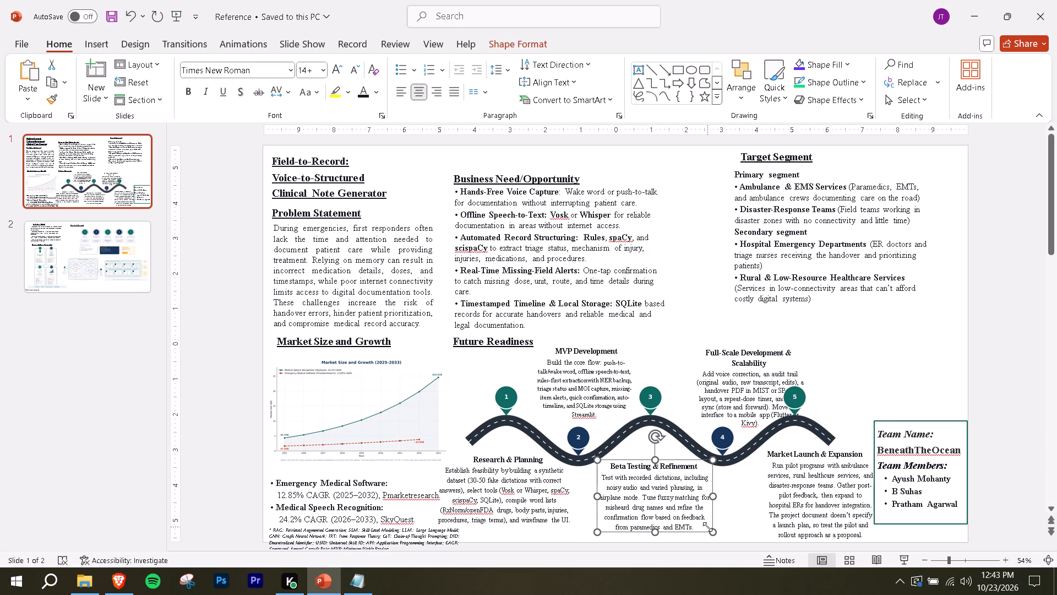
{"action": "key", "text": "Down"}
{"action": "key", "text": "Right"}
{"action": "key", "text": "Left"}
Nudge the Full-Scale Development & Scalability text box left and slightly up to center it over marker 4.
{"action": "left_click", "coordinate": [740, 356]}
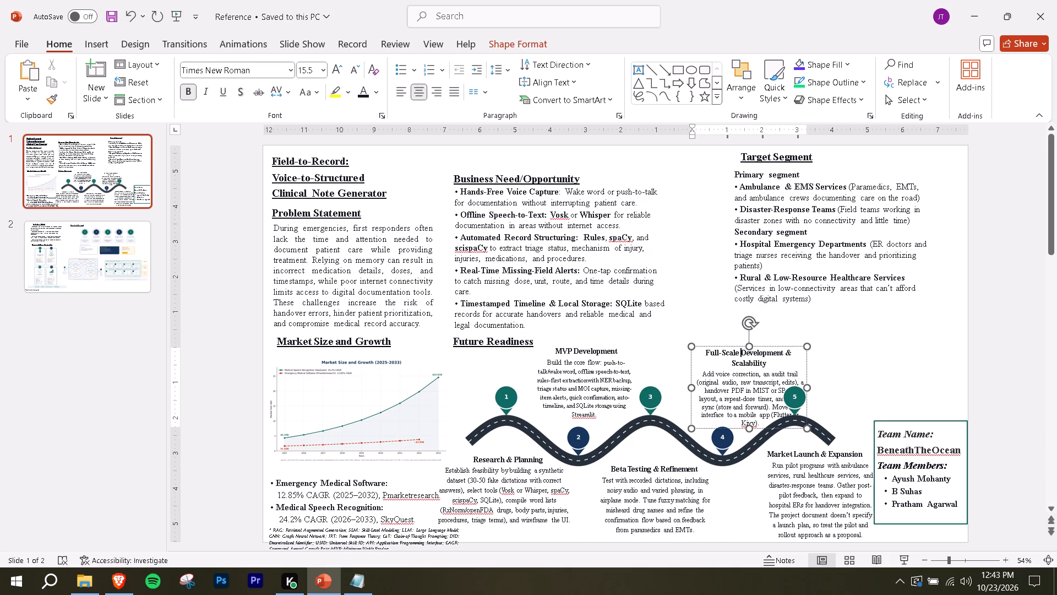
{"action": "left_click", "coordinate": [689, 344]}
{"action": "key", "text": "Left"}
{"action": "key", "text": "Left"}
{"action": "key", "text": "Up"}
{"action": "key", "text": "Left"}
{"action": "key", "text": "Left"}
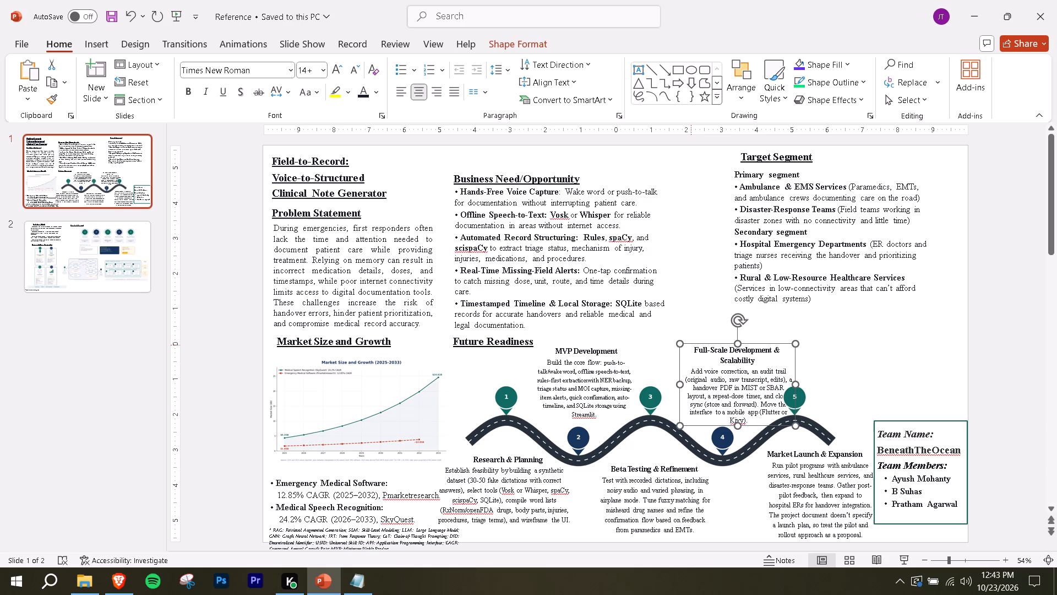
{"action": "key", "text": "Left"}
{"action": "key", "text": "Left"}
{"action": "key", "text": "Left"}
{"action": "key", "text": "Left"}
{"action": "key", "text": "Left"}
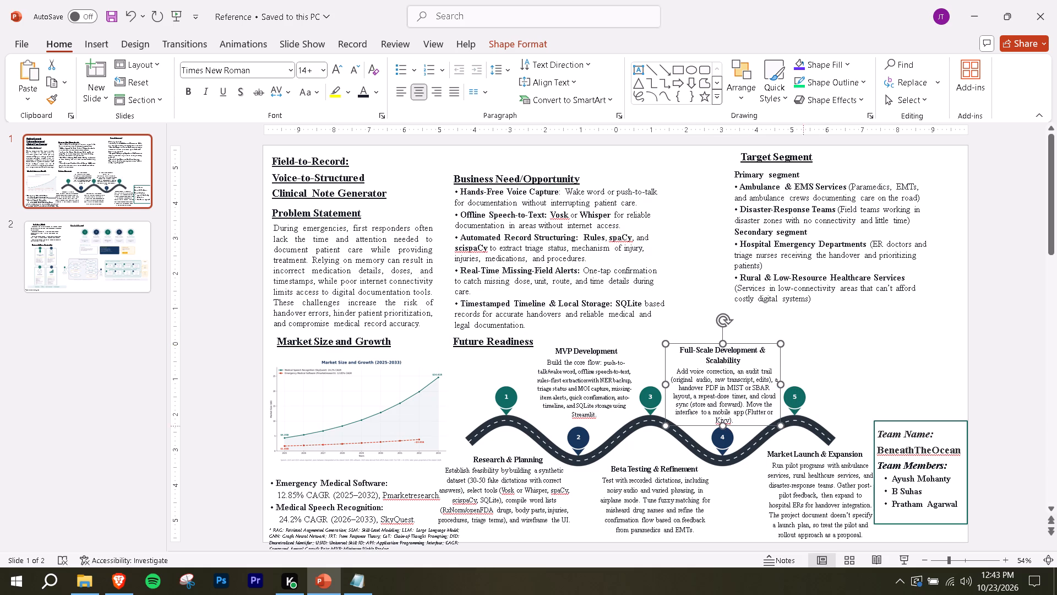
Nudge the Market Launch & Expansion text box left until it sits beneath marker 5, and adjust its size slightly.
{"action": "left_click", "coordinate": [810, 478]}
{"action": "left_click", "coordinate": [798, 506]}
{"action": "key", "text": "Left"}
{"action": "key", "text": "Left"}
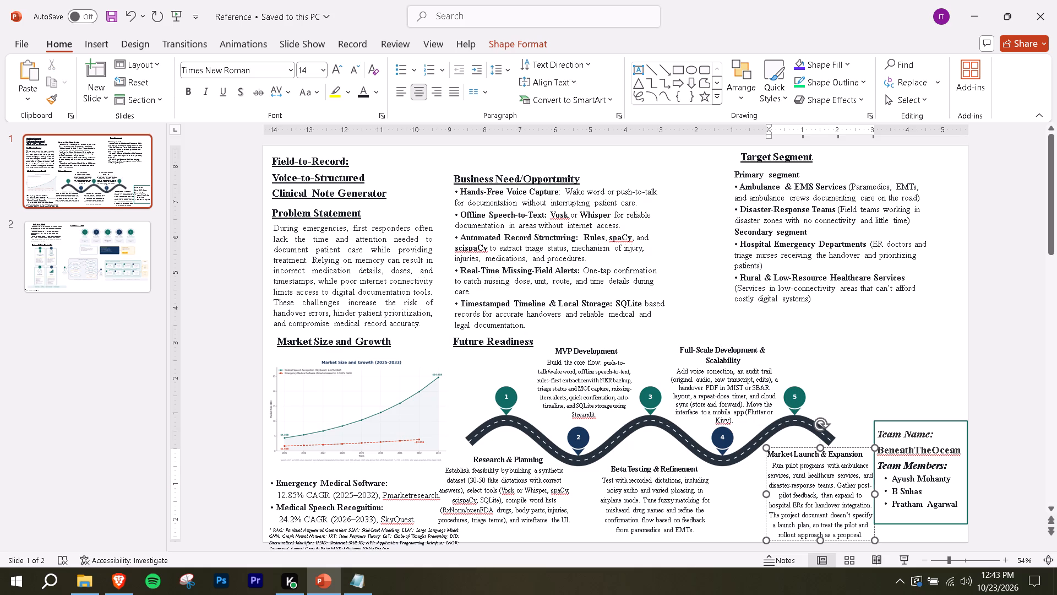
{"action": "left_click", "coordinate": [766, 493]}
{"action": "key", "text": "Left"}
{"action": "key", "text": "Left"}
{"action": "key", "text": "Left"}
{"action": "key", "text": "Left"}
{"action": "key", "text": "Left"}
{"action": "key", "text": "Left"}
{"action": "key", "text": "Left"}
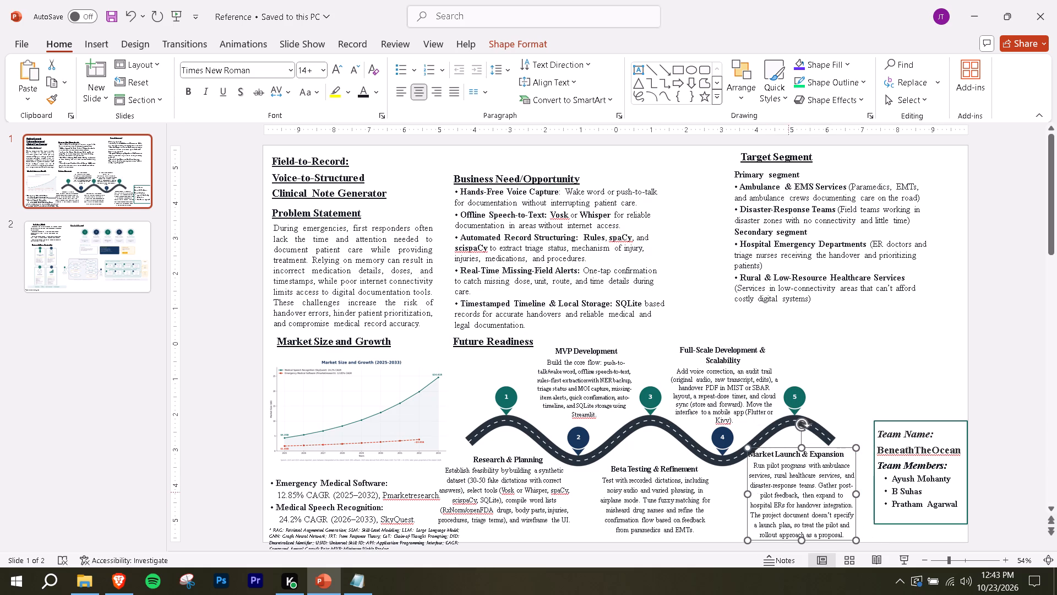
{"action": "key", "text": "Left"}
{"action": "left_click", "coordinate": [851, 447]}
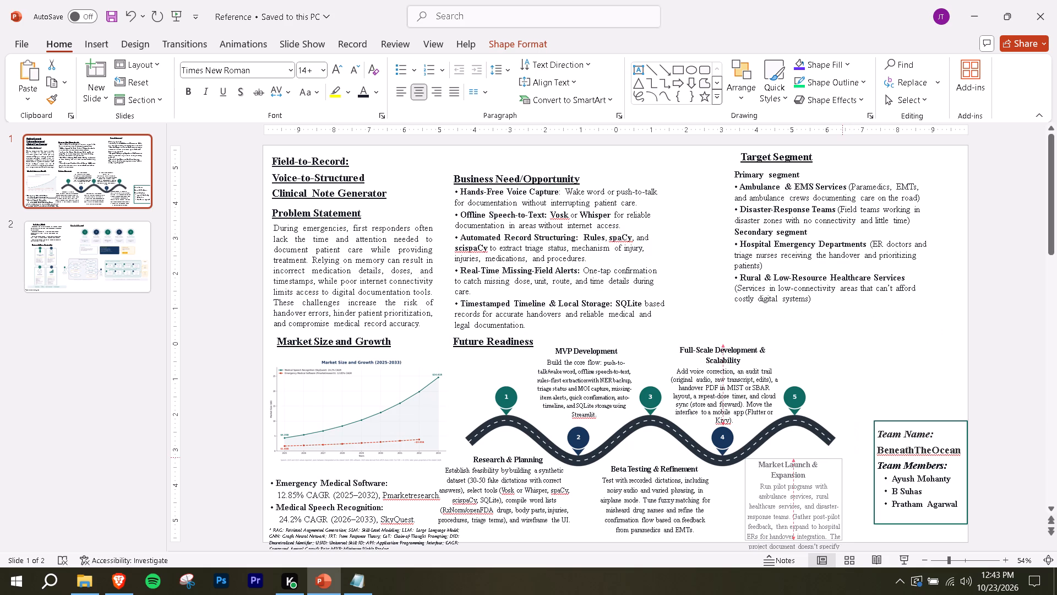
Stretch the road picture slightly wider toward the team box.
{"action": "left_click", "coordinate": [805, 422]}
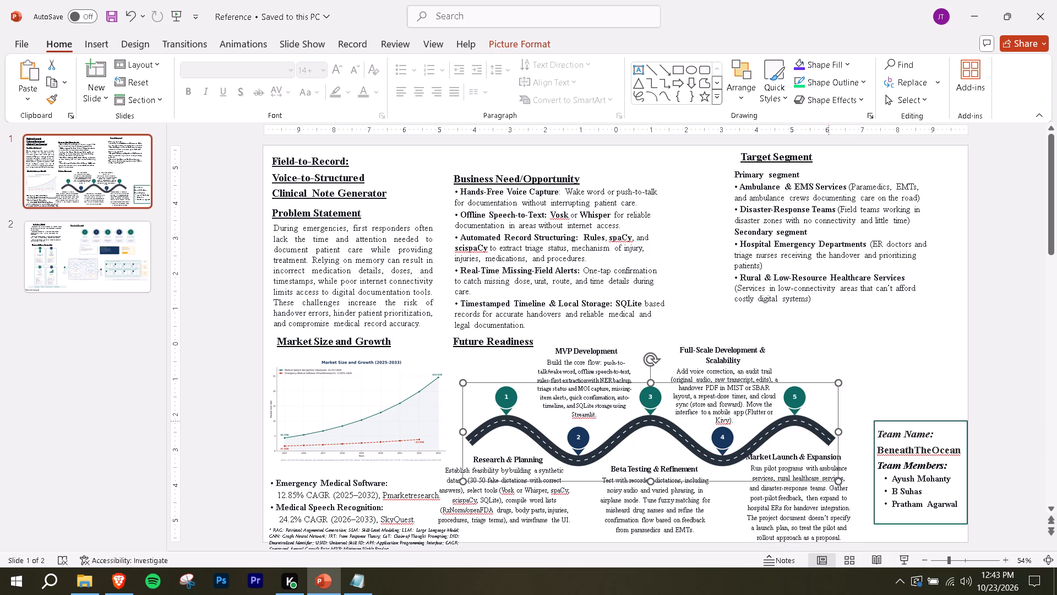
{"action": "left_click_drag", "start_coordinate": [838, 430], "coordinate": [857, 429]}
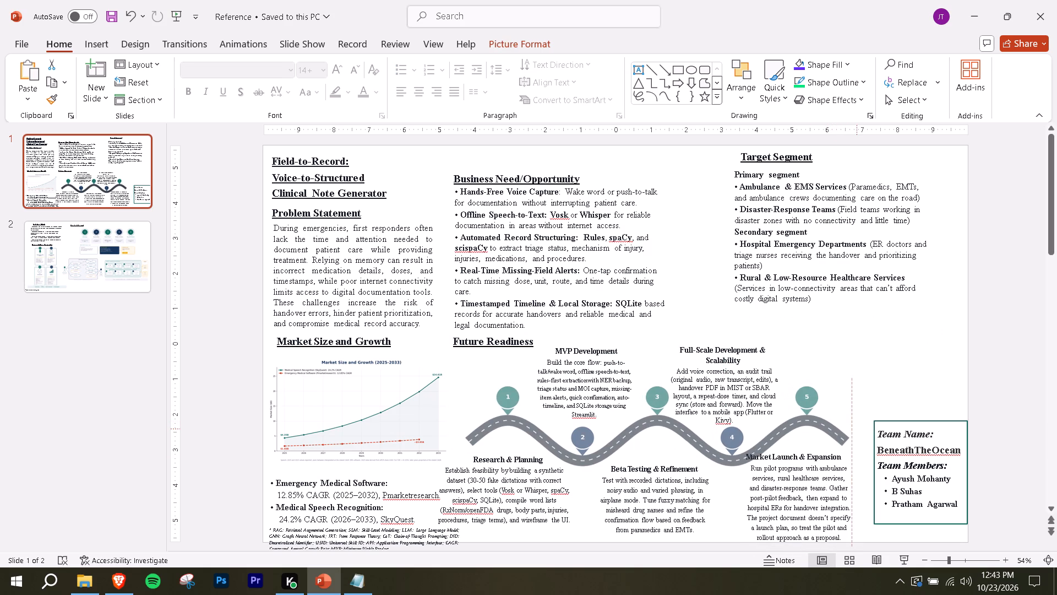
{"action": "left_click_drag", "start_coordinate": [857, 429], "coordinate": [852, 427]}
Nudge the Market Launch & Expansion text box right to realign it under marker 5 near the team box.
{"action": "left_click", "coordinate": [810, 488]}
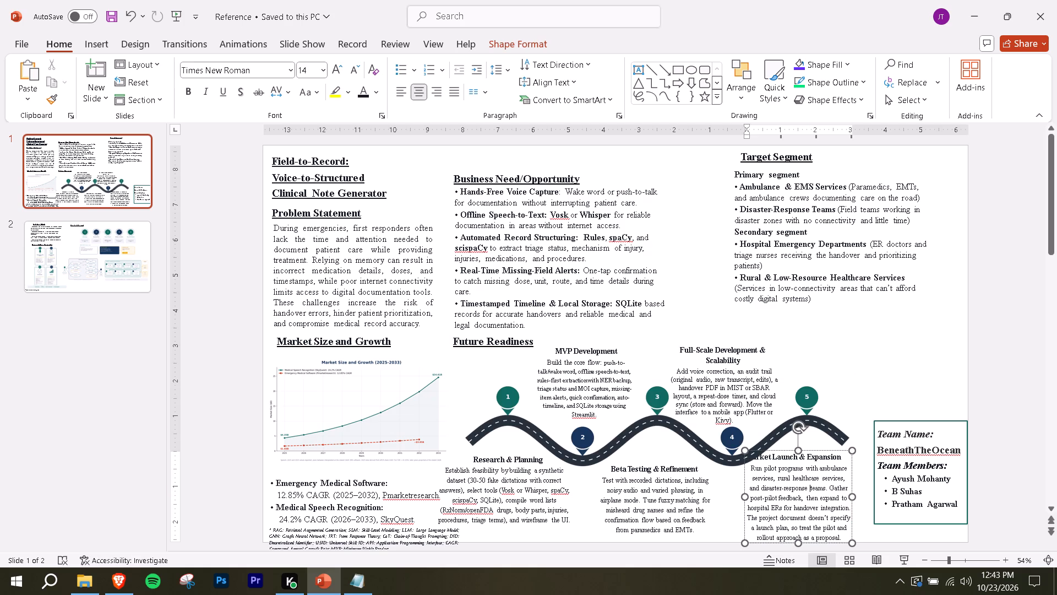
{"action": "left_click", "coordinate": [856, 497]}
{"action": "key", "text": "Right"}
{"action": "key", "text": "Right"}
{"action": "key", "text": "Right"}
{"action": "key", "text": "Right"}
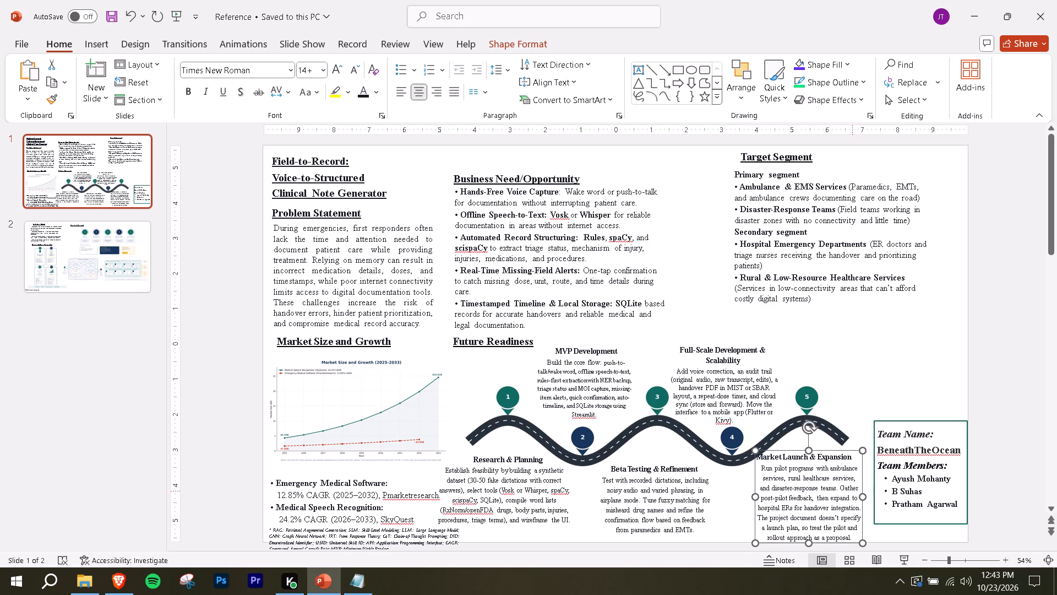
{"action": "key", "text": "Right"}
{"action": "left_click", "coordinate": [865, 542]}
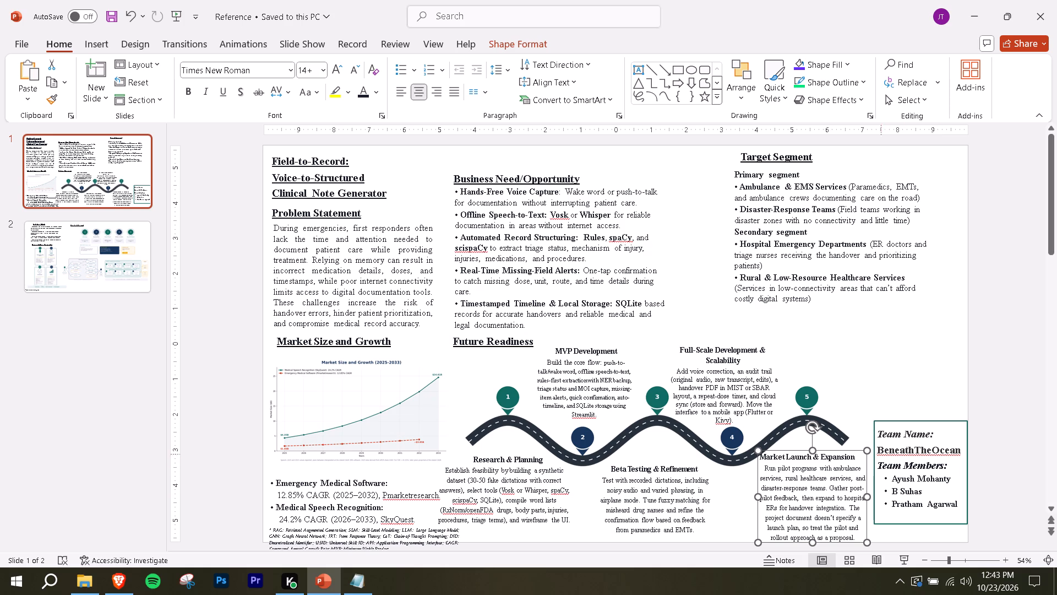
Widen the Full-Scale Development & Scalability box until its heading fits one line, and lower it slightly over marker 4.
{"action": "left_click", "coordinate": [768, 381]}
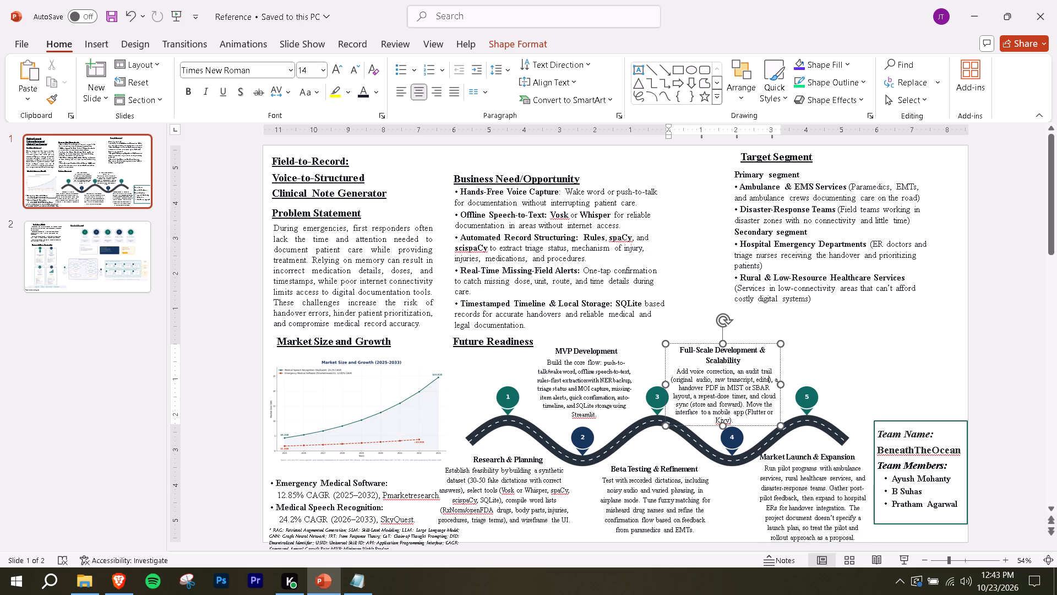
{"action": "left_click", "coordinate": [784, 383]}
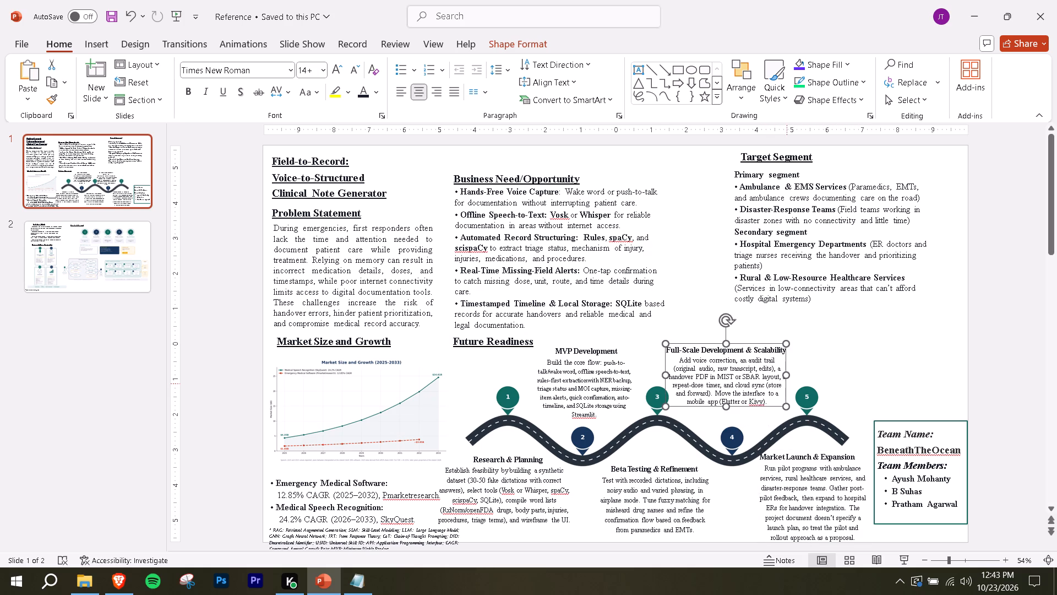
{"action": "left_click_drag", "start_coordinate": [748, 343], "coordinate": [750, 350]}
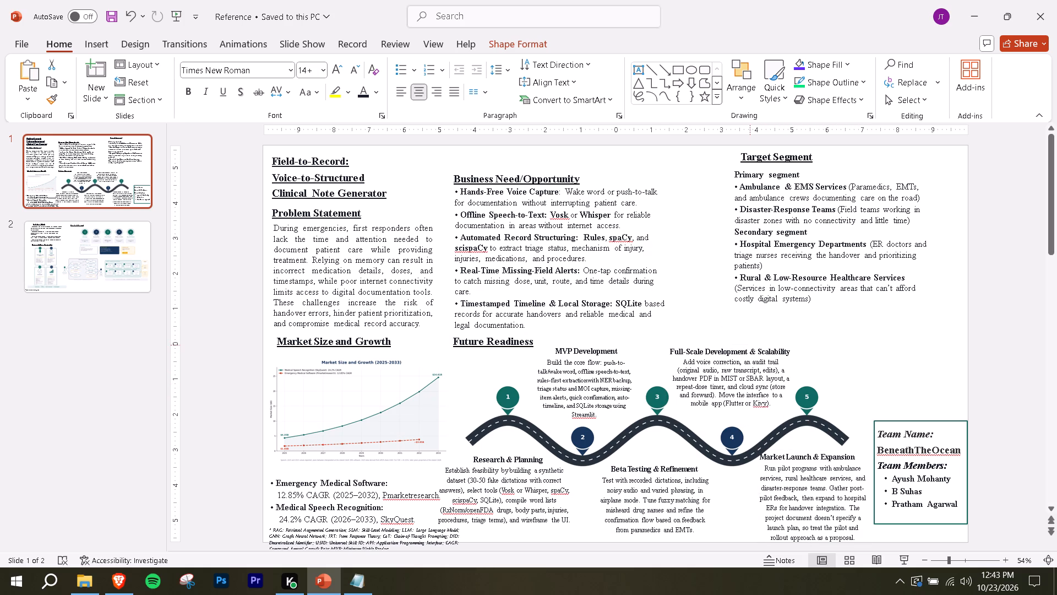
{"action": "left_click_drag", "start_coordinate": [750, 350], "coordinate": [753, 351]}
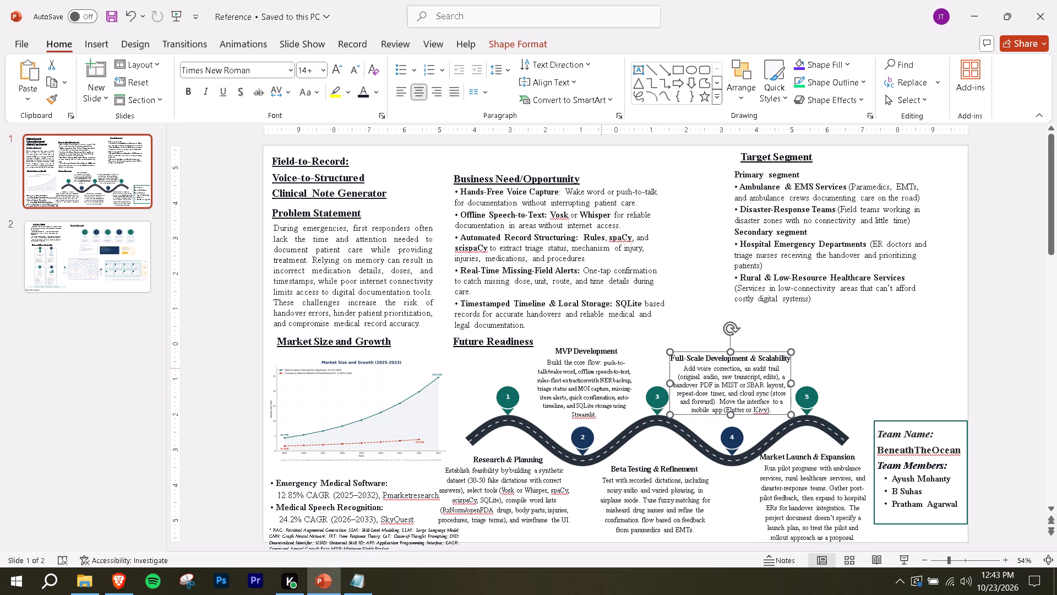
Narrow the Research & Planning text box from its right edge so its text wraps more tightly under marker 1.
{"action": "left_click", "coordinate": [530, 505]}
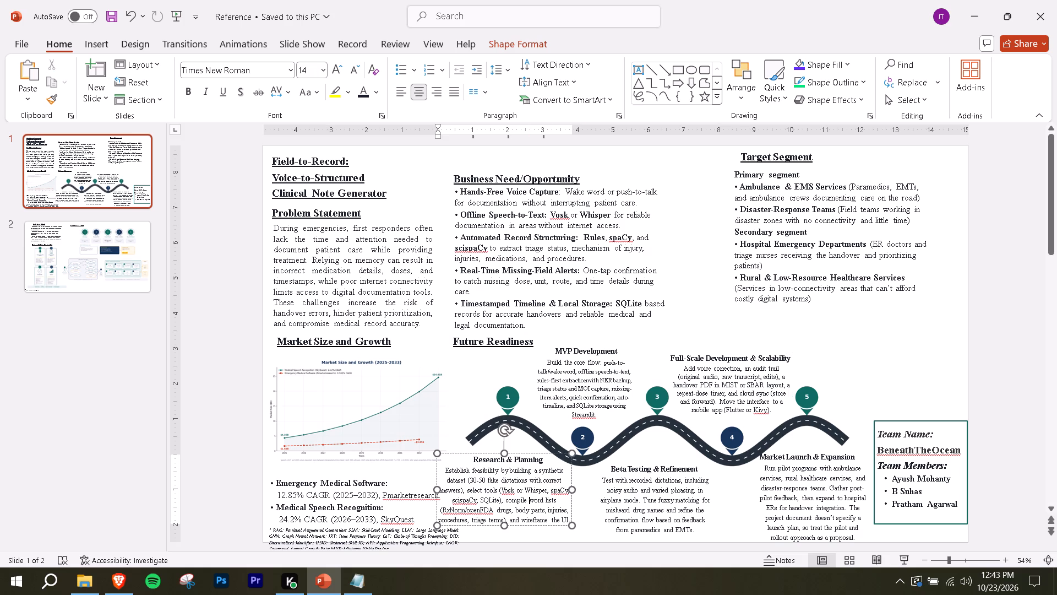
{"action": "left_click_drag", "start_coordinate": [575, 490], "coordinate": [570, 490]}
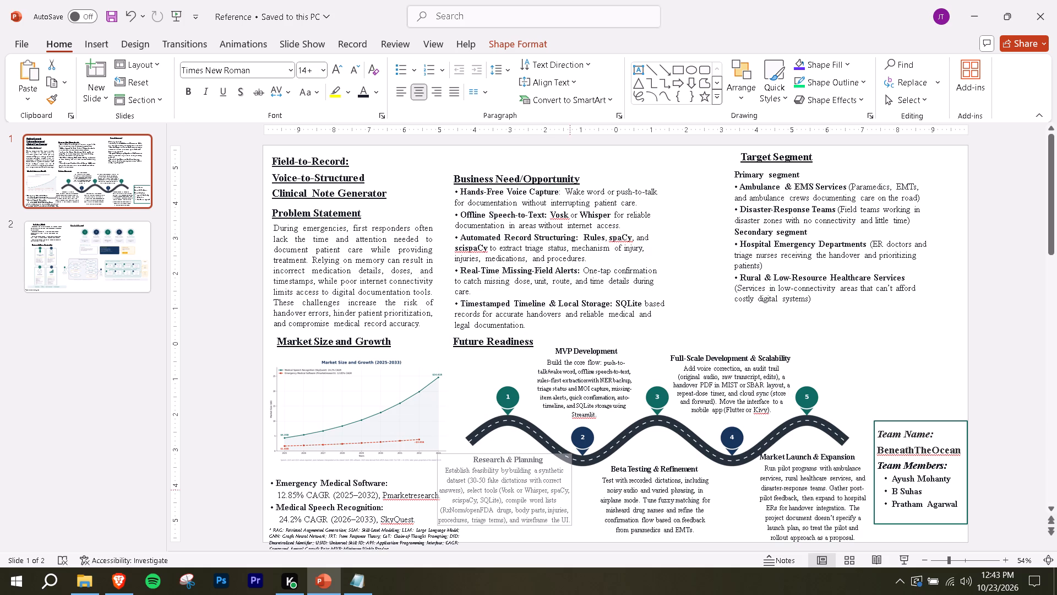
{"action": "left_click_drag", "start_coordinate": [570, 490], "coordinate": [562, 490]}
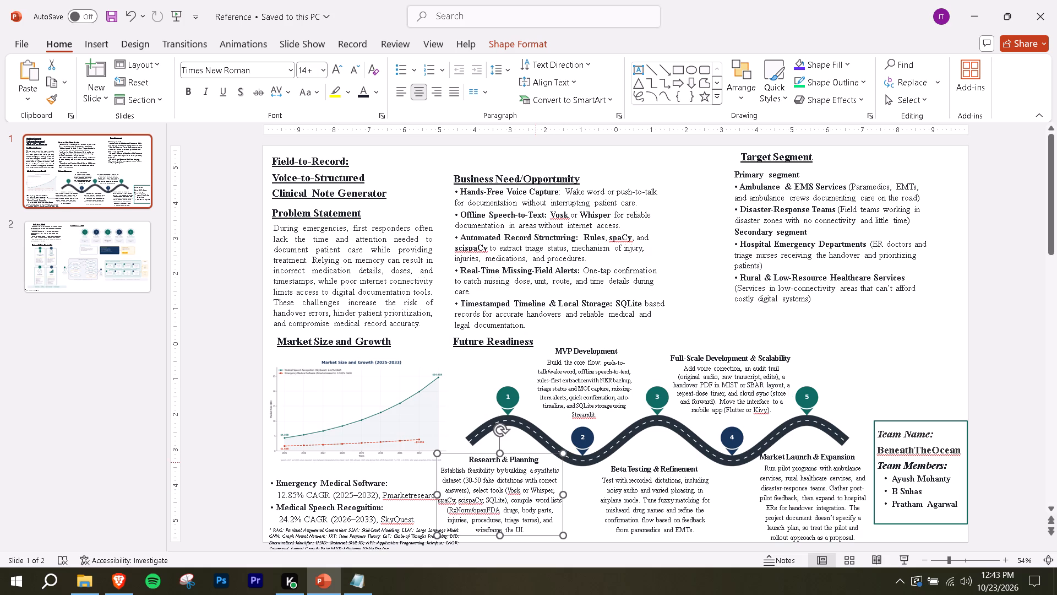
Nudge the Research & Planning text box slightly toward marker 2, keeping it below the road.
{"action": "left_click_drag", "start_coordinate": [536, 452], "coordinate": [551, 454]}
Delete the small italic abbreviations footnote text box beneath the market growth bullets on slide 1.
{"action": "left_click", "coordinate": [396, 544]}
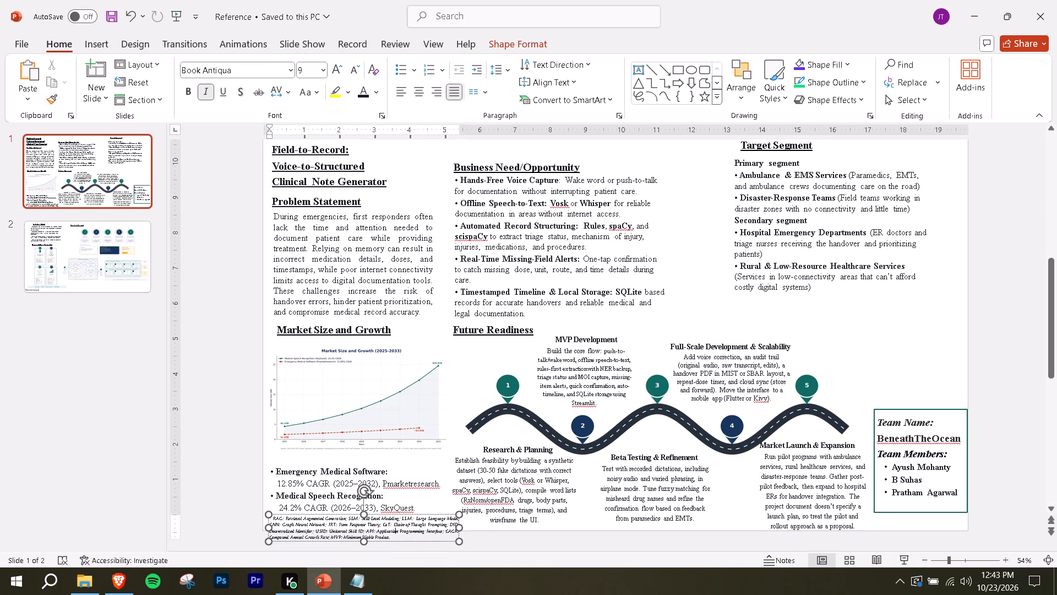
{"action": "left_click", "coordinate": [457, 541]}
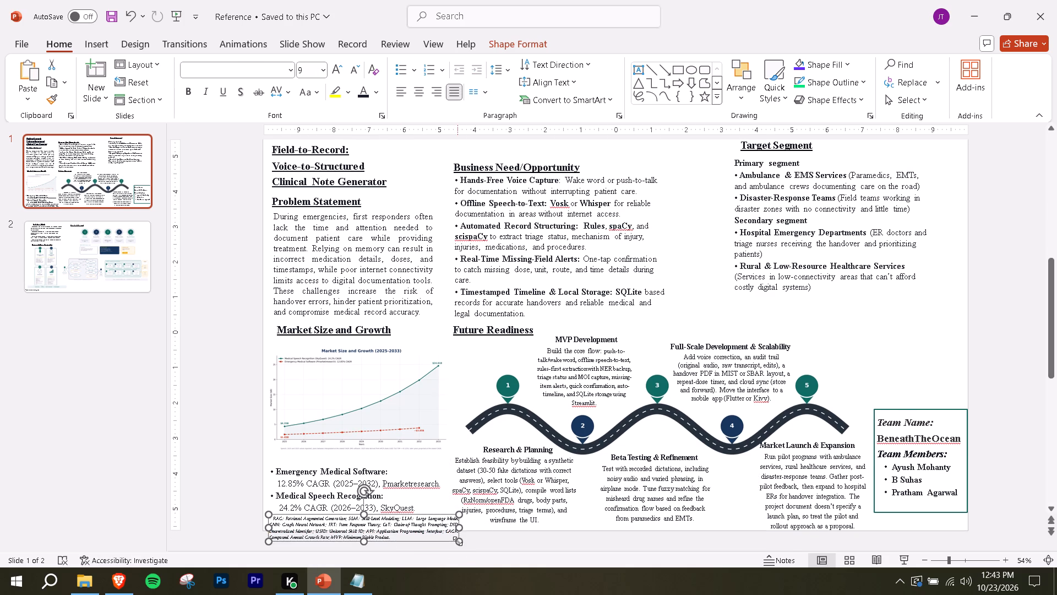
{"action": "key", "text": "Delete"}
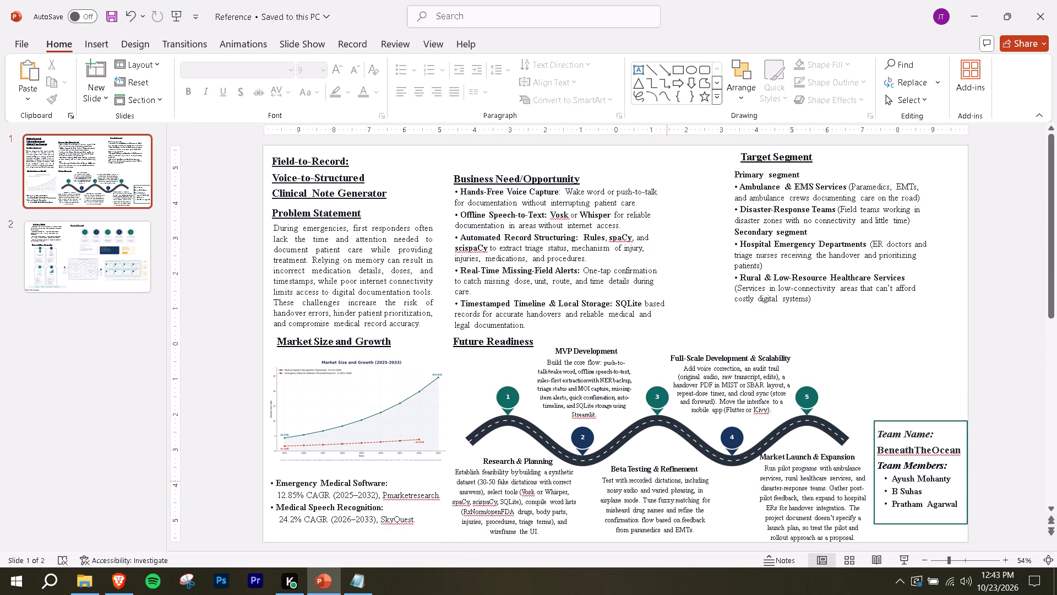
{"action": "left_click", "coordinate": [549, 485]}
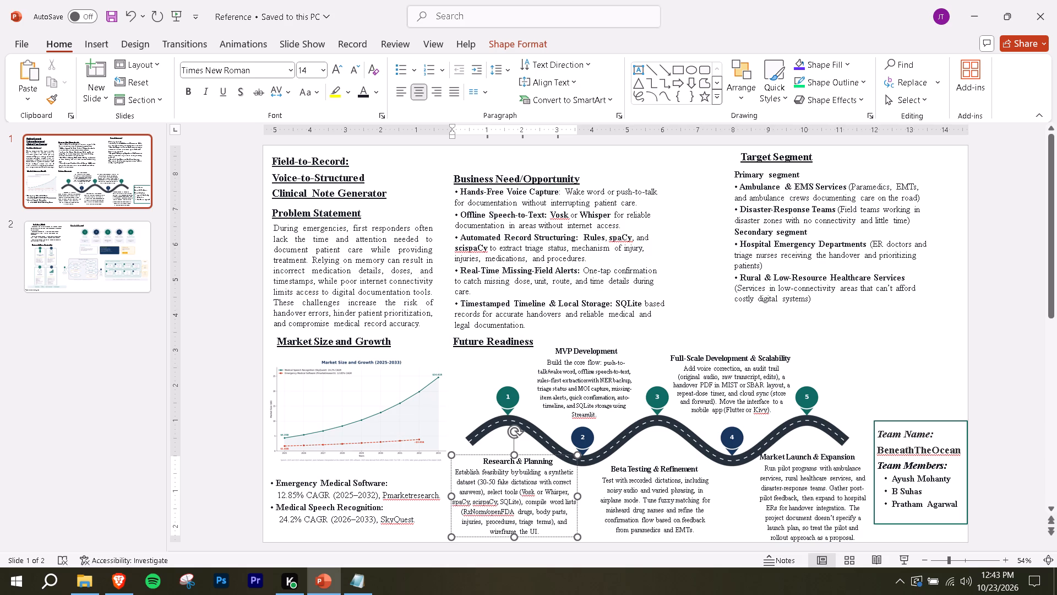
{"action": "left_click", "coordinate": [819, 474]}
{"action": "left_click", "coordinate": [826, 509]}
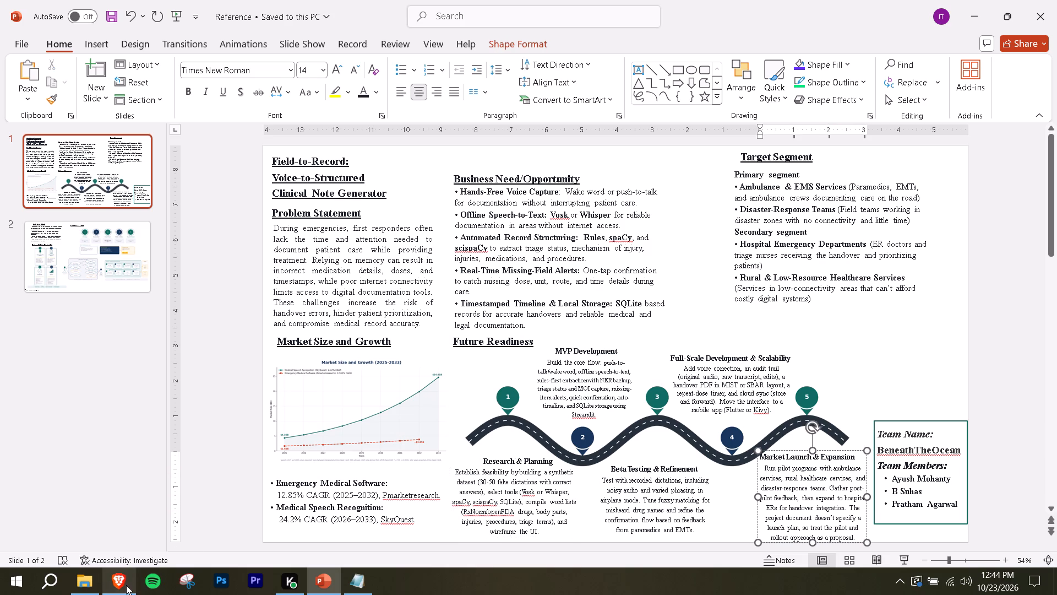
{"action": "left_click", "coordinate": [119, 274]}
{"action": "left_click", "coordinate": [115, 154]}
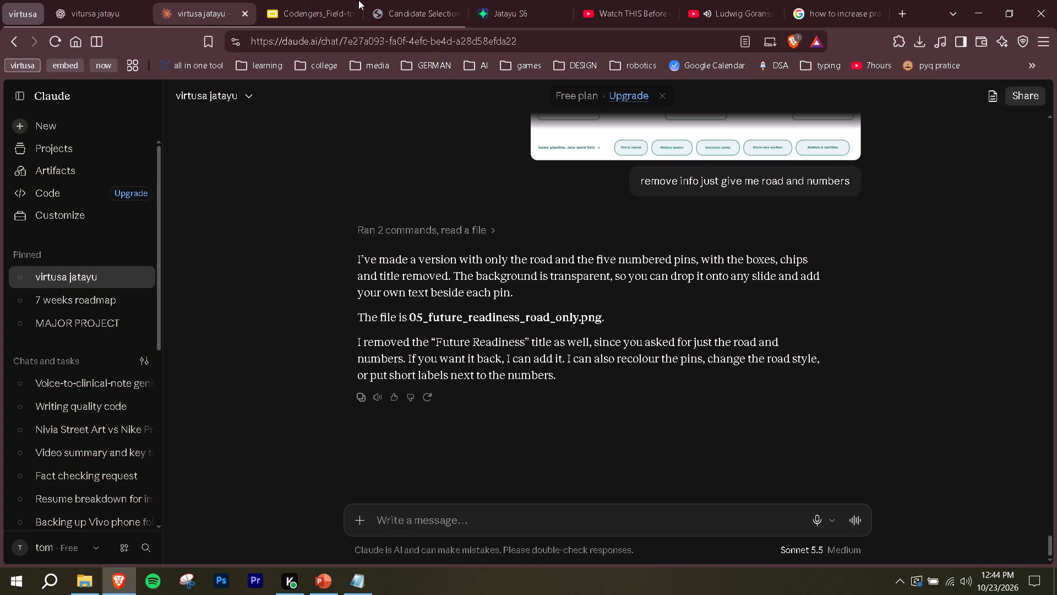
Pause the OPPENHEIMER soundtrack video playing on YouTube.
{"action": "left_click", "coordinate": [720, 0]}
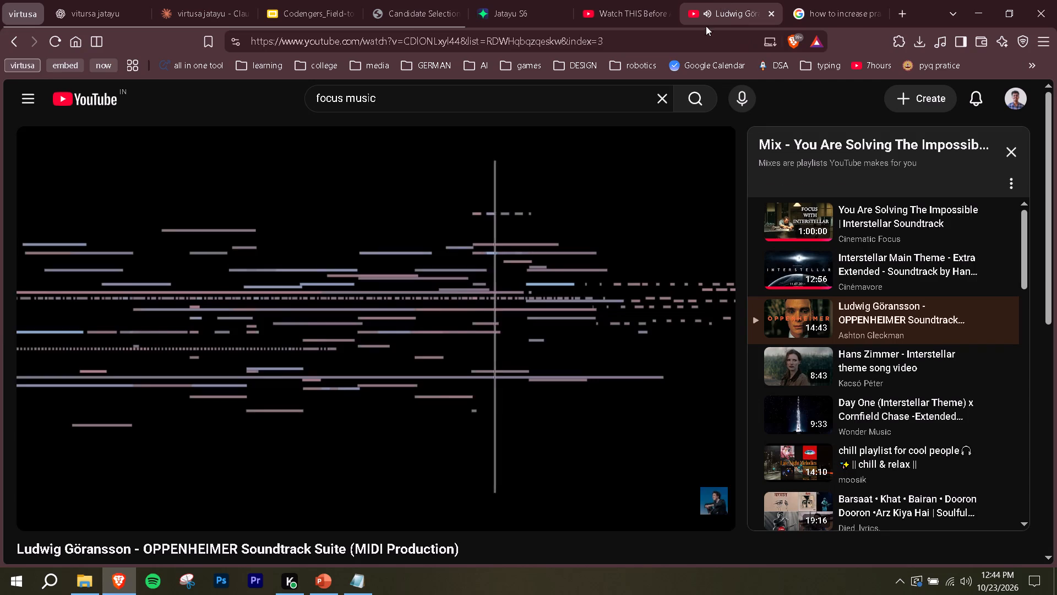
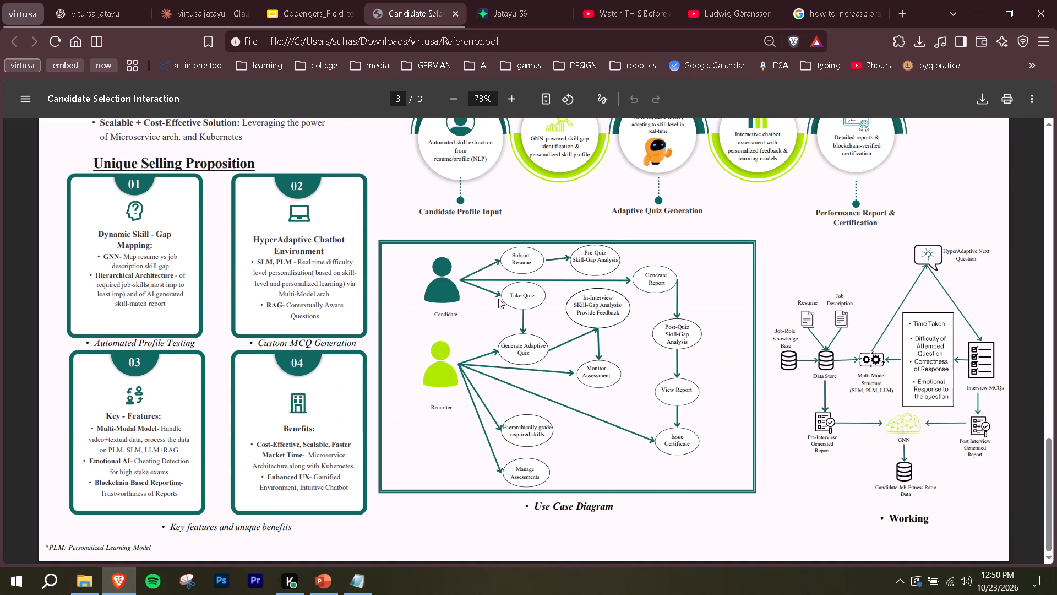
{"action": "scroll", "coordinate": [498, 299], "scroll_direction": "down", "scroll_amount": 2, "text": "ctrl"}
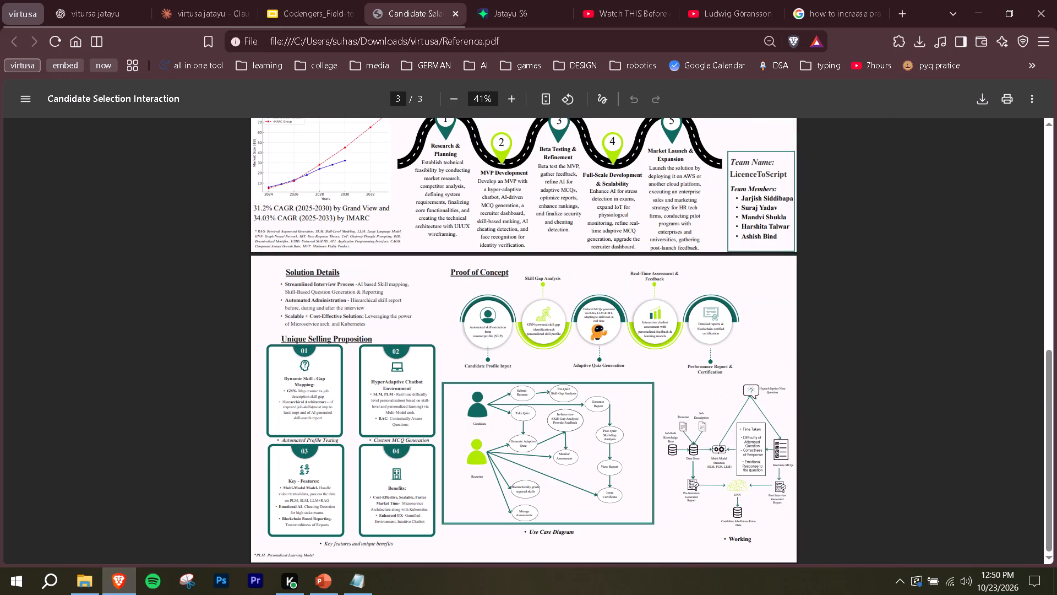
{"action": "scroll", "coordinate": [559, 333], "scroll_direction": "down", "scroll_amount": 1}
{"action": "scroll", "coordinate": [559, 333], "scroll_direction": "up", "scroll_amount": 1, "text": "ctrl"}
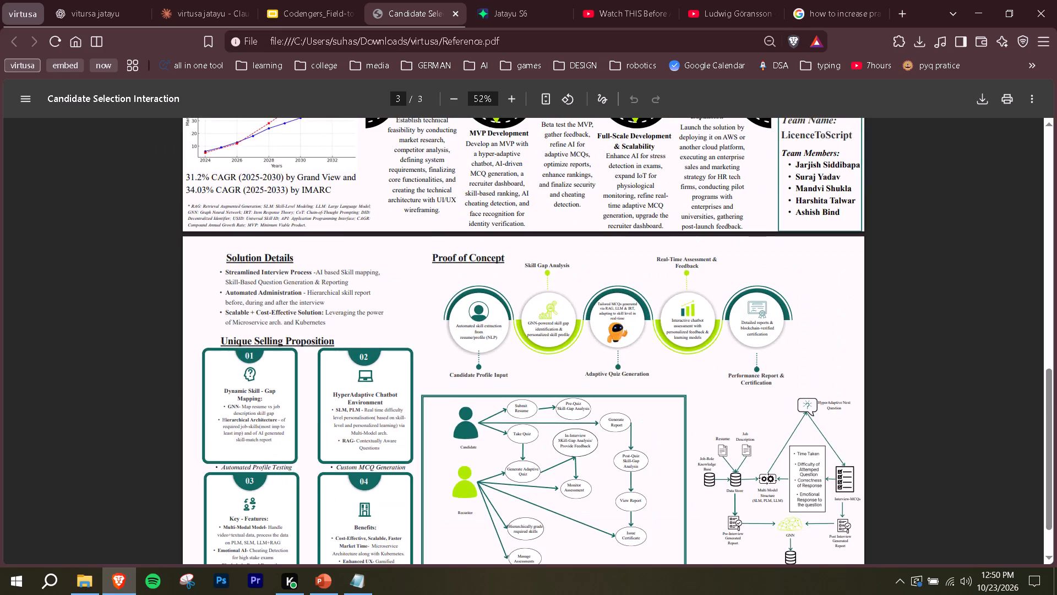
{"action": "scroll", "coordinate": [559, 333], "scroll_direction": "up", "scroll_amount": 1, "text": "ctrl"}
{"action": "scroll", "coordinate": [559, 333], "scroll_direction": "down", "scroll_amount": 3}
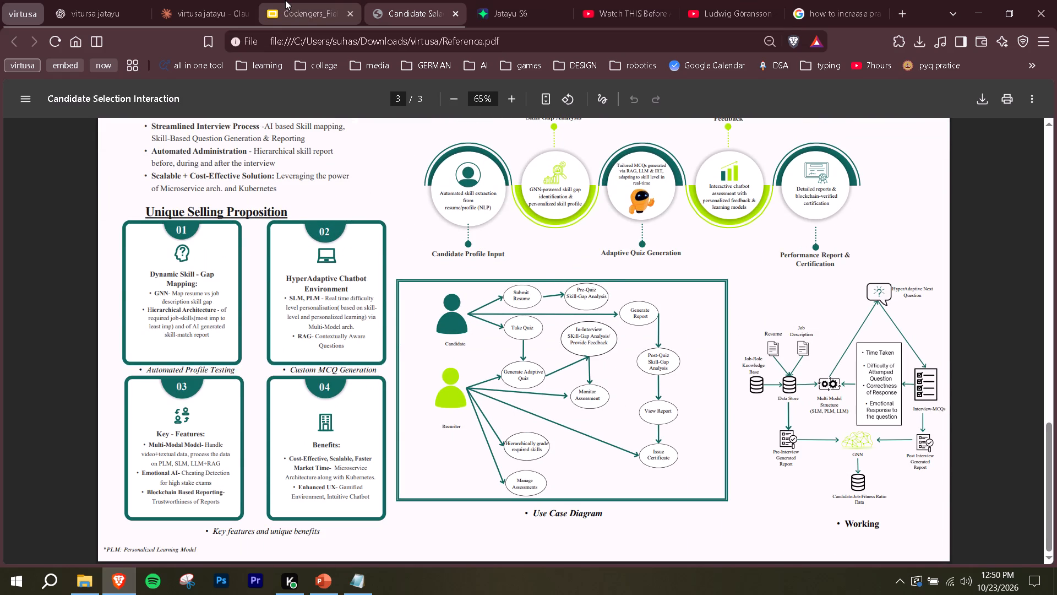
{"action": "left_click", "coordinate": [285, 0]}
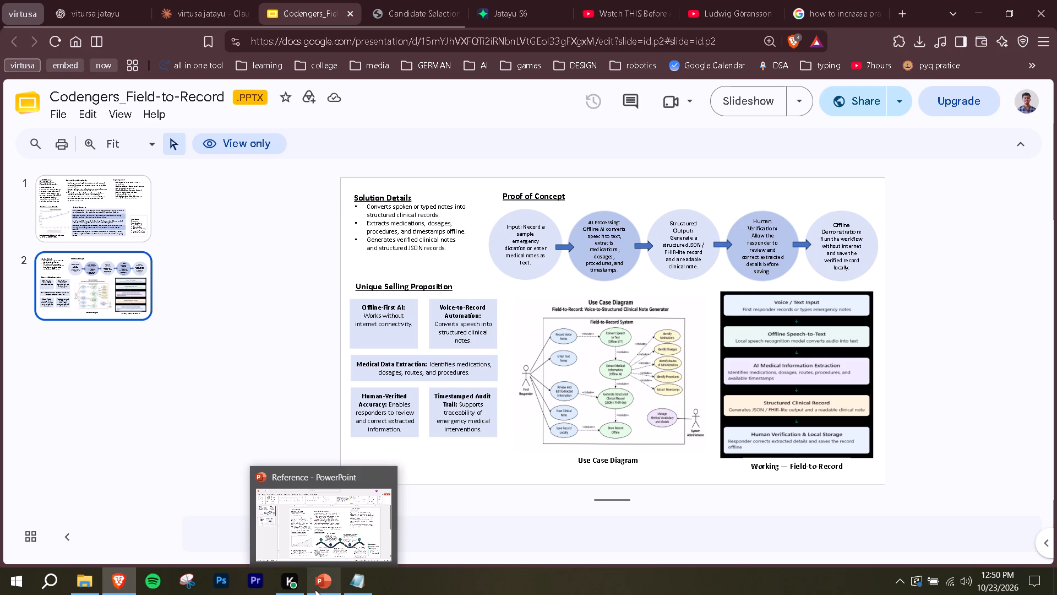
Switch to the Reference presentation in PowerPoint and slightly widen the Full-Scale Development & Scalability text box on slide 1.
{"action": "left_click", "coordinate": [331, 534]}
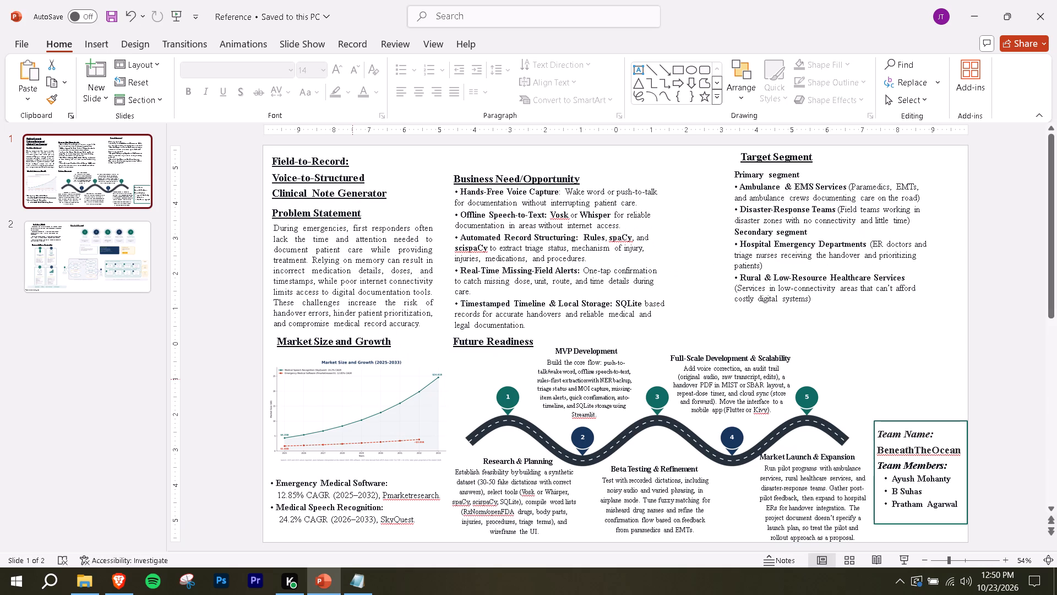
{"action": "left_click", "coordinate": [522, 503]}
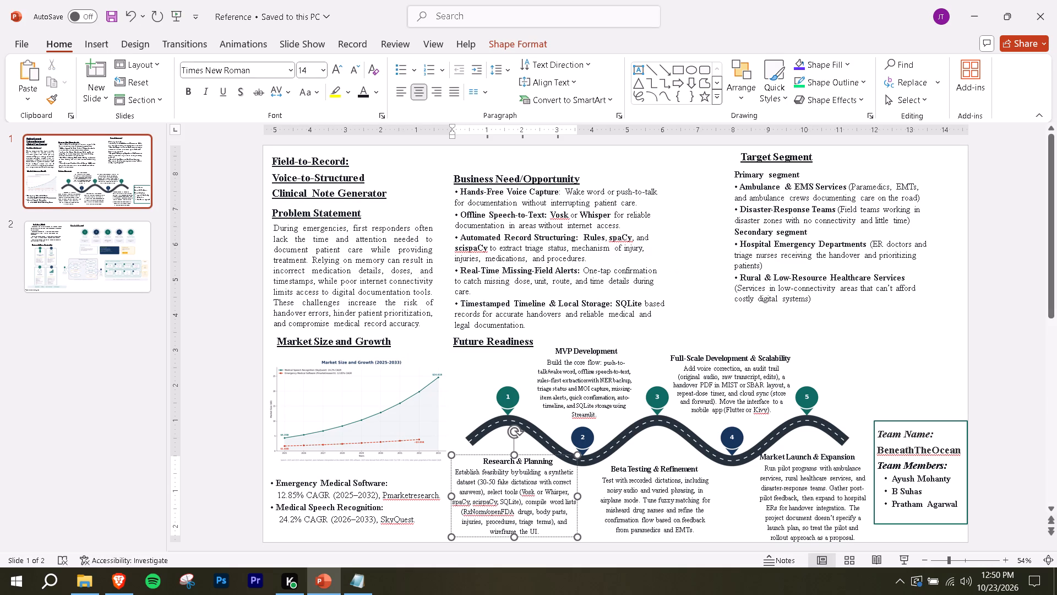
{"action": "left_click", "coordinate": [728, 388]}
{"action": "left_click", "coordinate": [761, 360]}
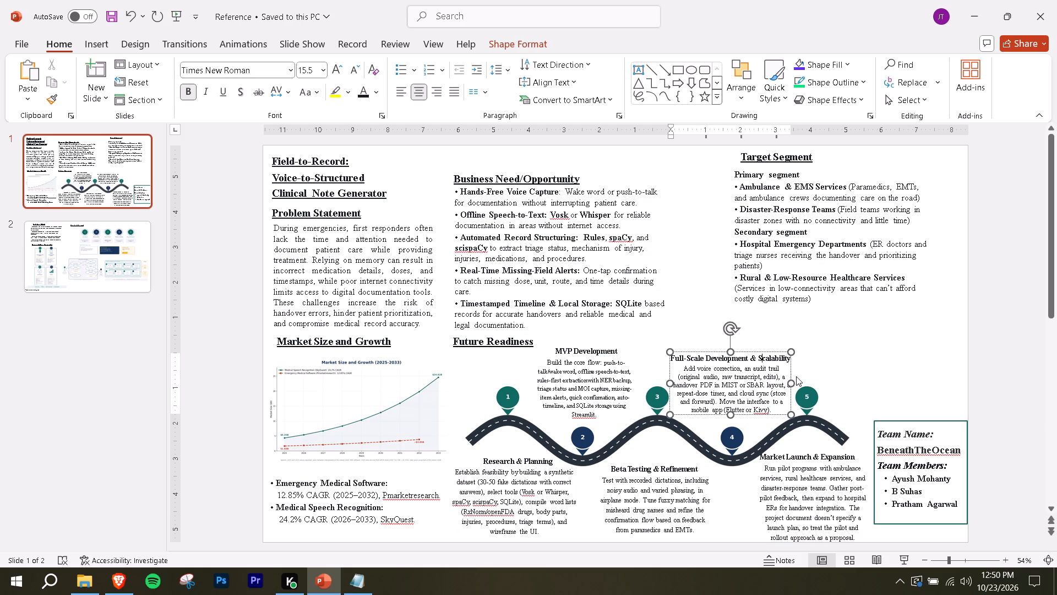
{"action": "left_click", "coordinate": [792, 382]}
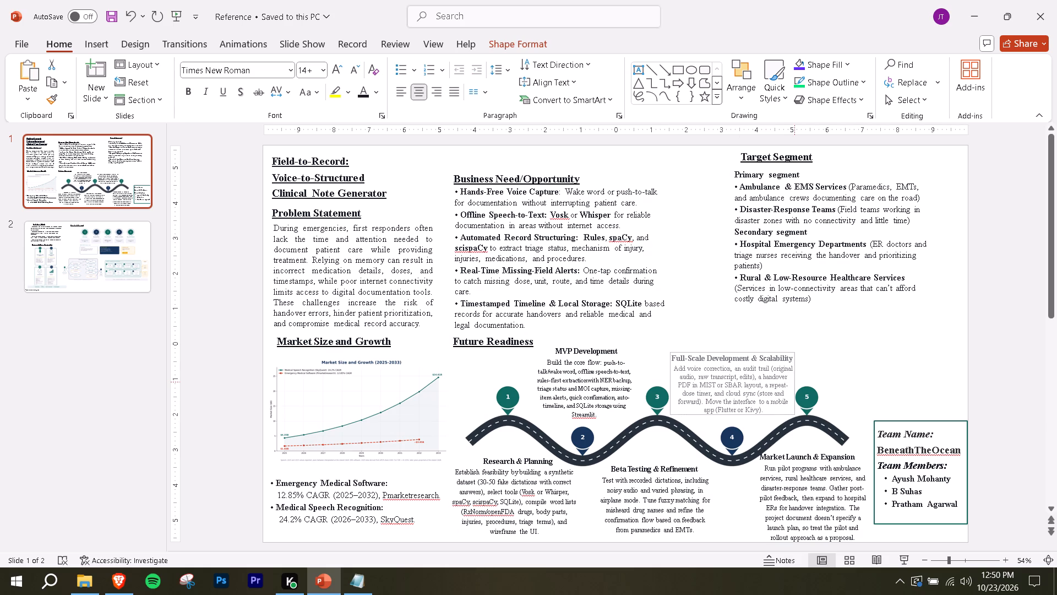
{"action": "left_click", "coordinate": [841, 358]}
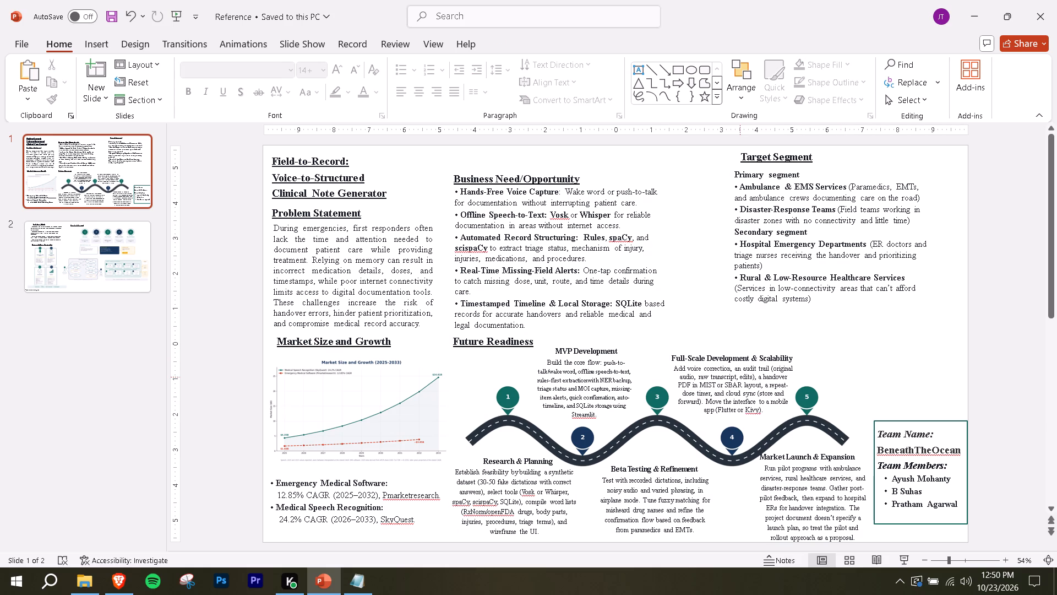
Set all text in the Full-Scale Development & Scalability box, heading included, to 15 pt.
{"action": "left_click", "coordinate": [770, 395]}
{"action": "left_click", "coordinate": [763, 370]}
{"action": "left_click", "coordinate": [754, 376]}
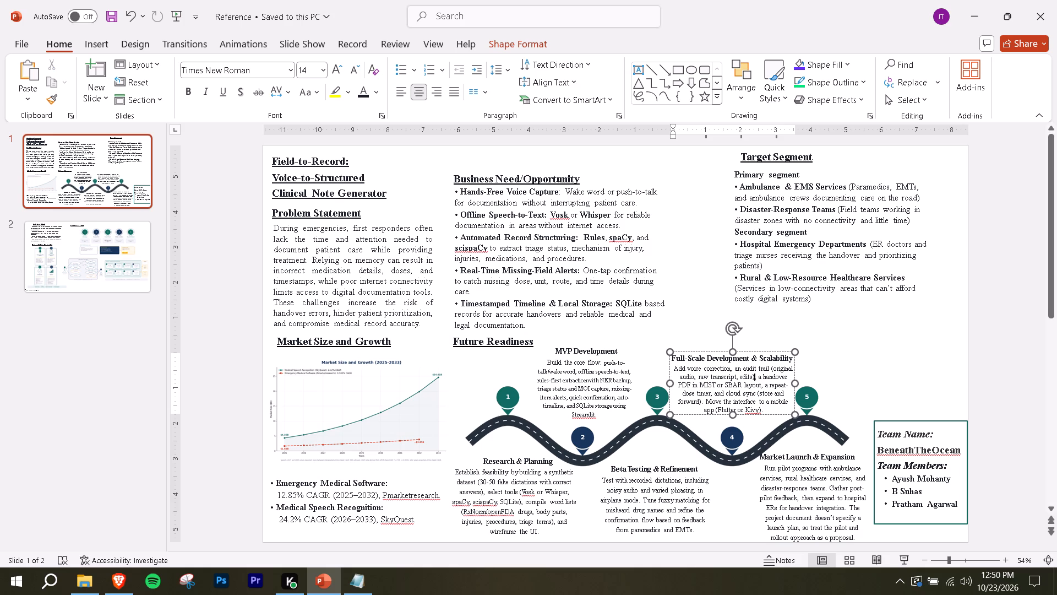
{"action": "left_click", "coordinate": [739, 381]}
{"action": "key", "text": "ctrl+a"}
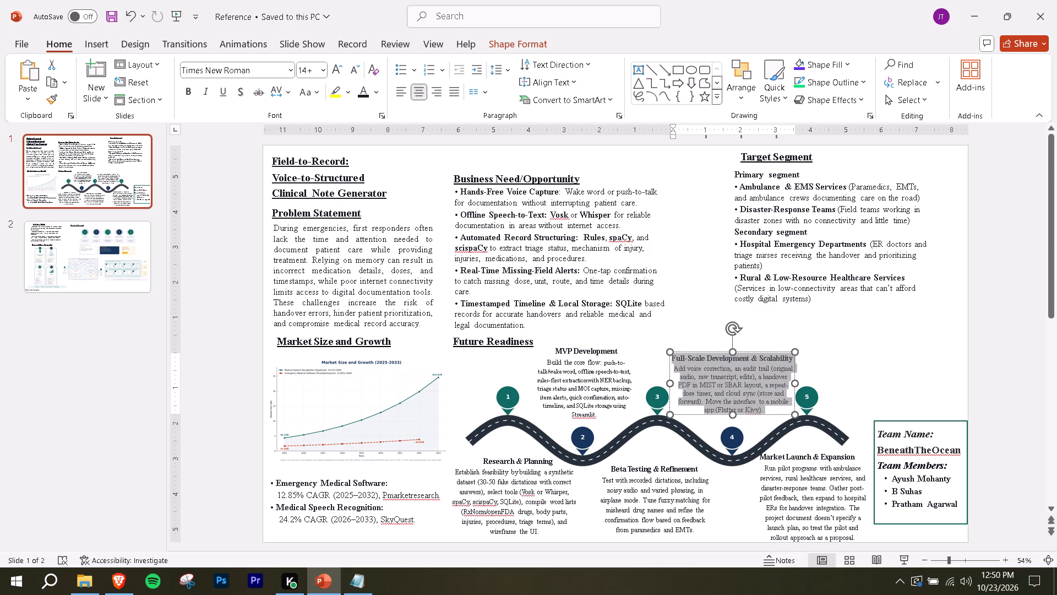
{"action": "left_click", "coordinate": [339, 67]}
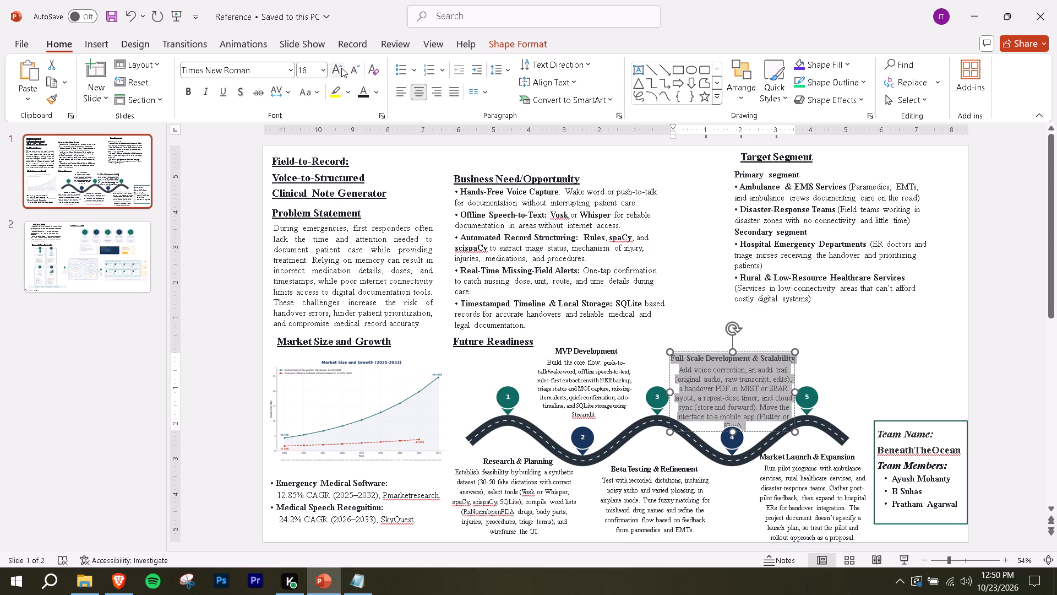
{"action": "left_click", "coordinate": [352, 67]}
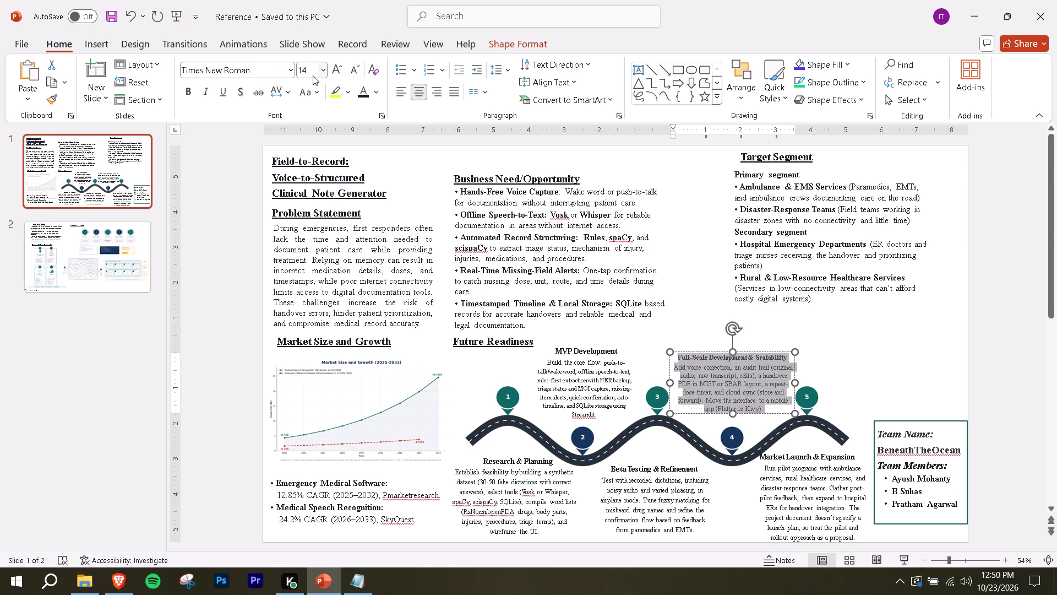
{"action": "left_click", "coordinate": [309, 70]}
{"action": "type", "text": "12"}
{"action": "key", "text": "BackSpace"}
{"action": "key", "text": "5"}
{"action": "key", "text": "Return"}
{"action": "scroll", "coordinate": [309, 70], "scroll_direction": "up", "scroll_amount": 1}
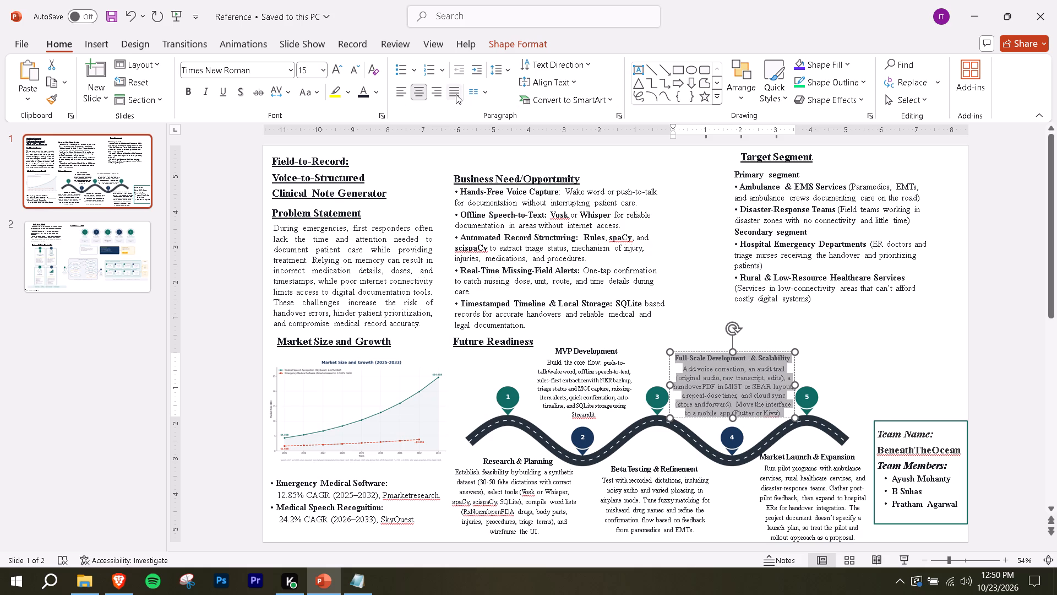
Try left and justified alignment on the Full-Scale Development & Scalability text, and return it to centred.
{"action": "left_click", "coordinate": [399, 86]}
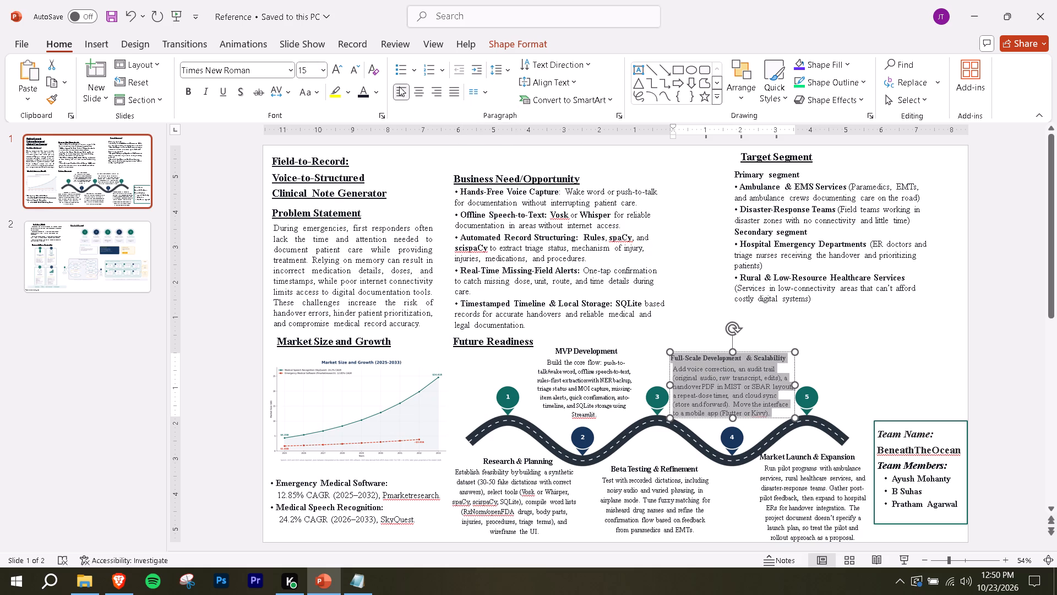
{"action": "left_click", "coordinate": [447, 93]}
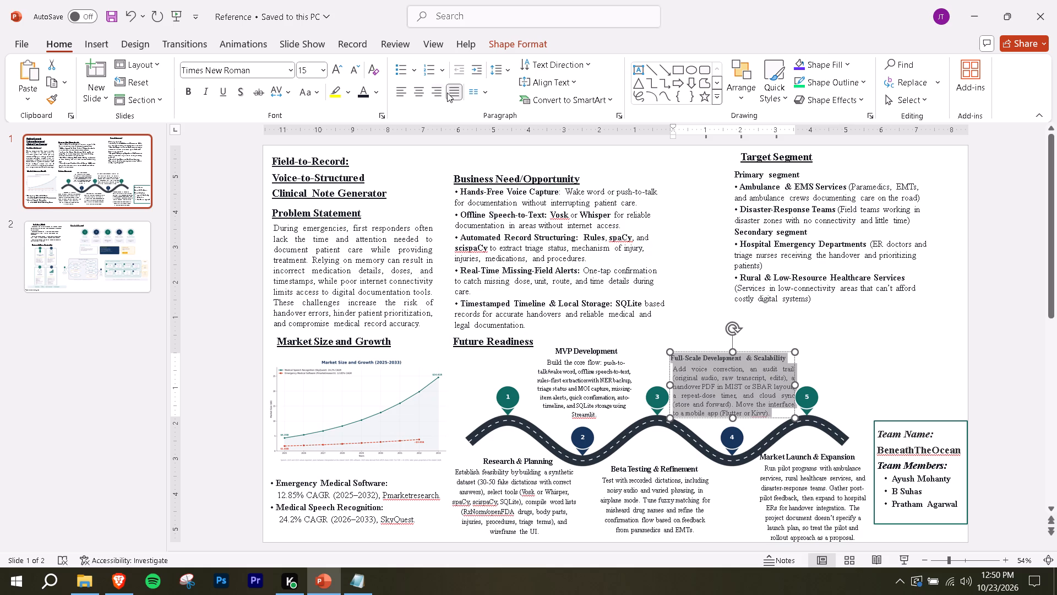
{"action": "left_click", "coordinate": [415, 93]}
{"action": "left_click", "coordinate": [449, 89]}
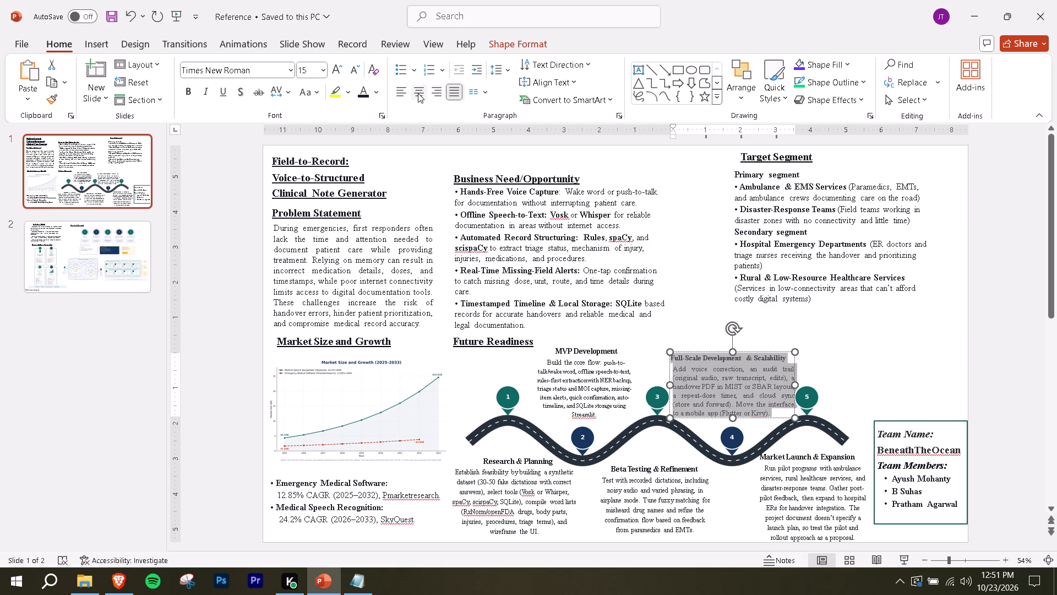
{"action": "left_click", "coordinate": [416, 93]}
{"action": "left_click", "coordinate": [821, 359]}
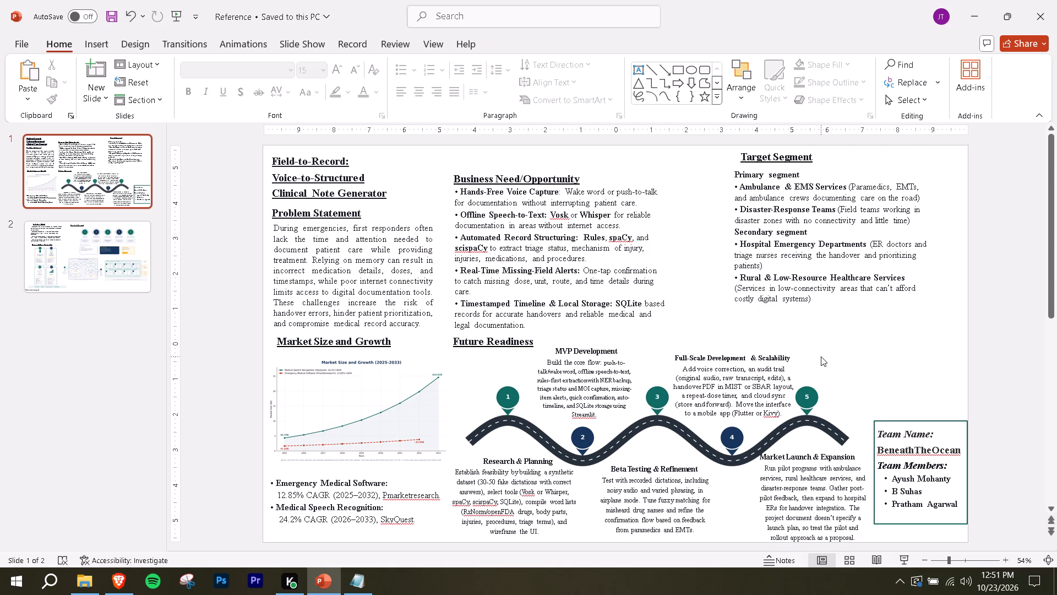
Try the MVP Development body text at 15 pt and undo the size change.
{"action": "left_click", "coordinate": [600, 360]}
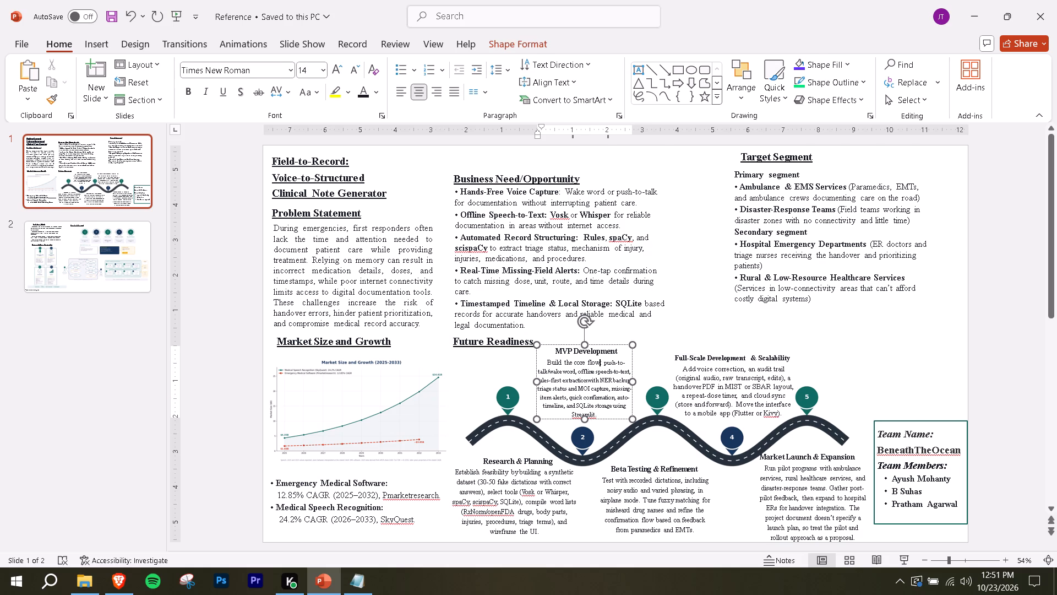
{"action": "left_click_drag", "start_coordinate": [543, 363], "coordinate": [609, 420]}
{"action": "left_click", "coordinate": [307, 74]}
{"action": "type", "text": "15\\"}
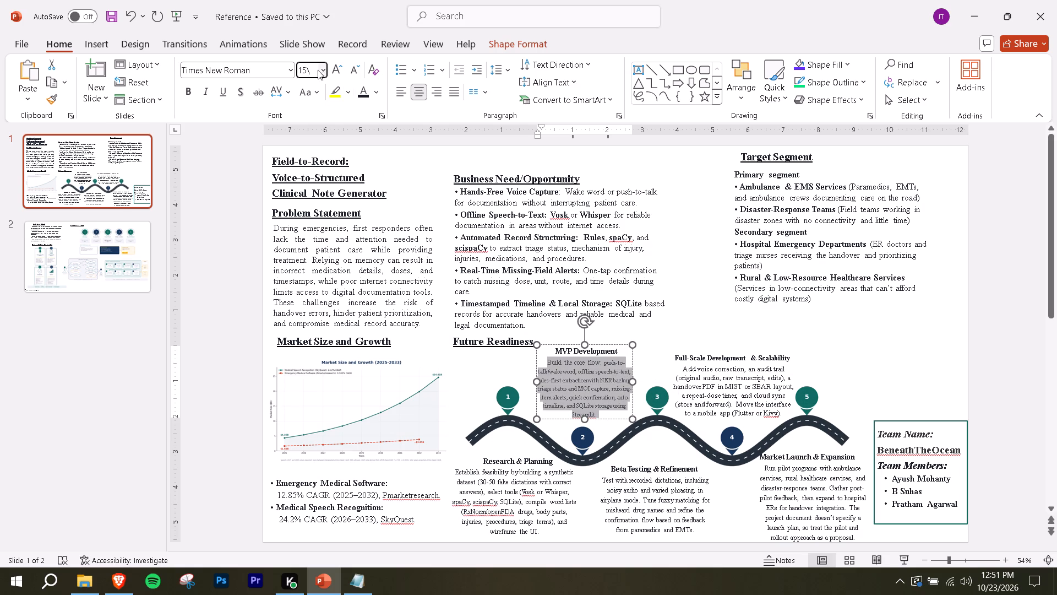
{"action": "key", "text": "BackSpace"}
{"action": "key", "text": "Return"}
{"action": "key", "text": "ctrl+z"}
Set the whole MVP Development body paragraph, below its heading, to 14 pt.
{"action": "left_click", "coordinate": [700, 378]}
{"action": "left_click", "coordinate": [560, 385]}
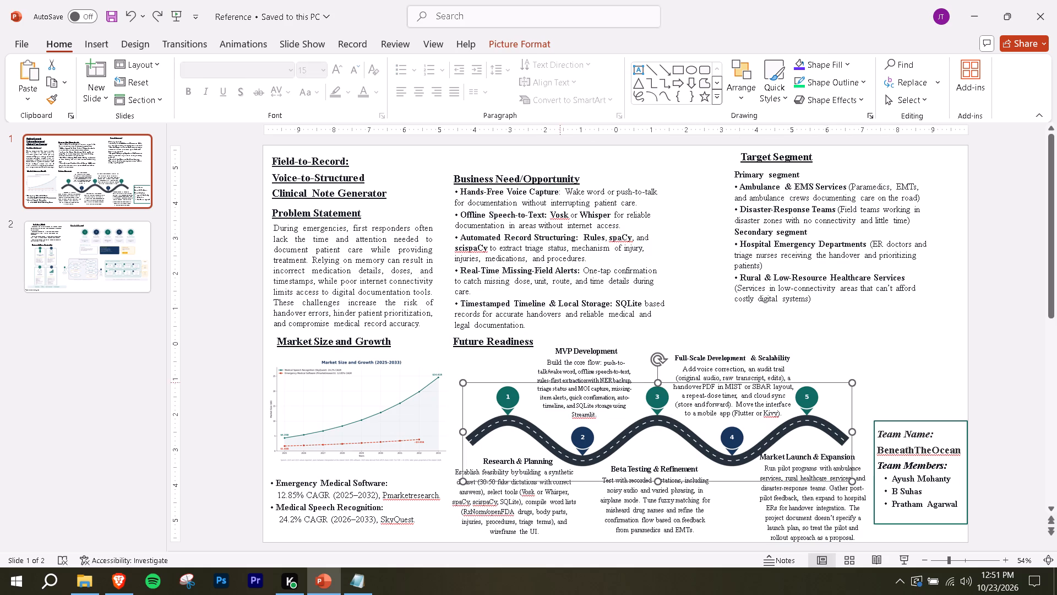
{"action": "left_click", "coordinate": [564, 366]}
{"action": "left_click", "coordinate": [568, 371]}
{"action": "left_click", "coordinate": [569, 380]}
{"action": "left_click", "coordinate": [571, 396]}
{"action": "left_click", "coordinate": [572, 372]}
{"action": "left_click", "coordinate": [563, 371]}
{"action": "left_click", "coordinate": [555, 371]}
{"action": "left_click", "coordinate": [571, 371]}
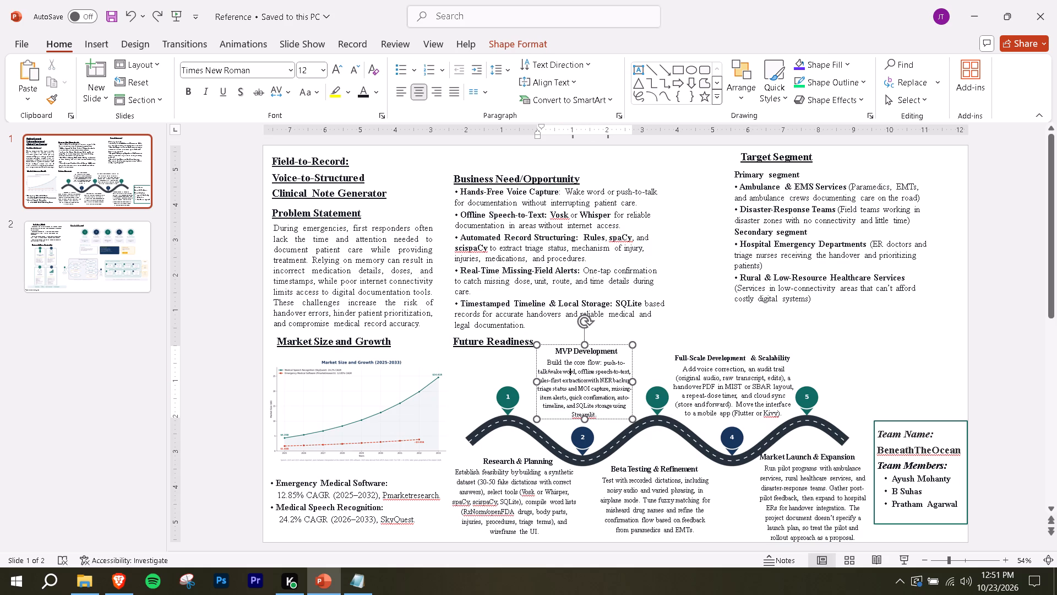
{"action": "left_click_drag", "start_coordinate": [547, 364], "coordinate": [606, 413]}
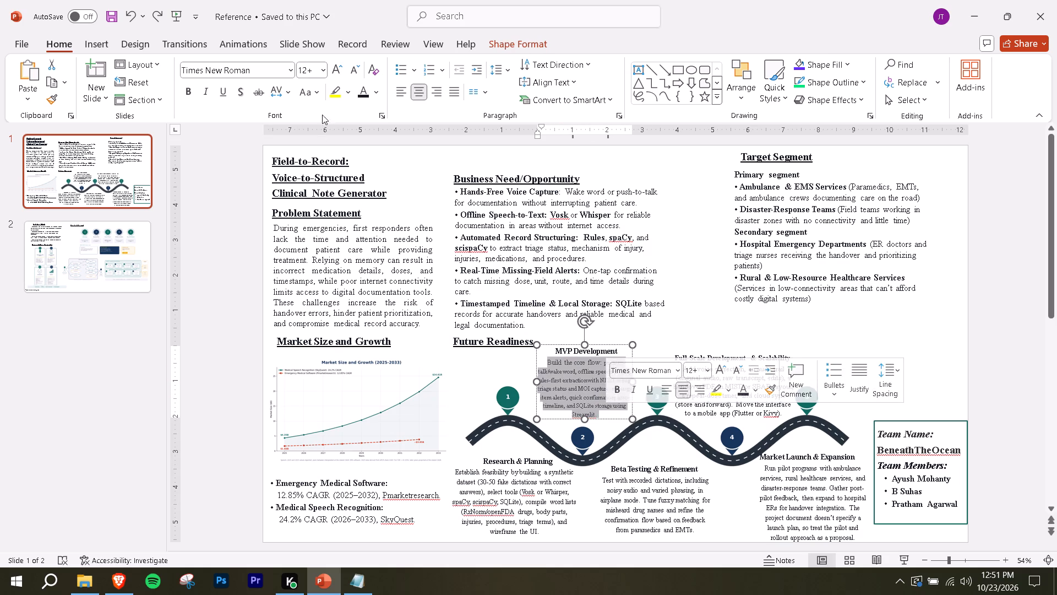
{"action": "left_click", "coordinate": [315, 68]}
{"action": "type", "text": "14"}
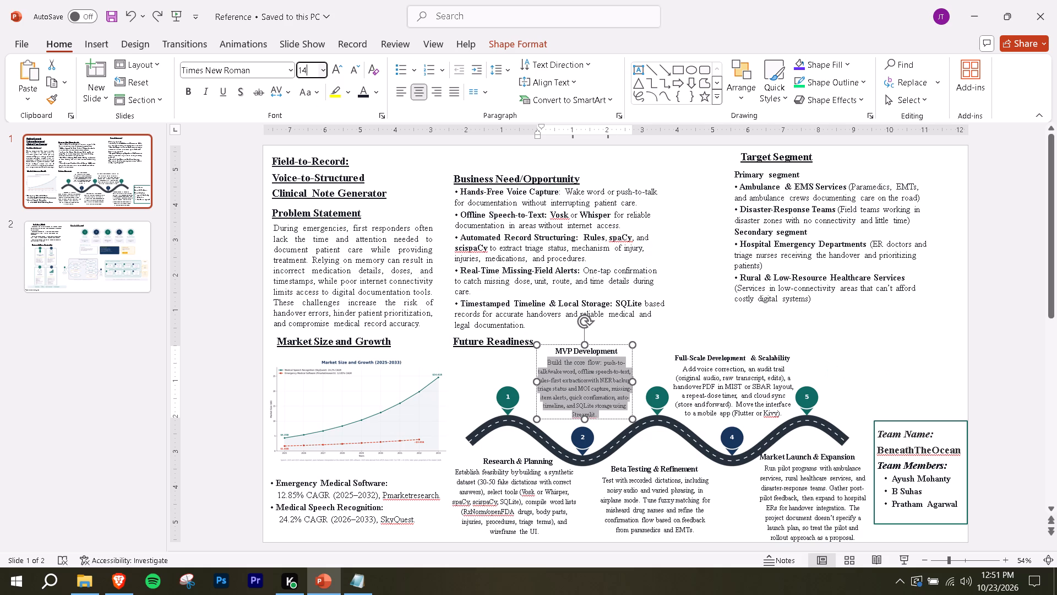
{"action": "key", "text": "Return"}
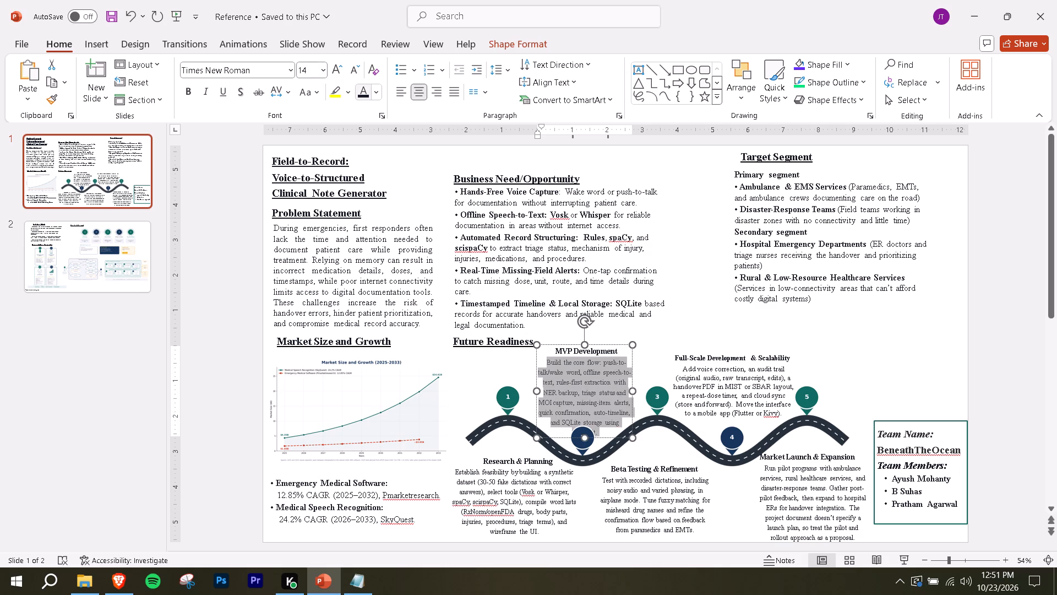
Move the MVP Development text box up slightly so its text clears the number 2 roadmap marker.
{"action": "left_click", "coordinate": [586, 374]}
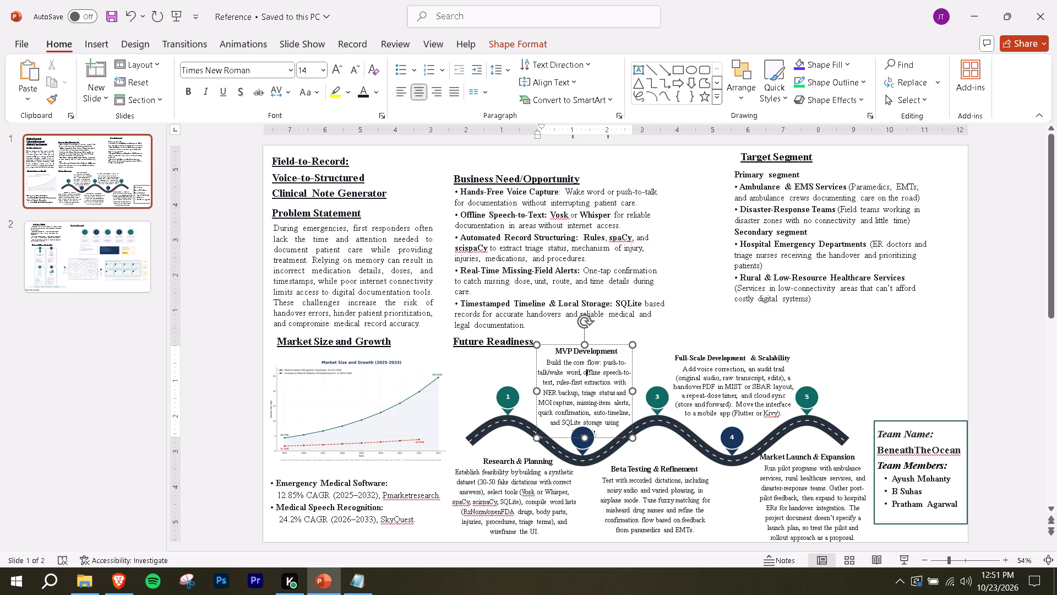
{"action": "left_click_drag", "start_coordinate": [607, 345], "coordinate": [609, 332]}
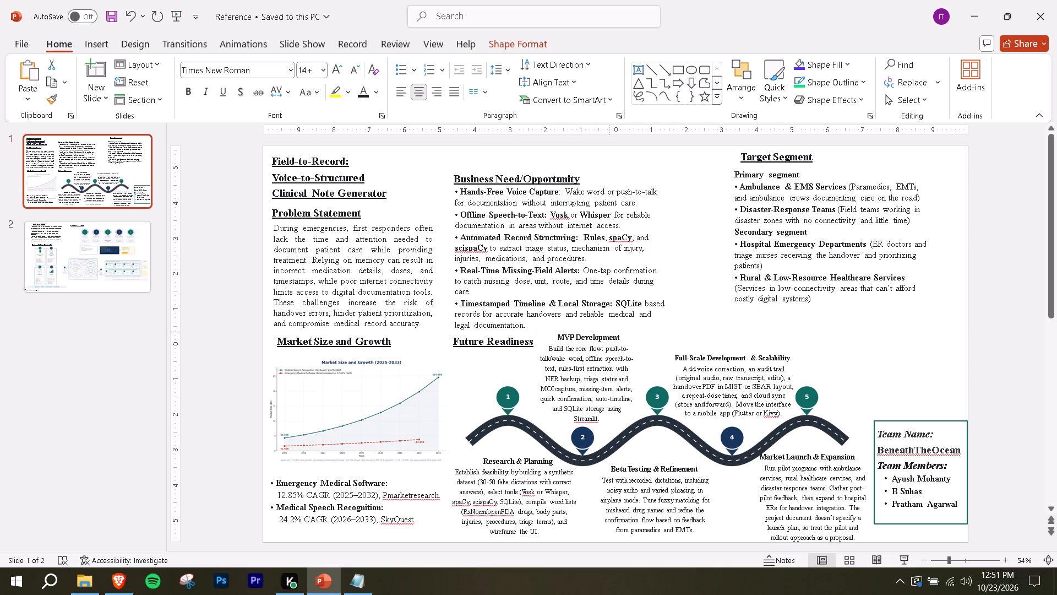
Widen the MVP Development text box slightly and move it down between roadmap markers 1 and 3, just above marker 2.
{"action": "left_click_drag", "start_coordinate": [609, 332], "coordinate": [609, 332]}
{"action": "left_click_drag", "start_coordinate": [634, 377], "coordinate": [641, 378]}
{"action": "left_click", "coordinate": [613, 334]}
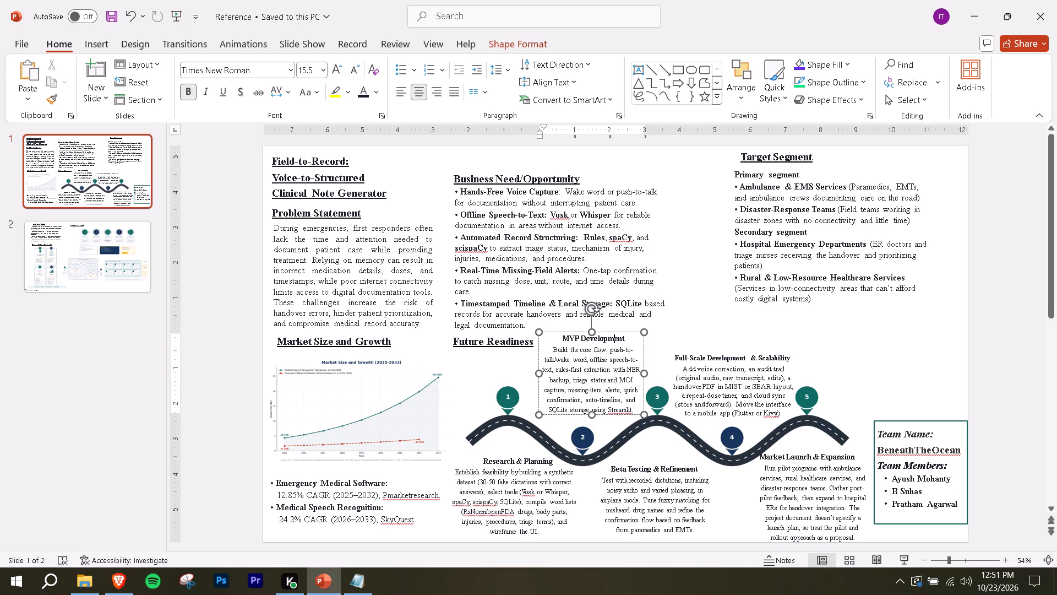
{"action": "left_click_drag", "start_coordinate": [613, 332], "coordinate": [611, 342]}
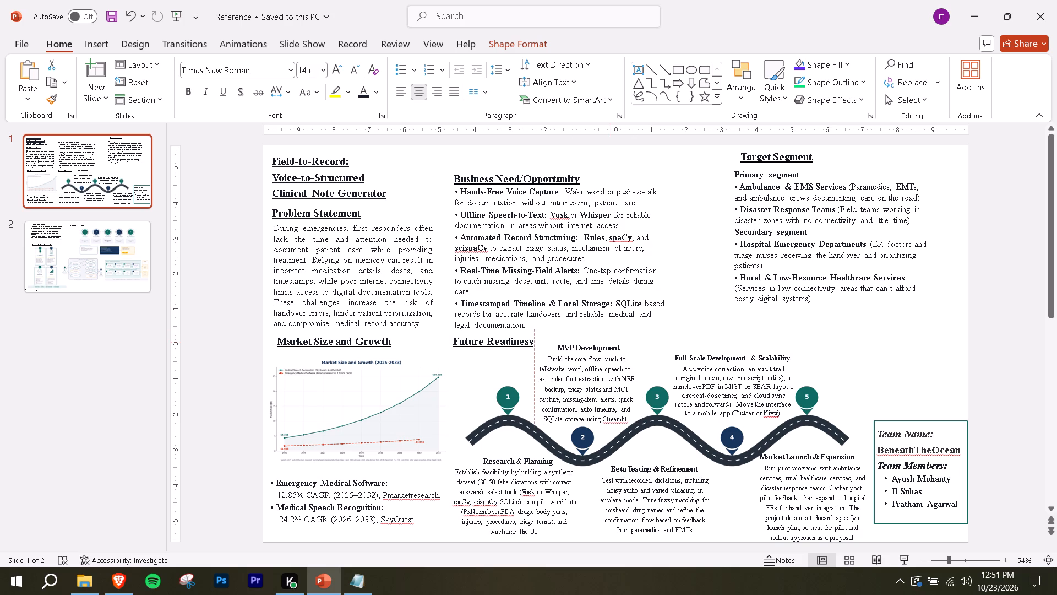
{"action": "left_click_drag", "start_coordinate": [611, 342], "coordinate": [610, 343]}
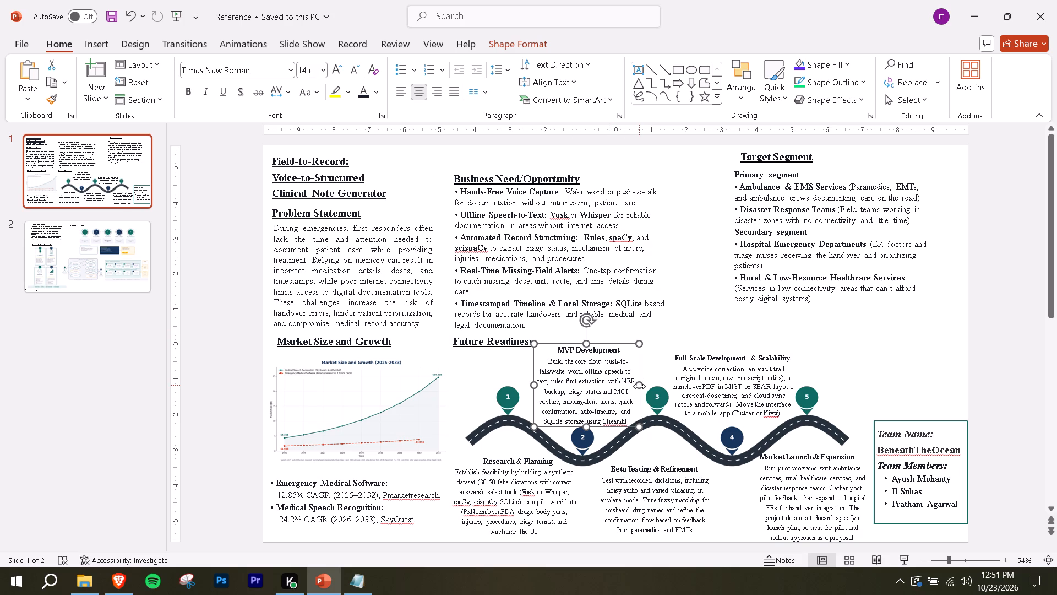
{"action": "left_click_drag", "start_coordinate": [639, 386], "coordinate": [646, 385]}
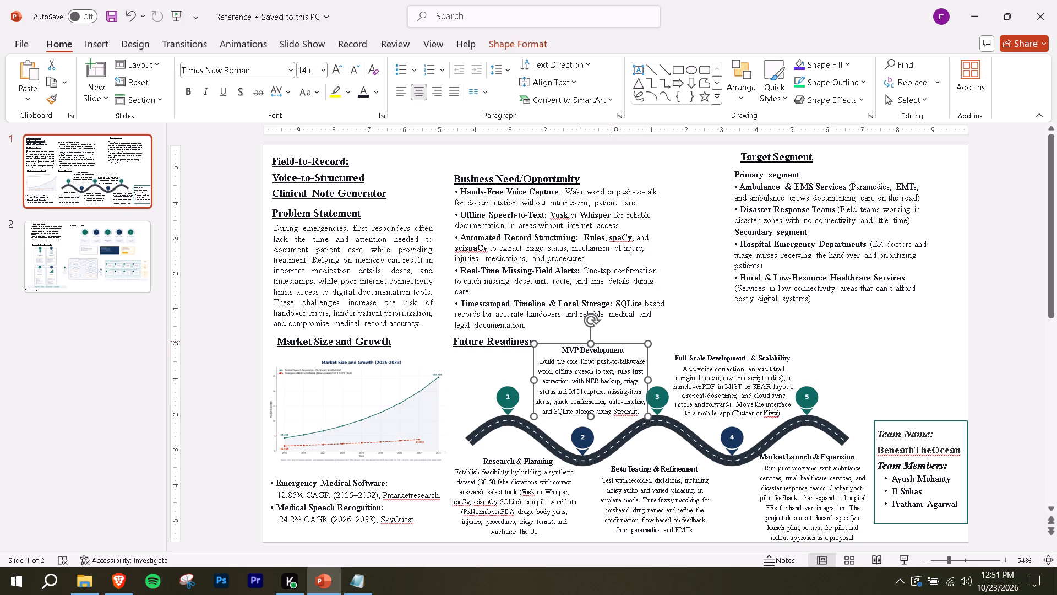
{"action": "left_click_drag", "start_coordinate": [611, 342], "coordinate": [605, 345]}
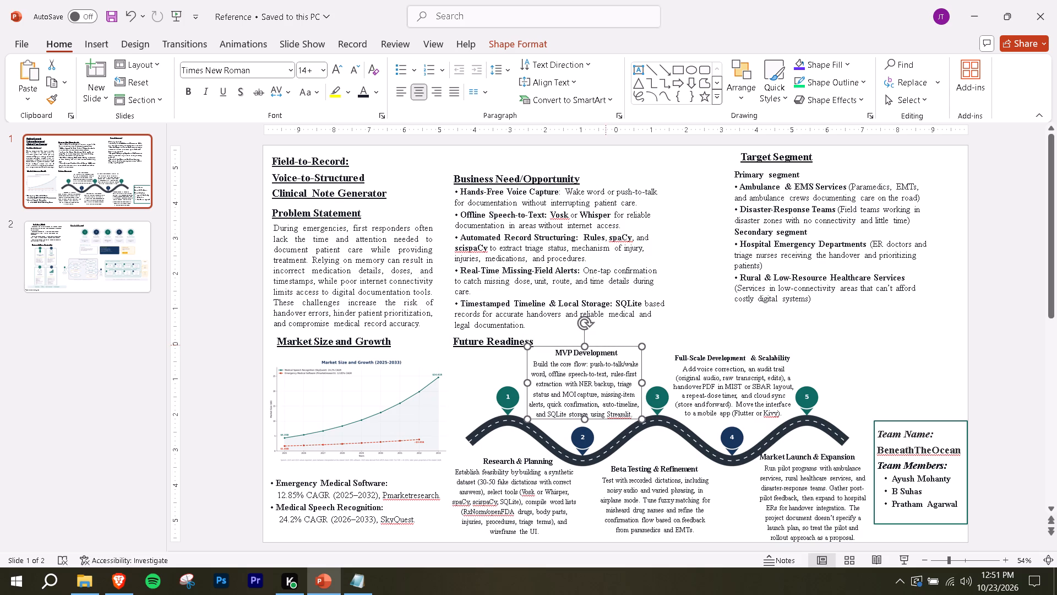
{"action": "left_click", "coordinate": [596, 352]}
Set the Full-Scale Development & Scalability heading to 15.5 pt.
{"action": "left_click", "coordinate": [733, 359]}
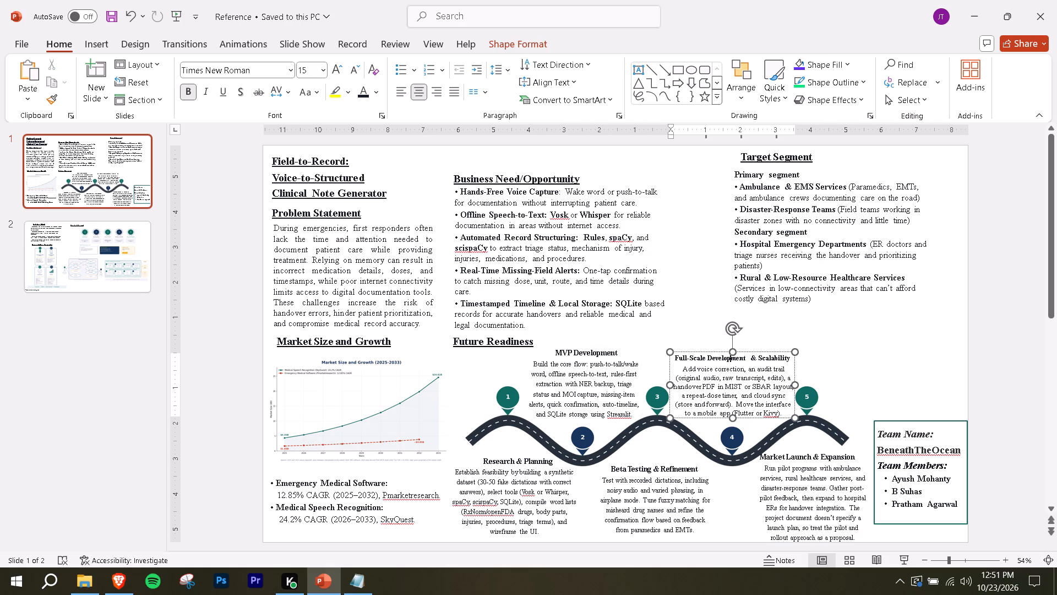
{"action": "left_click", "coordinate": [720, 359]}
{"action": "left_click_drag", "start_coordinate": [675, 359], "coordinate": [732, 357]}
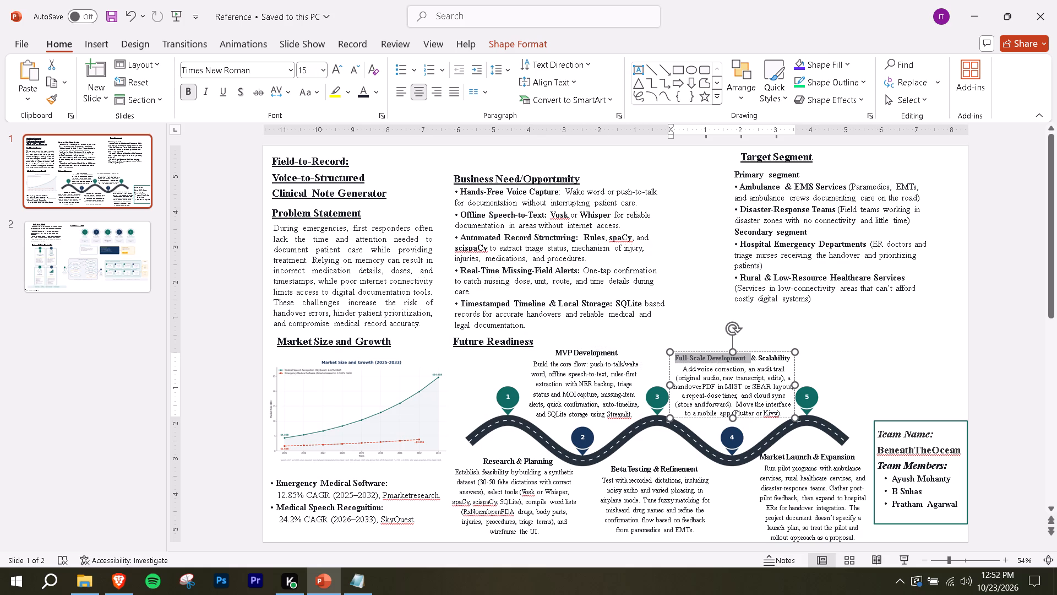
{"action": "left_click_drag", "start_coordinate": [732, 357], "coordinate": [789, 355]}
{"action": "left_click", "coordinate": [307, 68]}
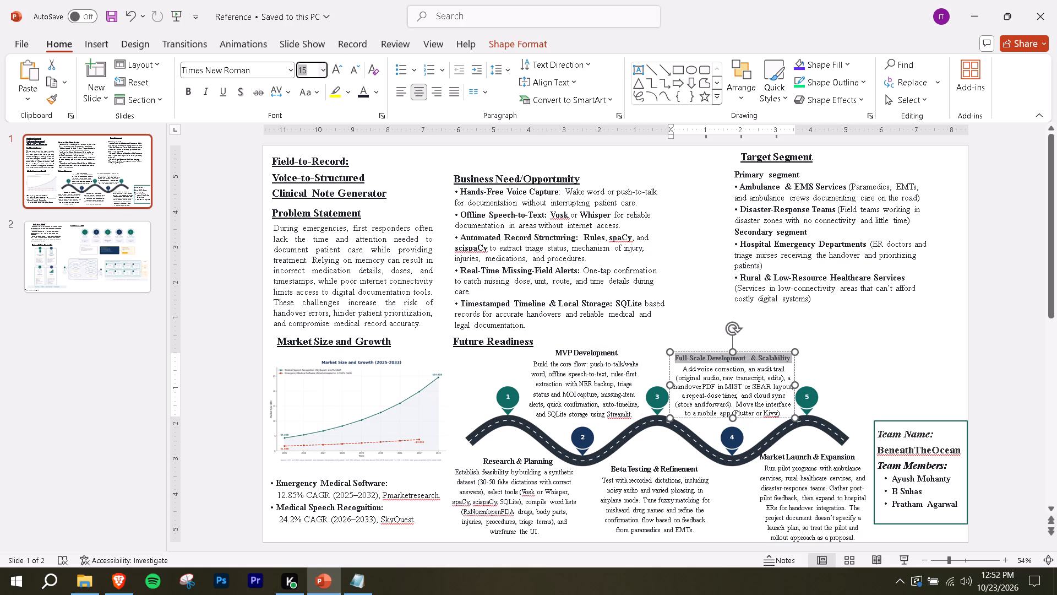
{"action": "left_click", "coordinate": [309, 70]}
{"action": "type", "text": ".5"}
{"action": "key", "text": "Return"}
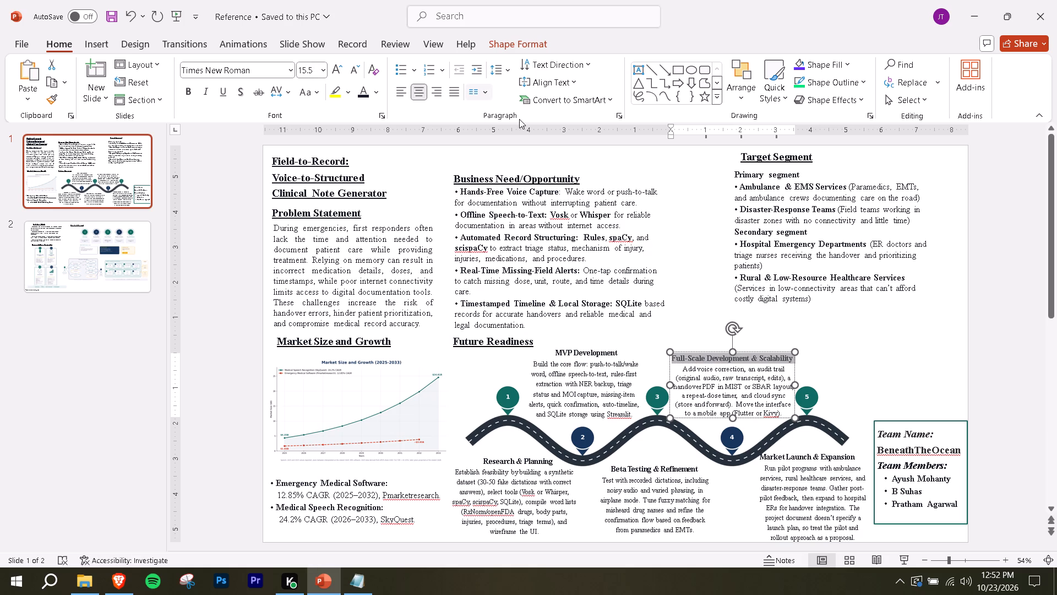
{"action": "left_click", "coordinate": [750, 358]}
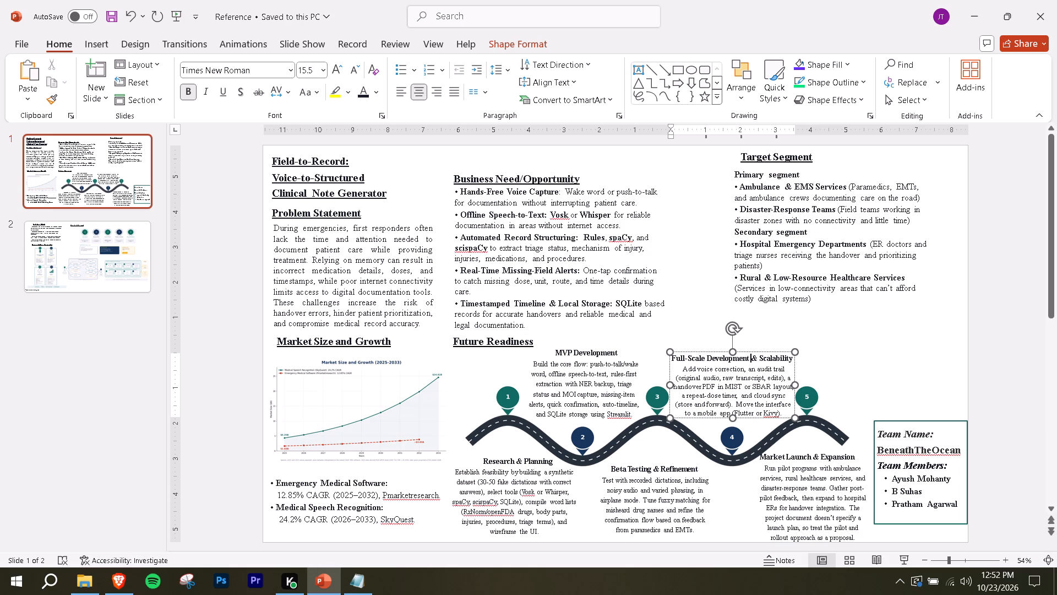
Nudge the Full-Scale Development & Scalability text box up slightly above roadmap marker 4.
{"action": "left_click", "coordinate": [758, 353]}
{"action": "key", "text": "Up"}
{"action": "key", "text": "Up"}
{"action": "key", "text": "Down"}
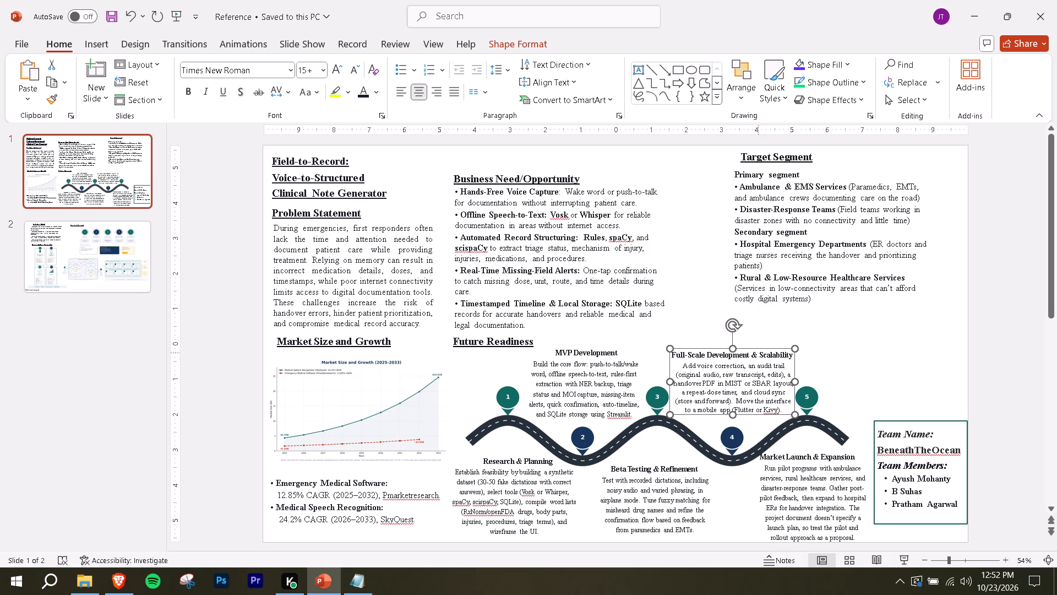
{"action": "left_click", "coordinate": [861, 378]}
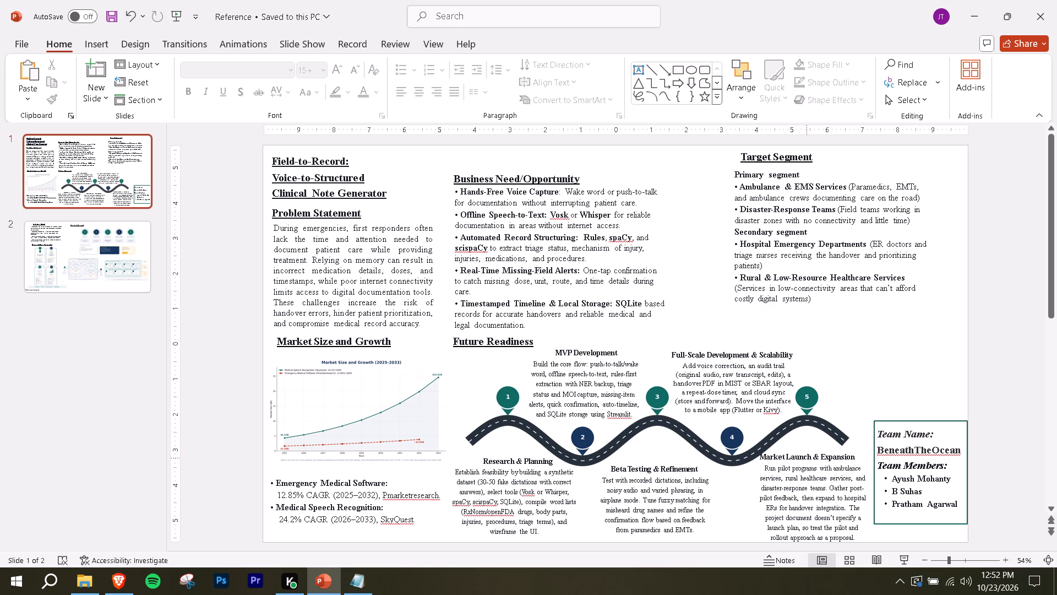
Move the Beta Testing & Refinement text box slightly right and up, centring it below the road under marker 3.
{"action": "left_click", "coordinate": [808, 475]}
{"action": "left_click", "coordinate": [798, 509]}
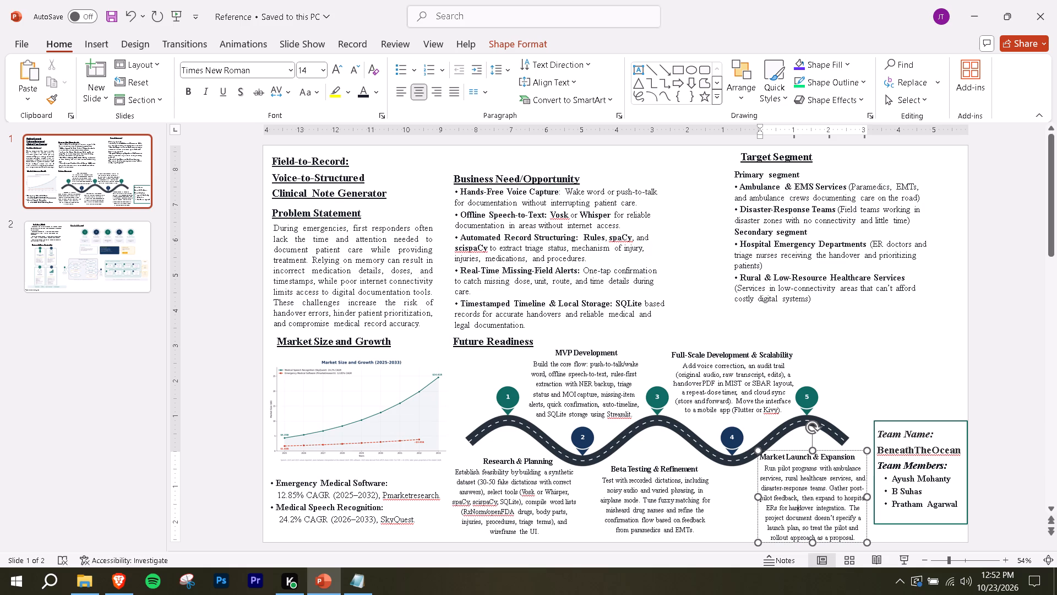
{"action": "left_click", "coordinate": [675, 496]}
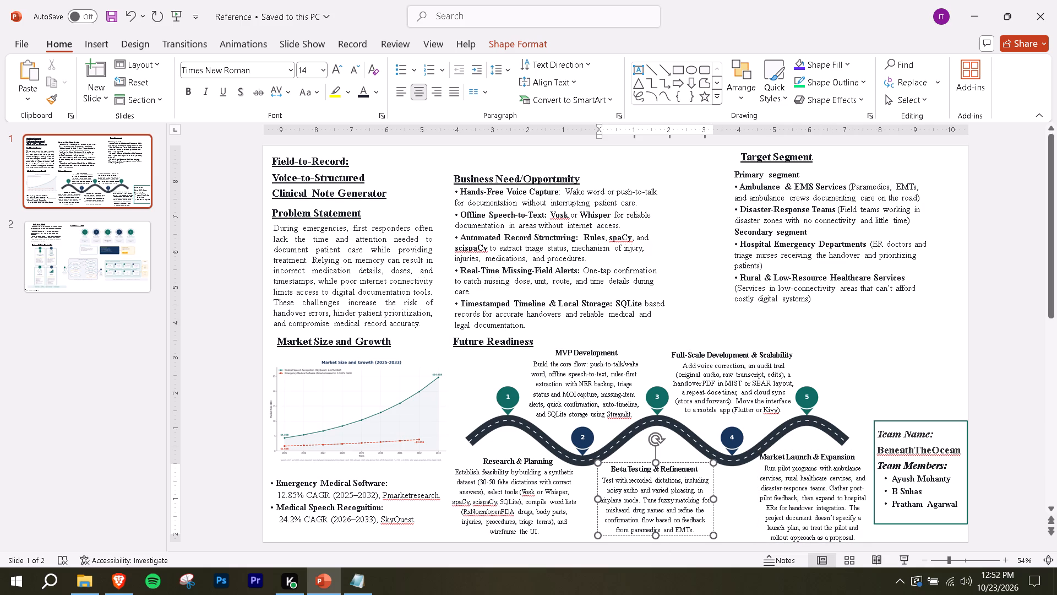
{"action": "left_click_drag", "start_coordinate": [670, 463], "coordinate": [679, 455]}
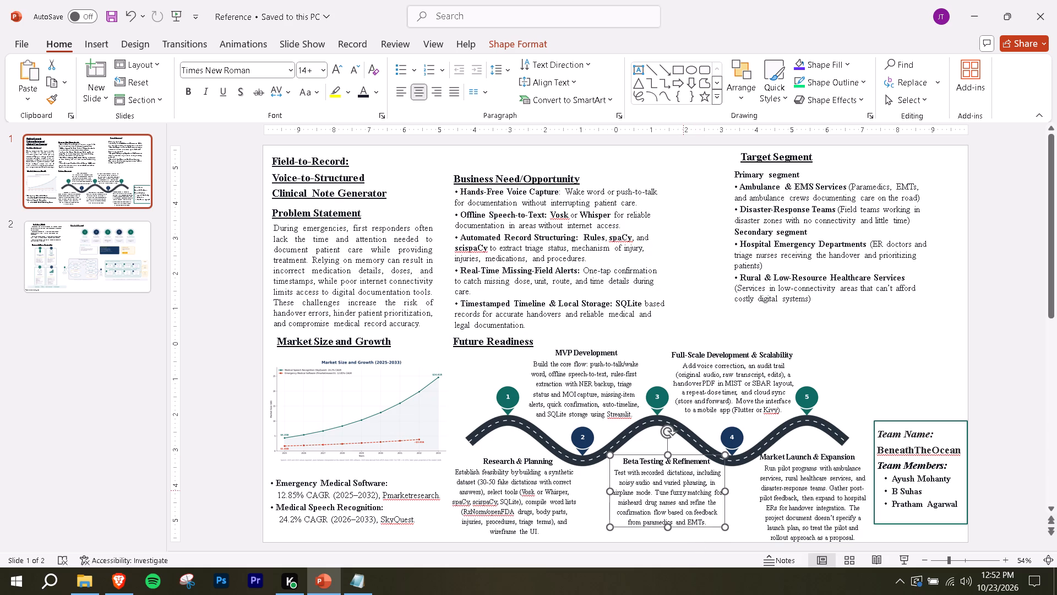
{"action": "key", "text": "Down"}
{"action": "key", "text": "Down"}
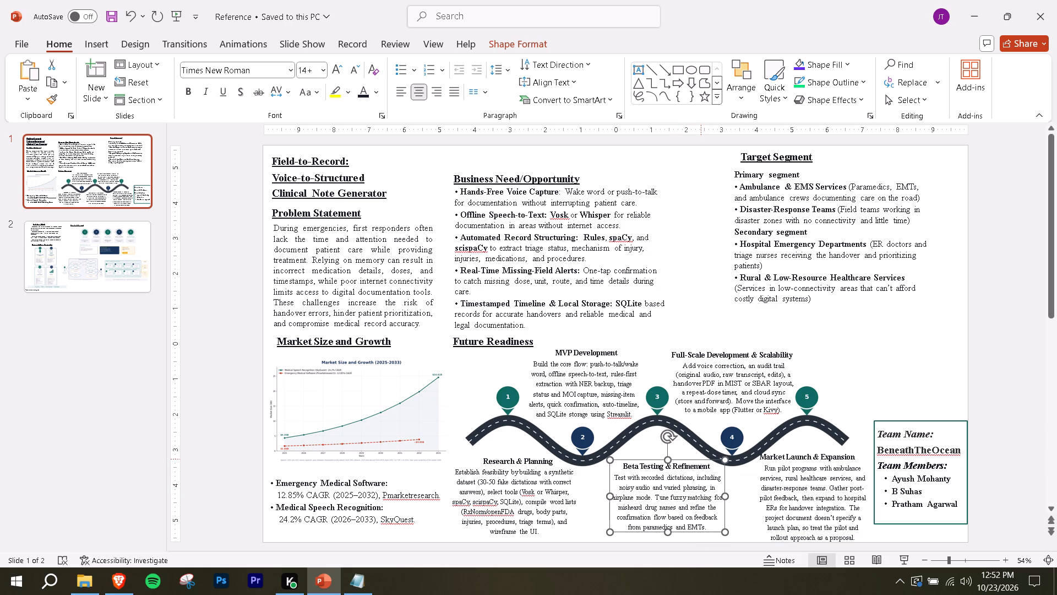
{"action": "key", "text": "Left"}
Check the font sizes of the Beta Testing & Refinement heading and its body text.
{"action": "left_click", "coordinate": [701, 489]}
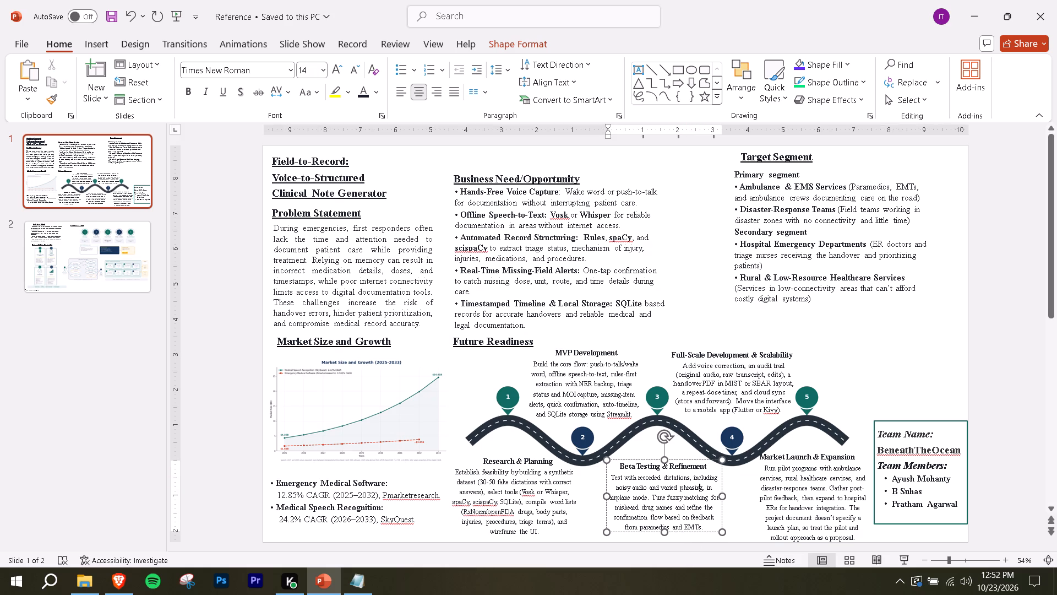
{"action": "left_click", "coordinate": [710, 467]}
{"action": "left_click", "coordinate": [709, 465]}
{"action": "left_click", "coordinate": [696, 487]}
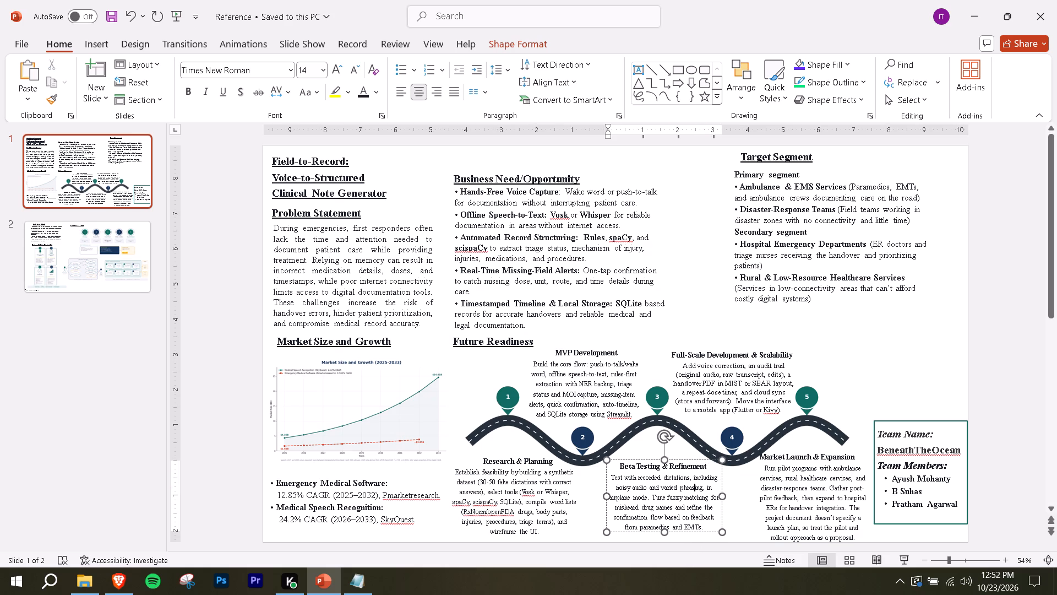
{"action": "left_click", "coordinate": [706, 466]}
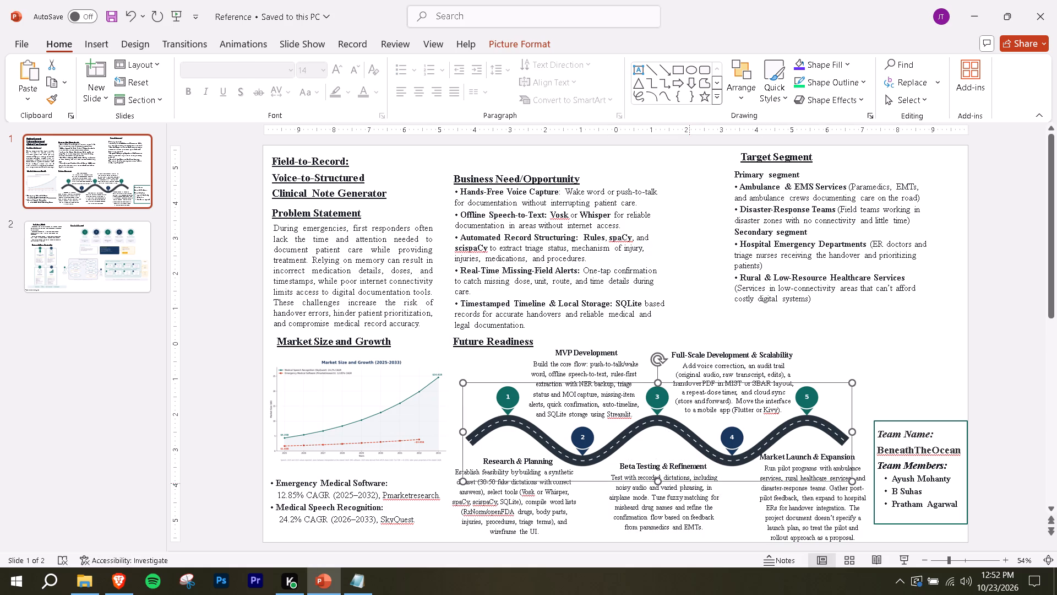
{"action": "left_click", "coordinate": [689, 484]}
{"action": "key", "text": "Up"}
{"action": "key", "text": "Up"}
{"action": "key", "text": "Right"}
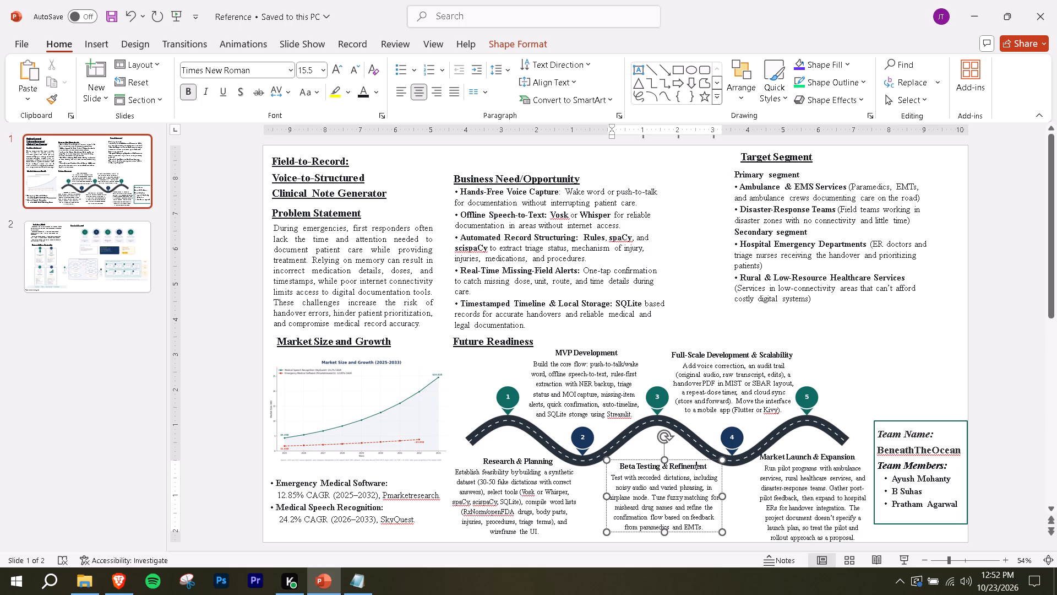
{"action": "key", "text": "Right"}
{"action": "key", "text": "Right"}
{"action": "key", "text": "Right"}
{"action": "key", "text": "ctrl+shift+Left"}
{"action": "key", "text": "ctrl+shift+Left"}
{"action": "key", "text": "ctrl+shift+Left"}
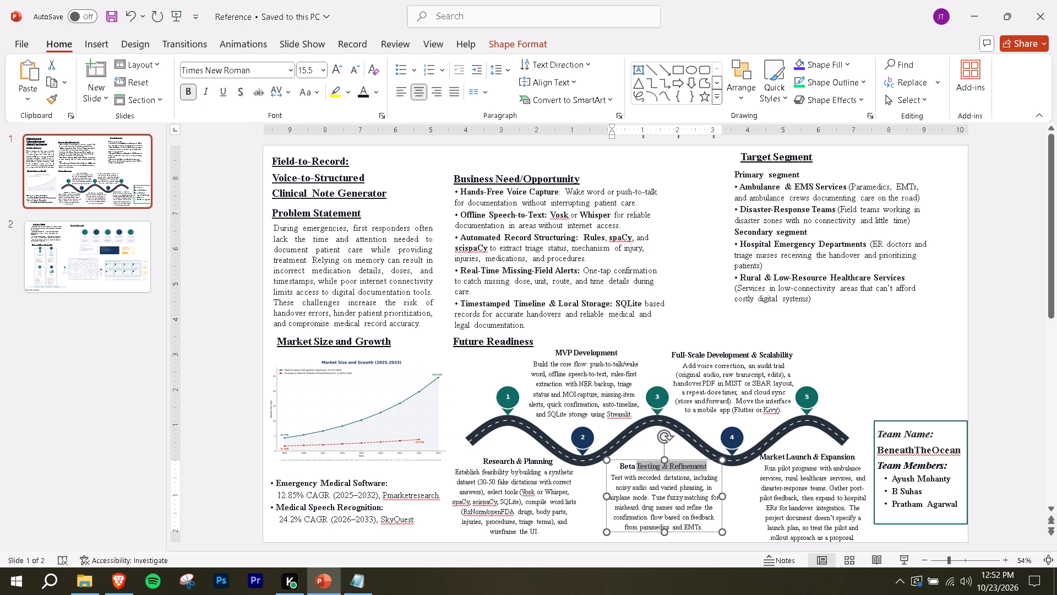
{"action": "key", "text": "ctrl+shift+Left"}
{"action": "left_click", "coordinate": [635, 501]}
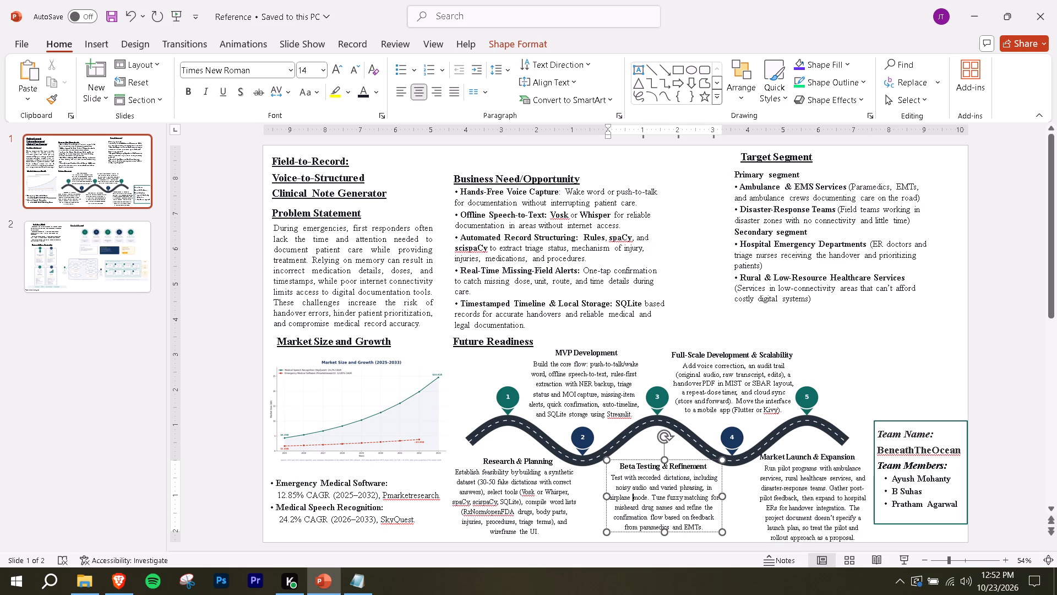
{"action": "left_click", "coordinate": [506, 491]}
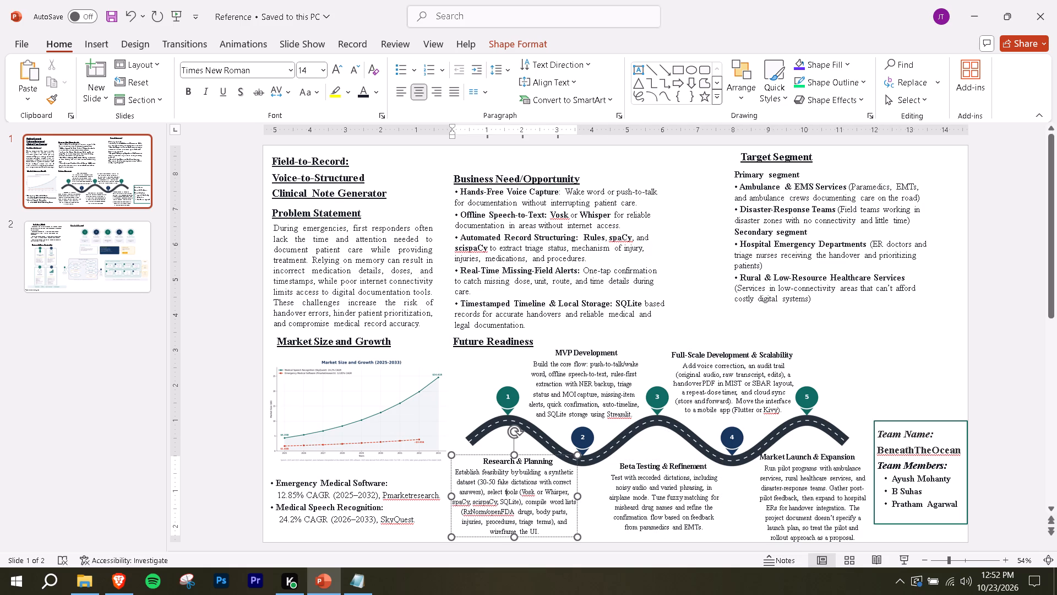
{"action": "left_click_drag", "start_coordinate": [456, 470], "coordinate": [547, 526]}
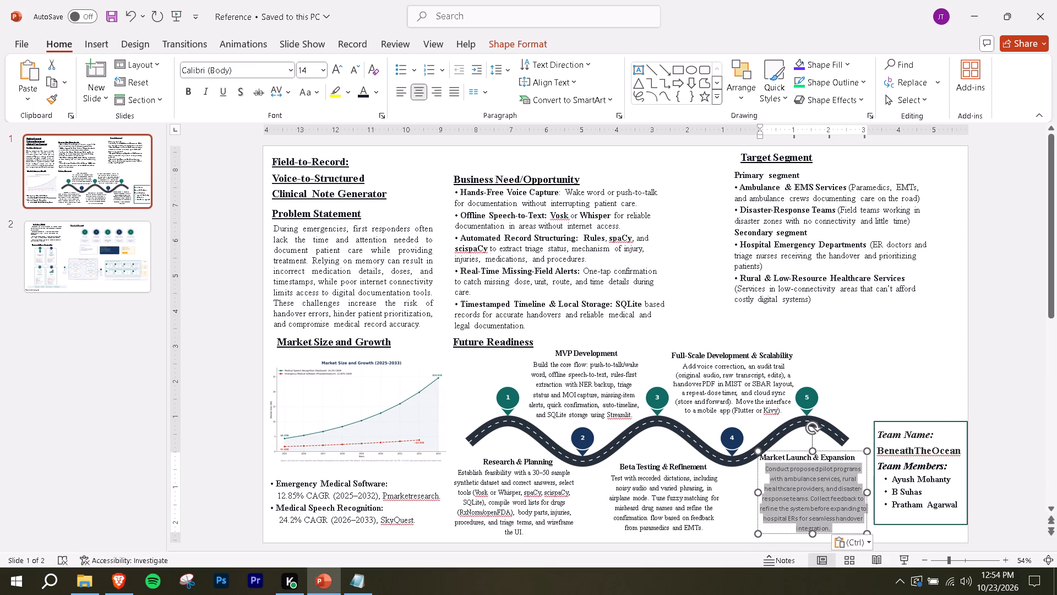
{"action": "left_click_drag", "start_coordinate": [760, 469], "coordinate": [761, 463]}
{"action": "key", "text": "t"}
{"action": "key", "text": "ctrl+z"}
{"action": "left_click", "coordinate": [235, 68]}
{"action": "key", "text": "t"}
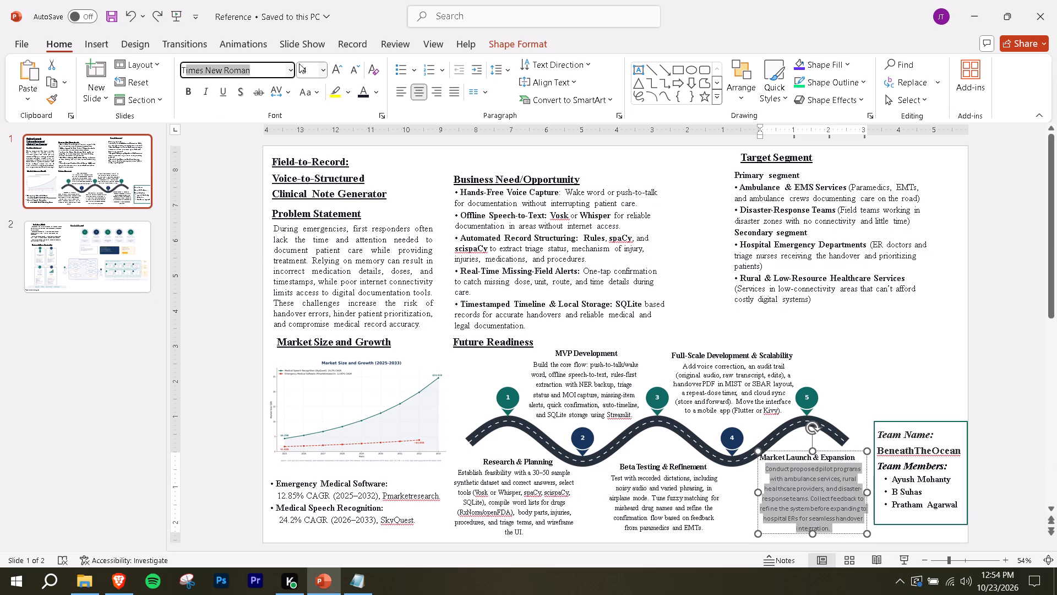
{"action": "key", "text": "Return"}
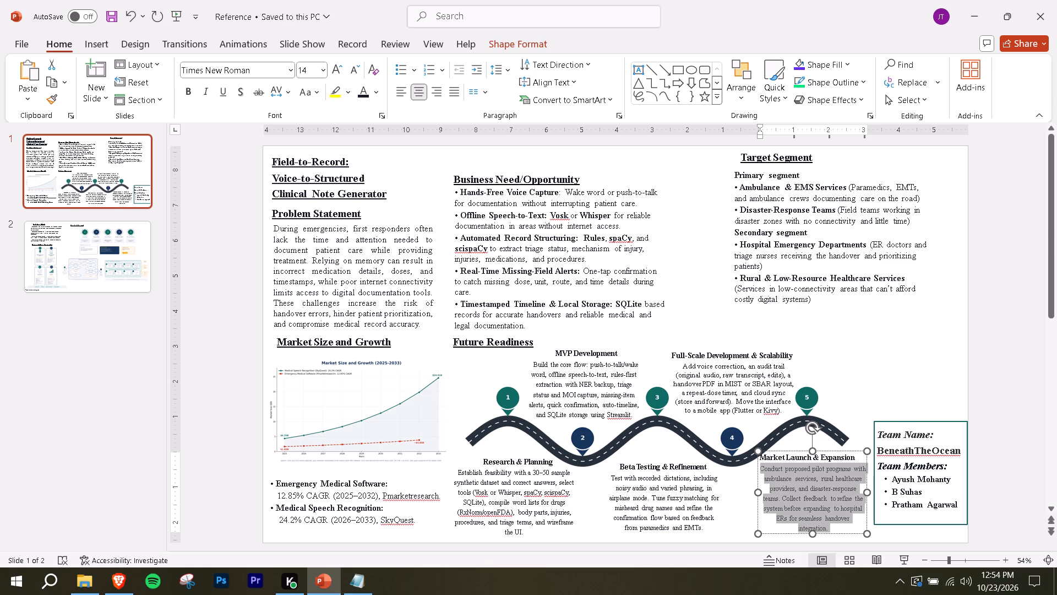
{"action": "left_click", "coordinate": [909, 380]}
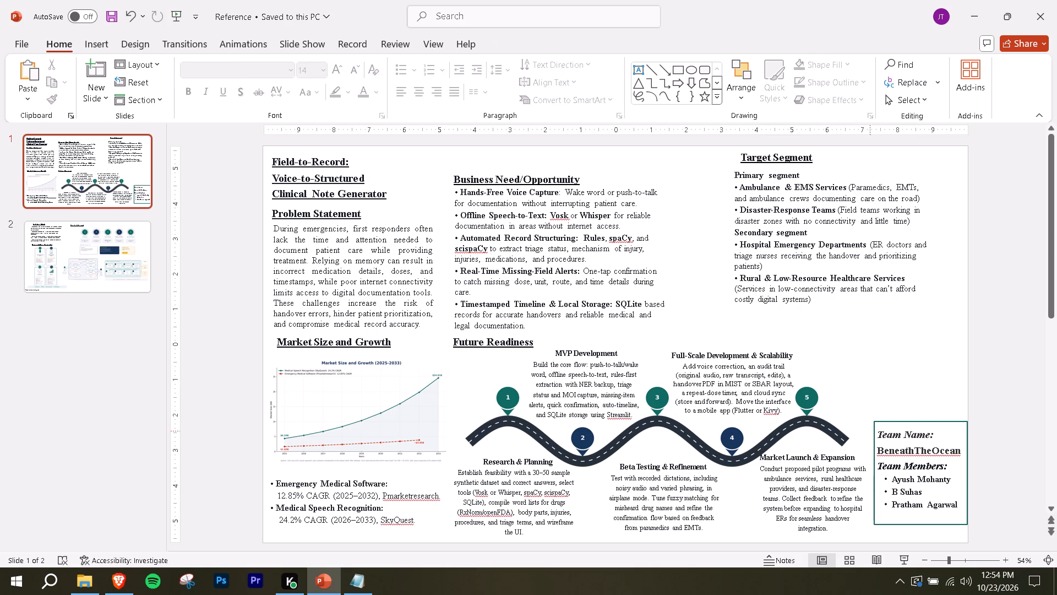
Nudge the Market Launch & Expansion text box slightly down, level with the Beta Testing & Refinement heading and clear of the road.
{"action": "left_click", "coordinate": [816, 500]}
{"action": "left_click", "coordinate": [825, 453]}
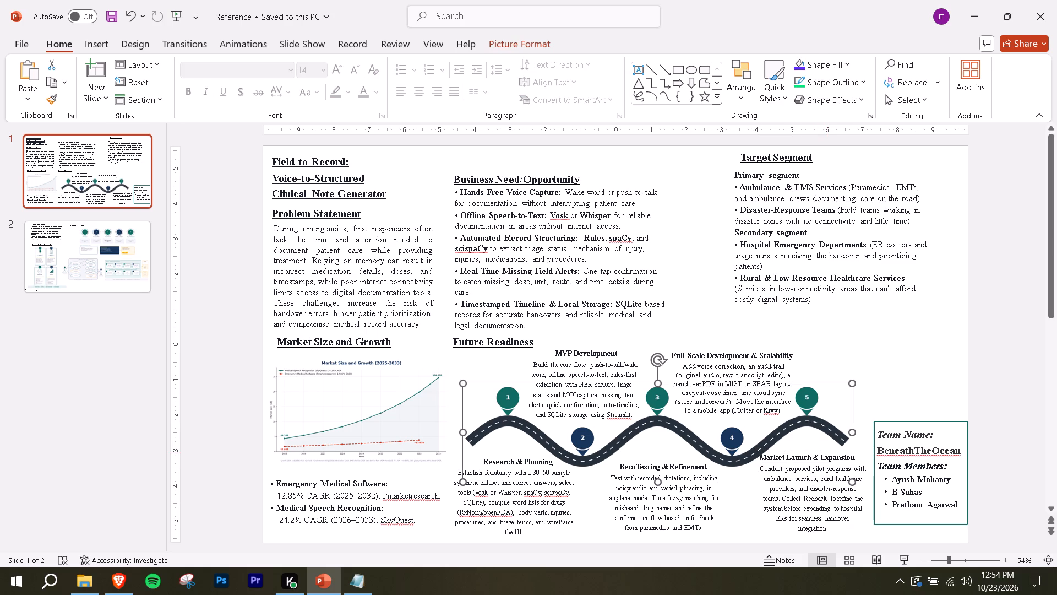
{"action": "left_click", "coordinate": [814, 534]}
{"action": "left_click", "coordinate": [827, 449]}
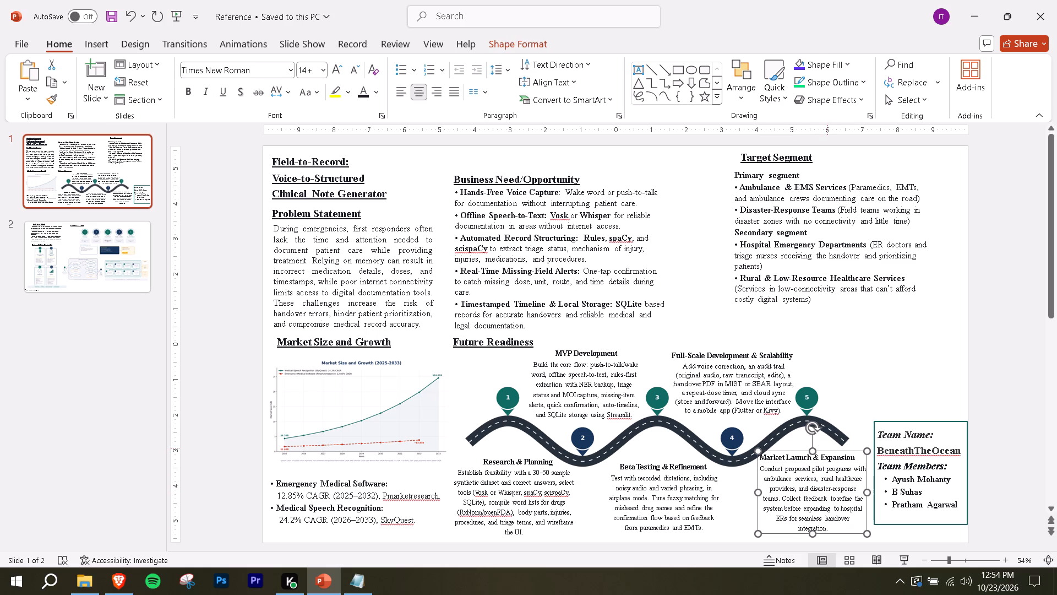
{"action": "key", "text": "Down"}
{"action": "key", "text": "Down"}
{"action": "key", "text": "Down"}
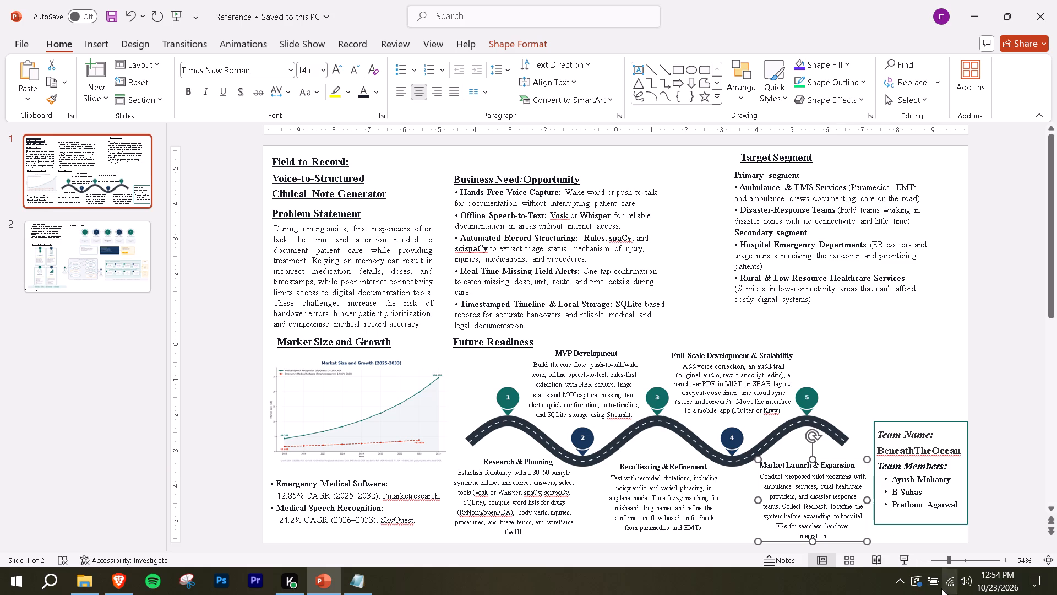
{"action": "left_click", "coordinate": [985, 531]}
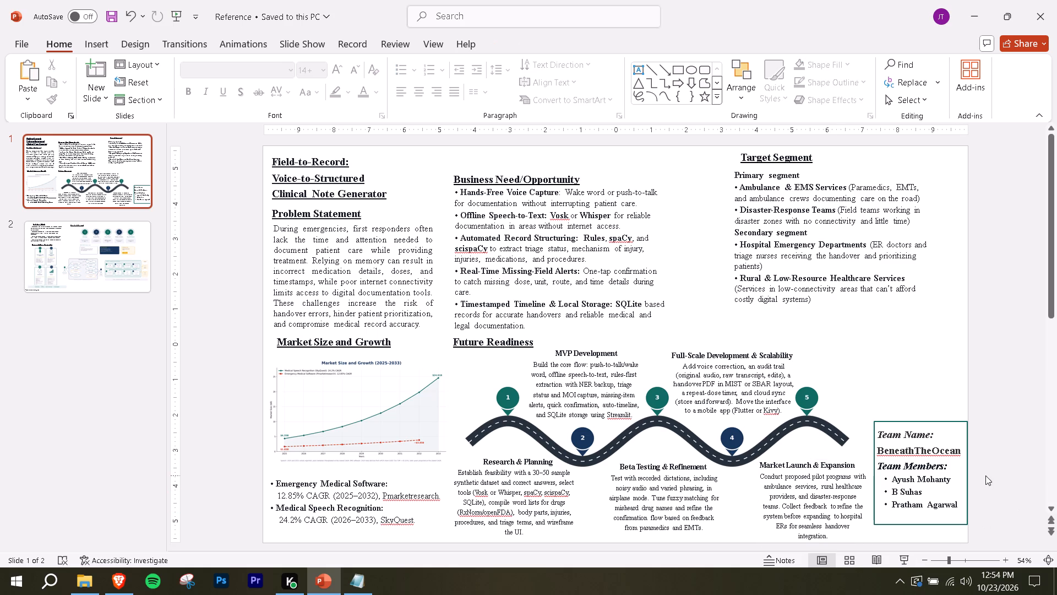
Move the Team Name and Team Members box up beside the roadmap, with its top edge just above the Future Readiness heading.
{"action": "left_click", "coordinate": [942, 424]}
{"action": "left_click_drag", "start_coordinate": [942, 424], "coordinate": [935, 364]}
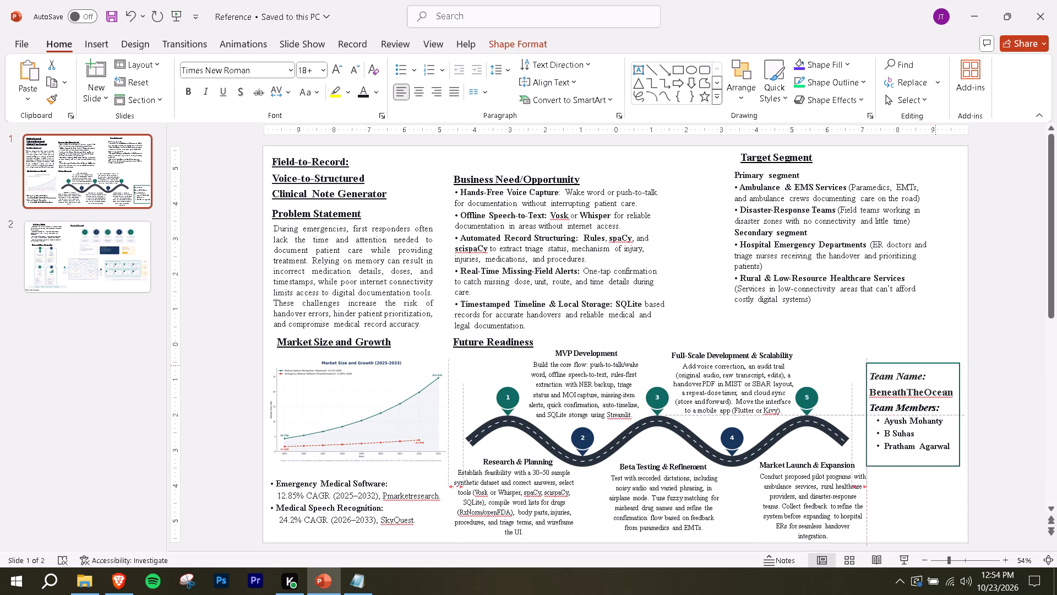
{"action": "left_click_drag", "start_coordinate": [935, 364], "coordinate": [933, 345]}
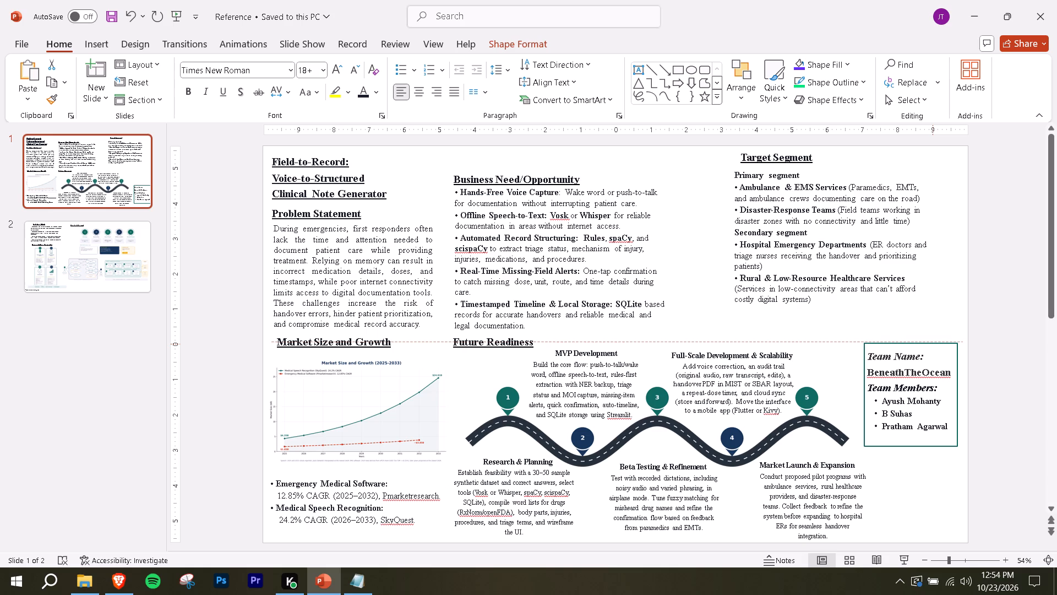
{"action": "left_click_drag", "start_coordinate": [933, 345], "coordinate": [933, 347]}
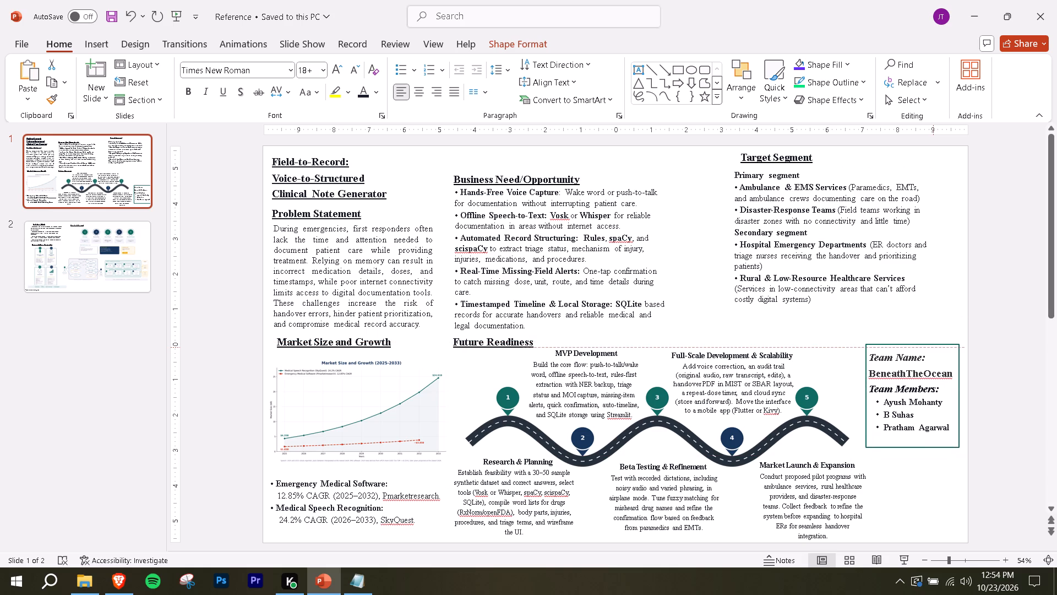
{"action": "left_click_drag", "start_coordinate": [933, 347], "coordinate": [931, 335]}
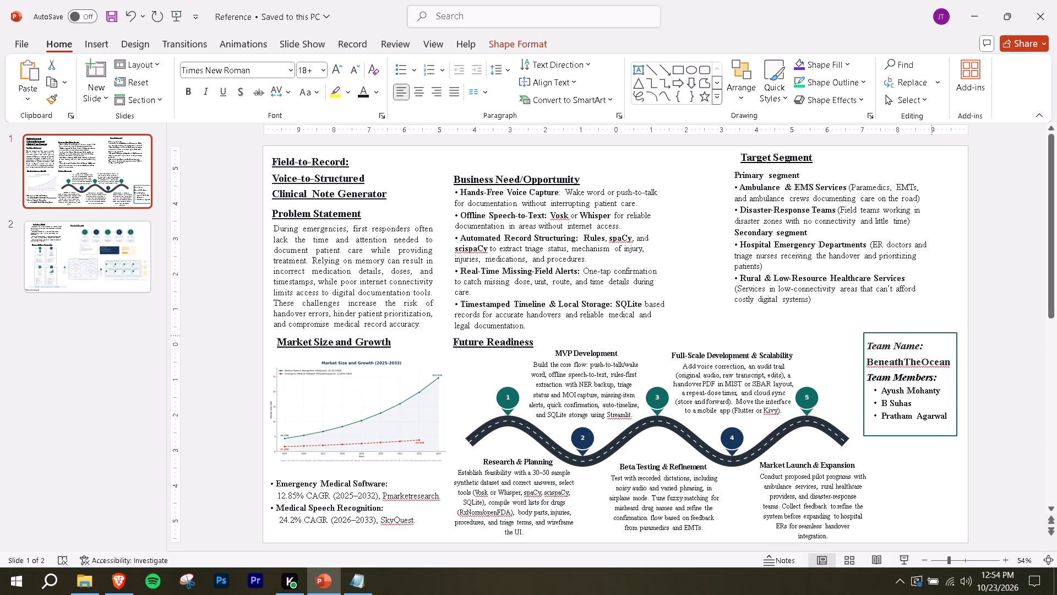
{"action": "left_click_drag", "start_coordinate": [931, 335], "coordinate": [932, 333]}
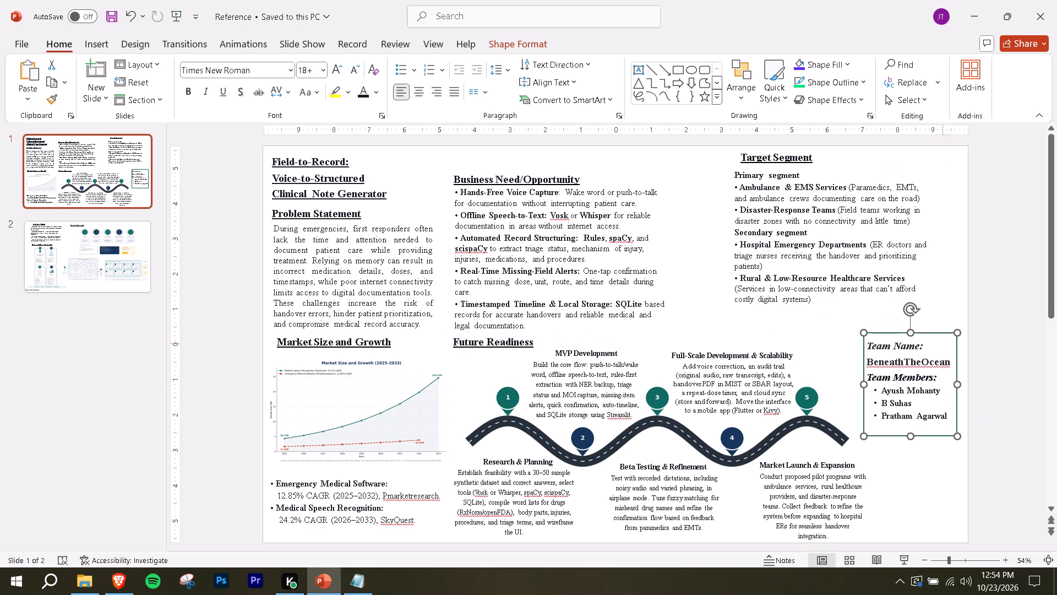
Move the Team Name and Team Members box down into the slide's lower-right corner, flush with the slide edges.
{"action": "left_click_drag", "start_coordinate": [937, 333], "coordinate": [944, 442]}
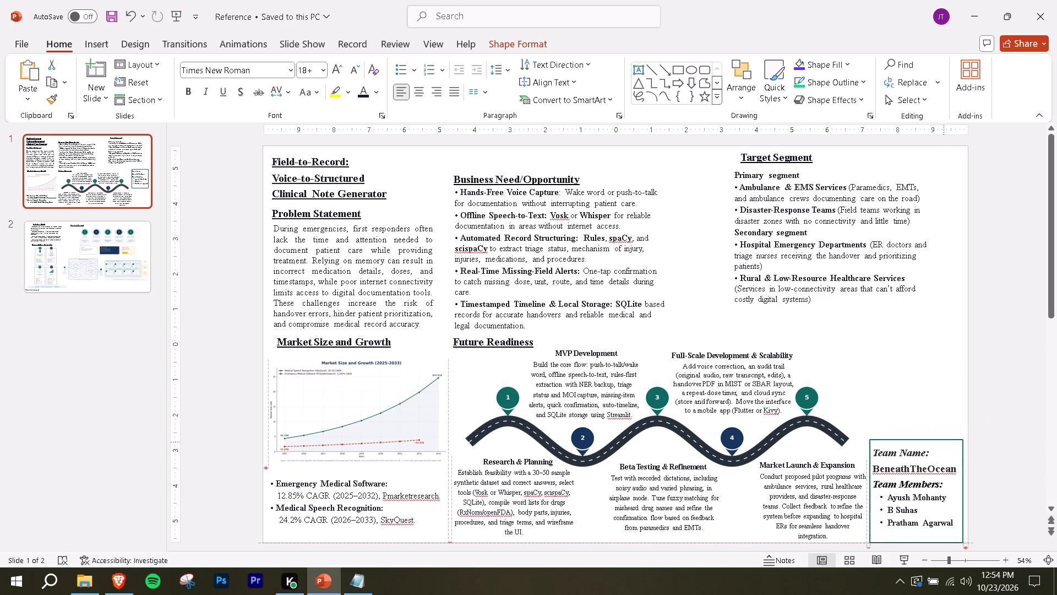
{"action": "left_click_drag", "start_coordinate": [944, 442], "coordinate": [948, 441]}
{"action": "left_click", "coordinate": [1017, 408]}
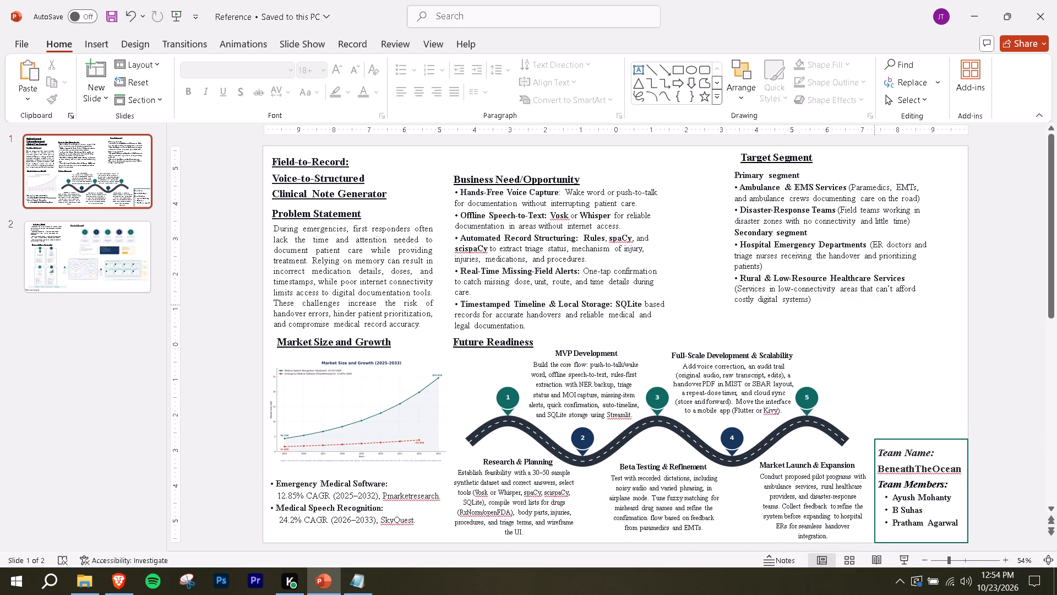
Move the Business Need/Opportunity heading up, level with the first line of the Field-to-Record title.
{"action": "scroll", "coordinate": [869, 304], "scroll_direction": "up", "scroll_amount": 2}
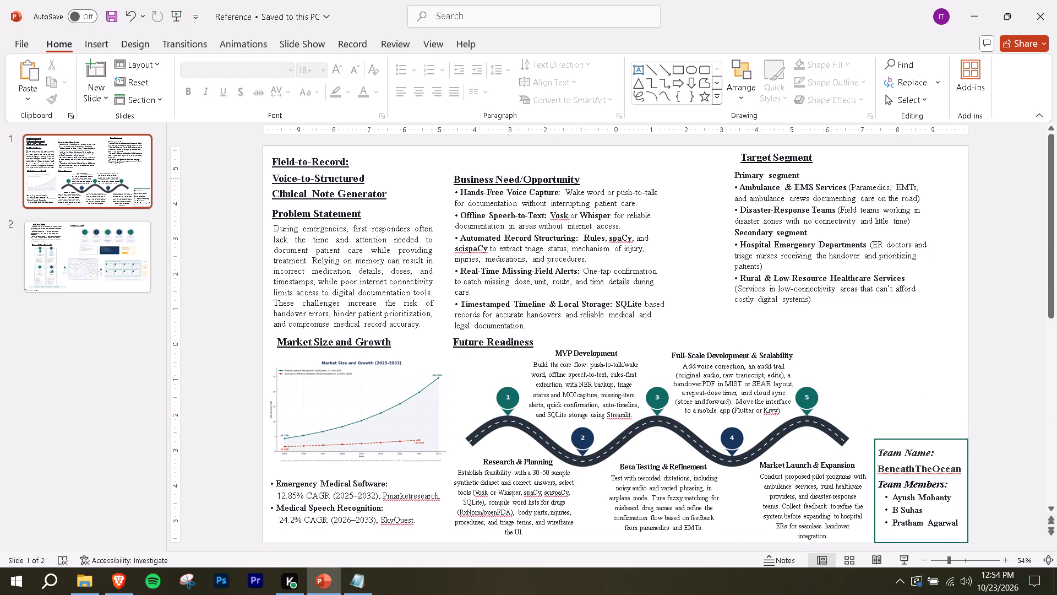
{"action": "left_click", "coordinate": [517, 175]}
{"action": "left_click_drag", "start_coordinate": [522, 171], "coordinate": [524, 163]}
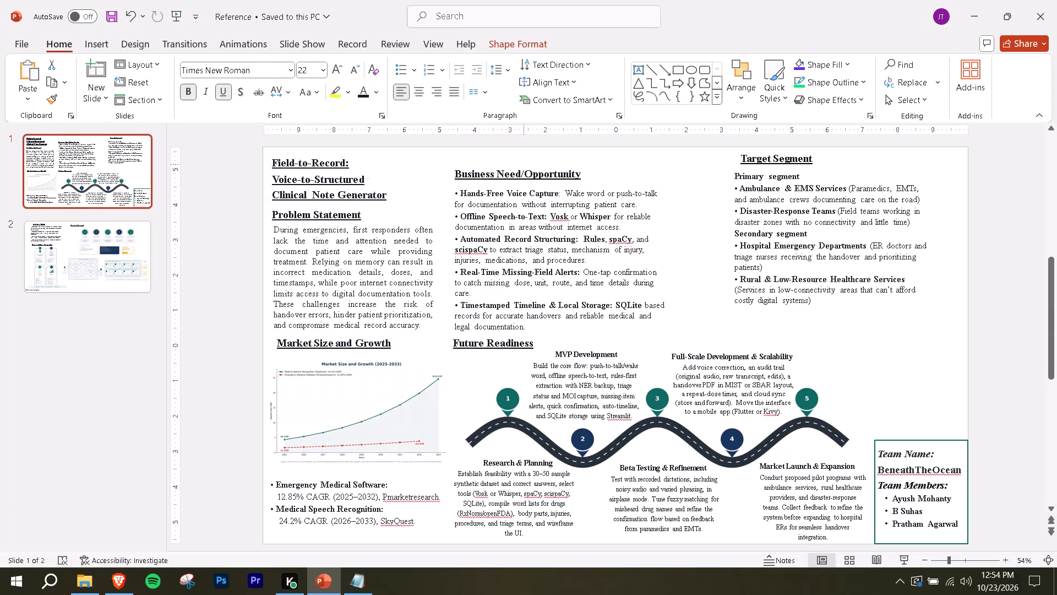
{"action": "left_click_drag", "start_coordinate": [524, 163], "coordinate": [523, 152]}
Move the Business Need/Opportunity bullet text slightly up and to the right, so it sits indented beneath its heading.
{"action": "left_click", "coordinate": [515, 228]}
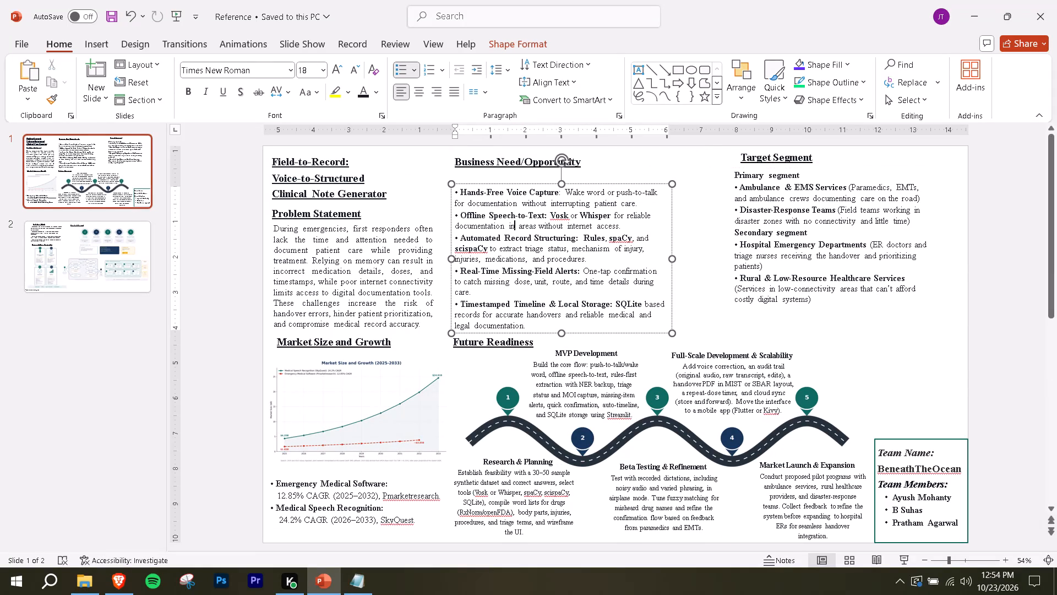
{"action": "left_click_drag", "start_coordinate": [533, 183], "coordinate": [536, 176]}
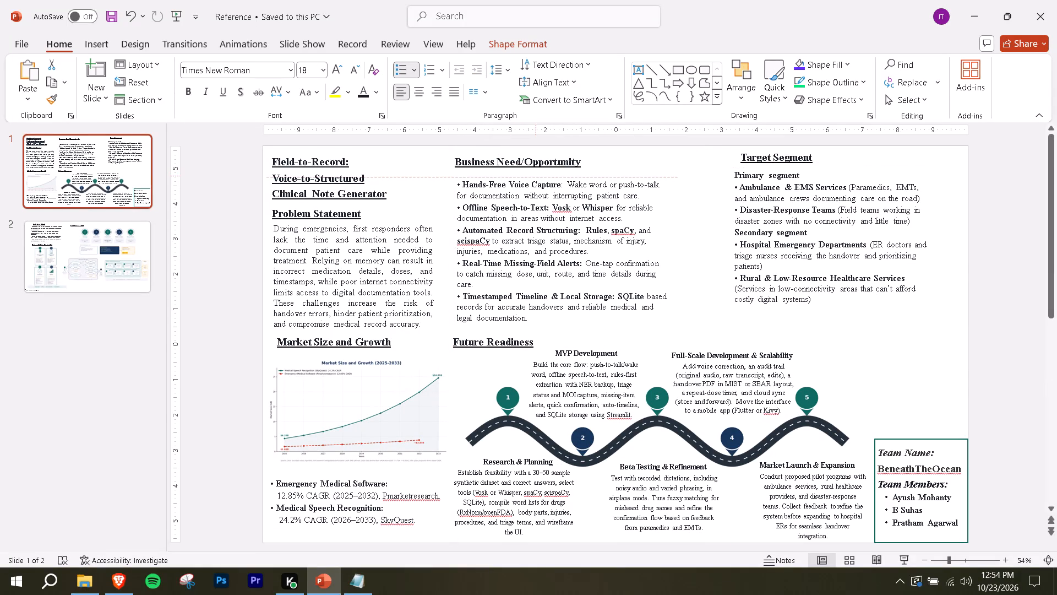
{"action": "left_click_drag", "start_coordinate": [536, 176], "coordinate": [549, 176]}
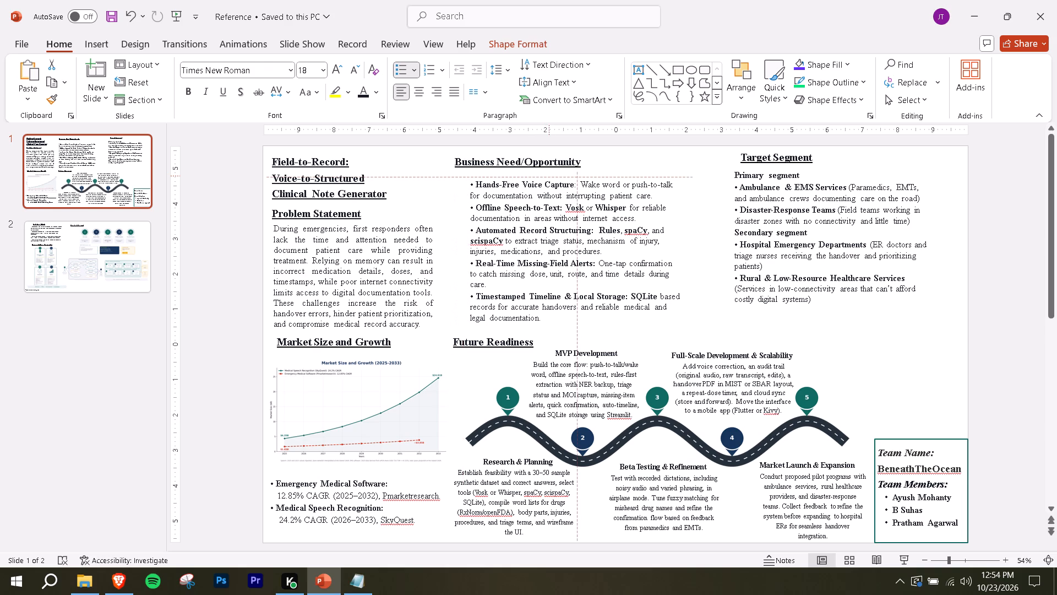
{"action": "left_click_drag", "start_coordinate": [549, 176], "coordinate": [555, 175]}
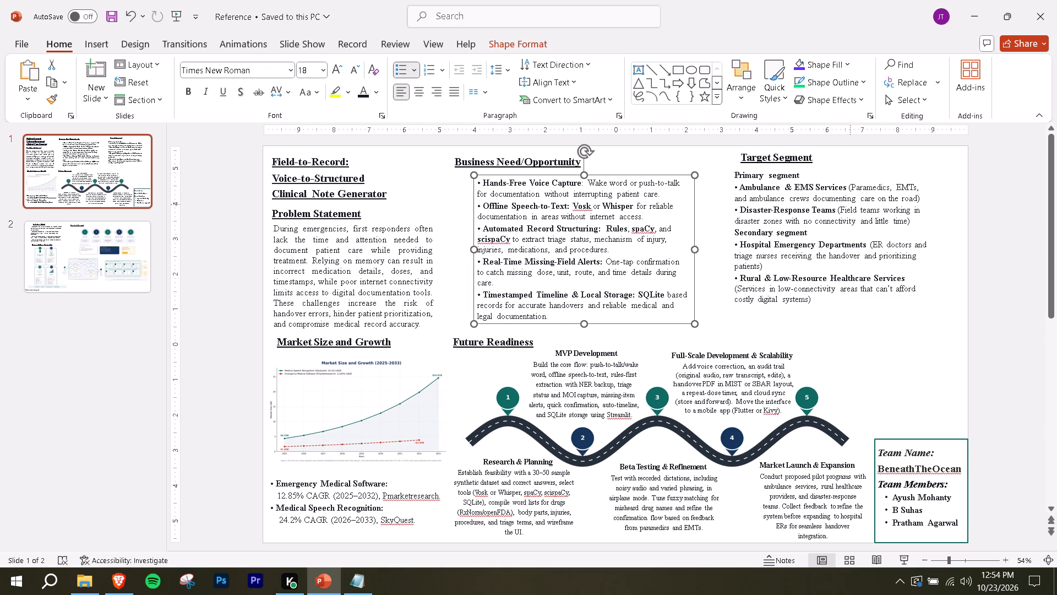
Move the Target Segment body text slightly right and down, with its first line level with the Hands-Free Voice Capture bullet.
{"action": "left_click", "coordinate": [850, 204]}
{"action": "left_click_drag", "start_coordinate": [860, 168], "coordinate": [891, 180]}
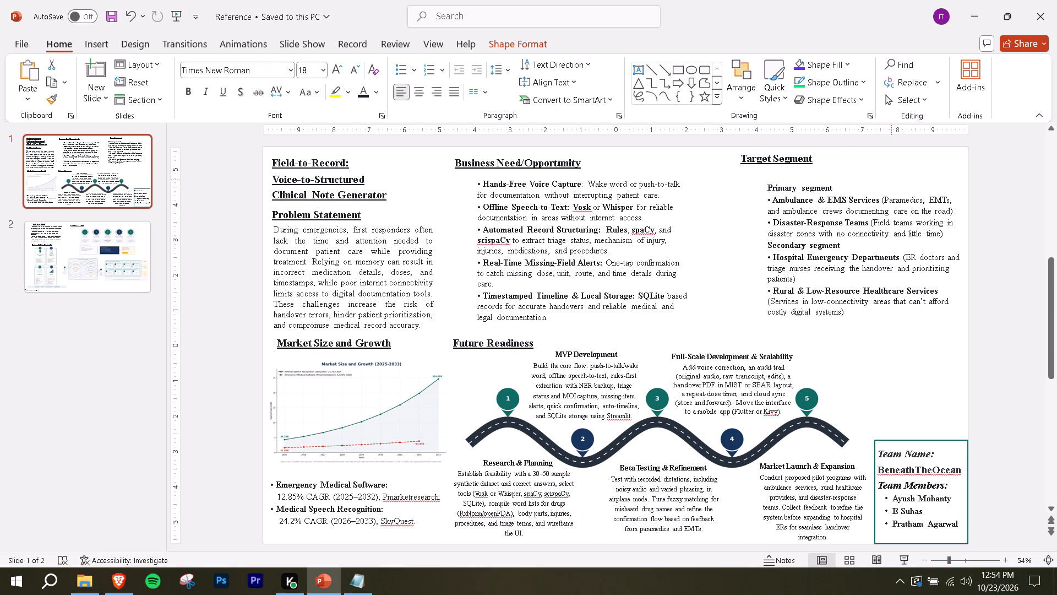
{"action": "left_click_drag", "start_coordinate": [891, 180], "coordinate": [877, 179]}
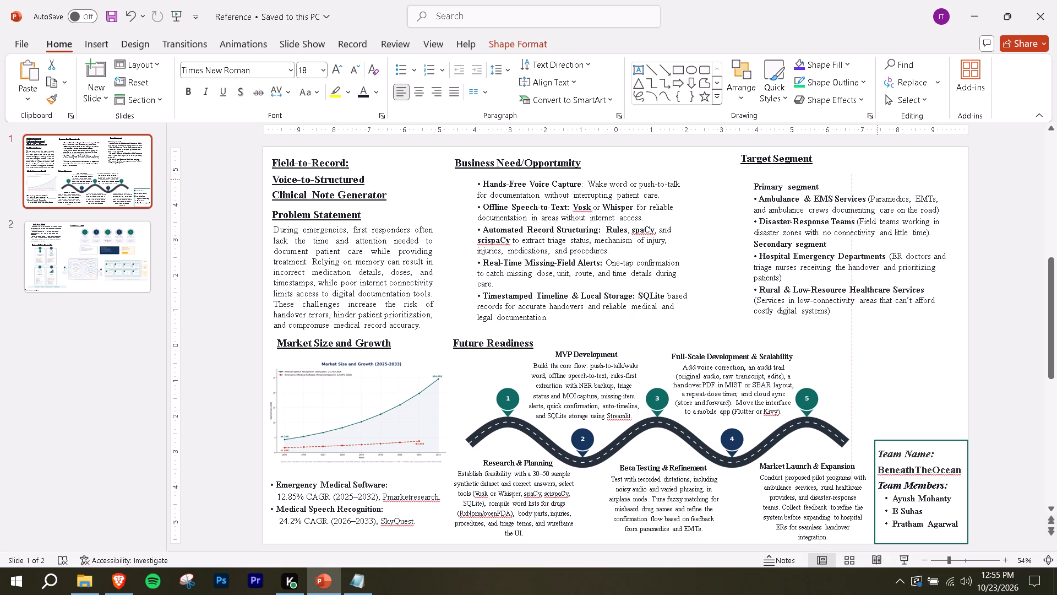
{"action": "left_click_drag", "start_coordinate": [877, 179], "coordinate": [877, 181]}
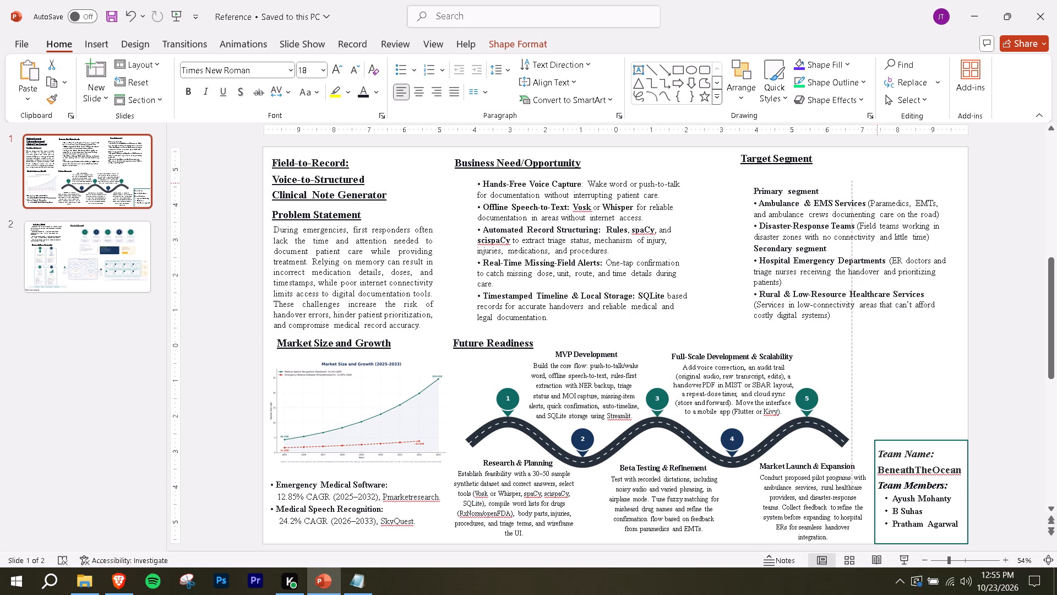
{"action": "left_click_drag", "start_coordinate": [877, 181], "coordinate": [878, 174]}
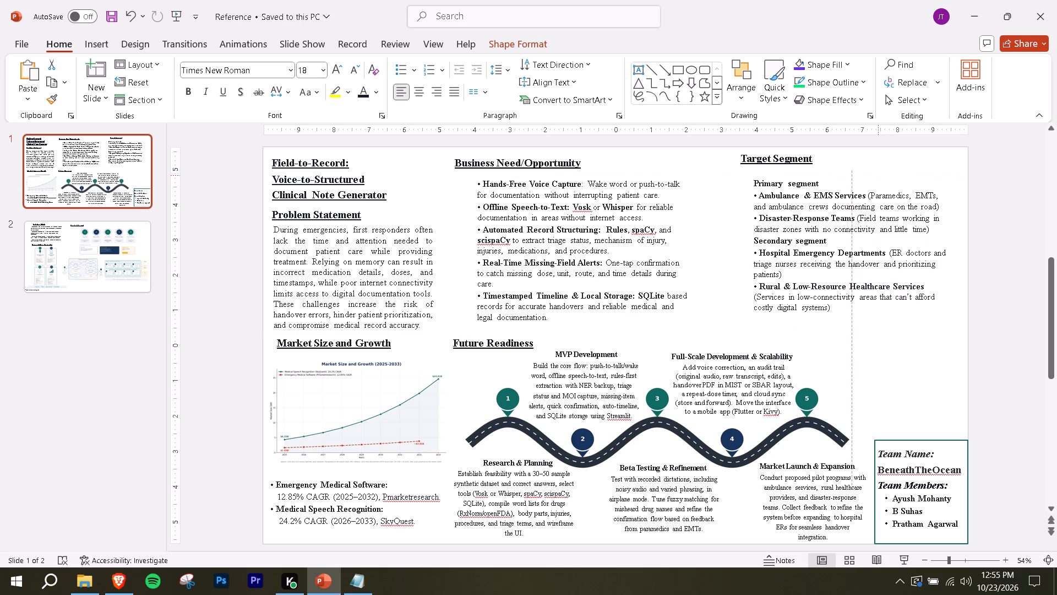
{"action": "left_click_drag", "start_coordinate": [878, 174], "coordinate": [878, 177]}
Move the Target Segment heading slightly left and down, level with the Business Need/Opportunity heading and outdented from its body text.
{"action": "left_click", "coordinate": [797, 156]}
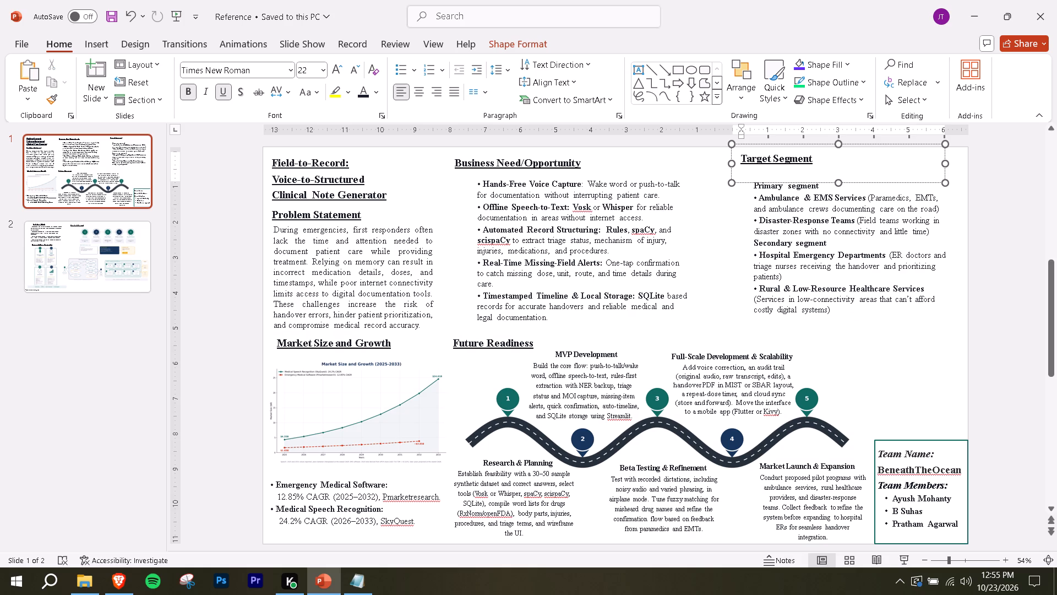
{"action": "left_click_drag", "start_coordinate": [822, 144], "coordinate": [824, 152]}
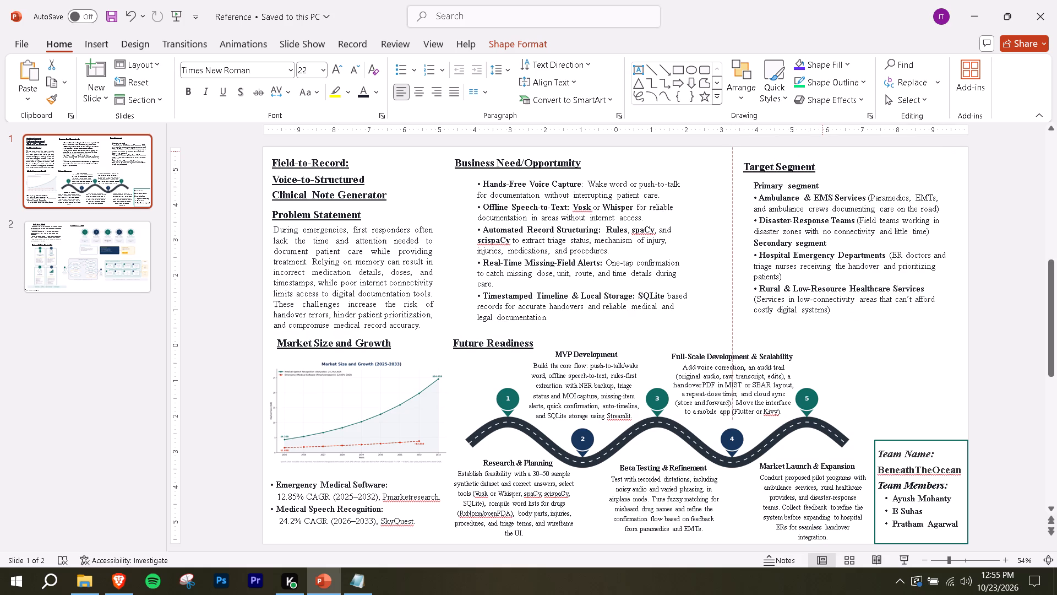
{"action": "left_click_drag", "start_coordinate": [824, 152], "coordinate": [832, 149]}
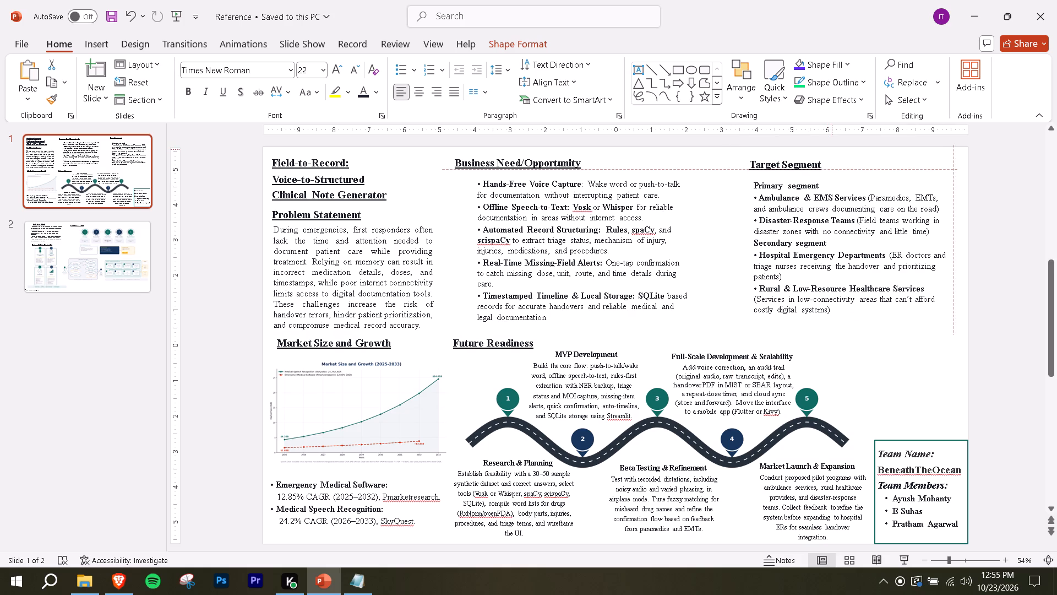
{"action": "left_click_drag", "start_coordinate": [832, 149], "coordinate": [816, 150]}
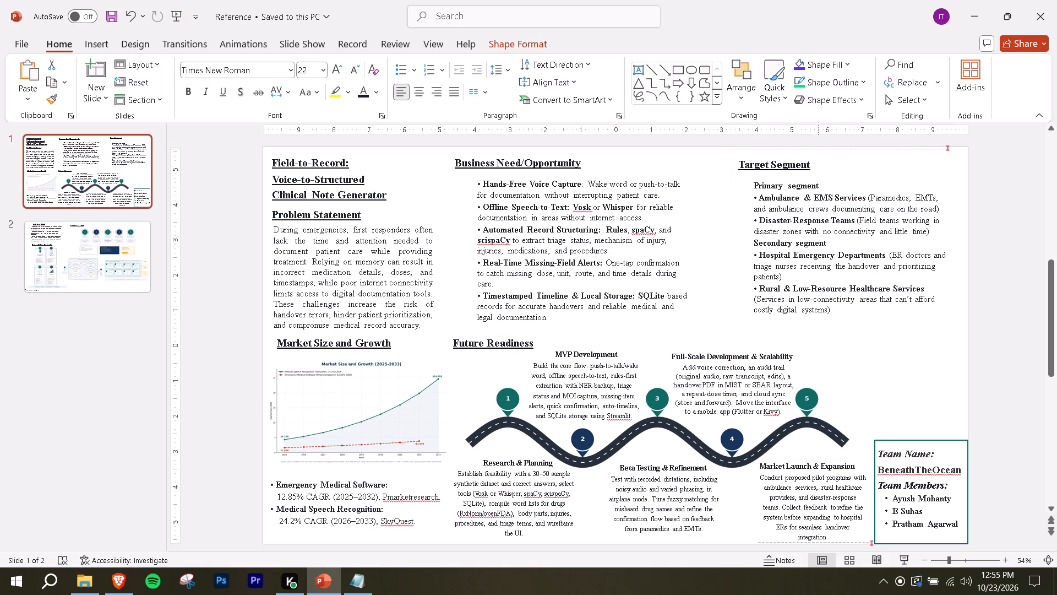
{"action": "left_click_drag", "start_coordinate": [816, 150], "coordinate": [814, 152]}
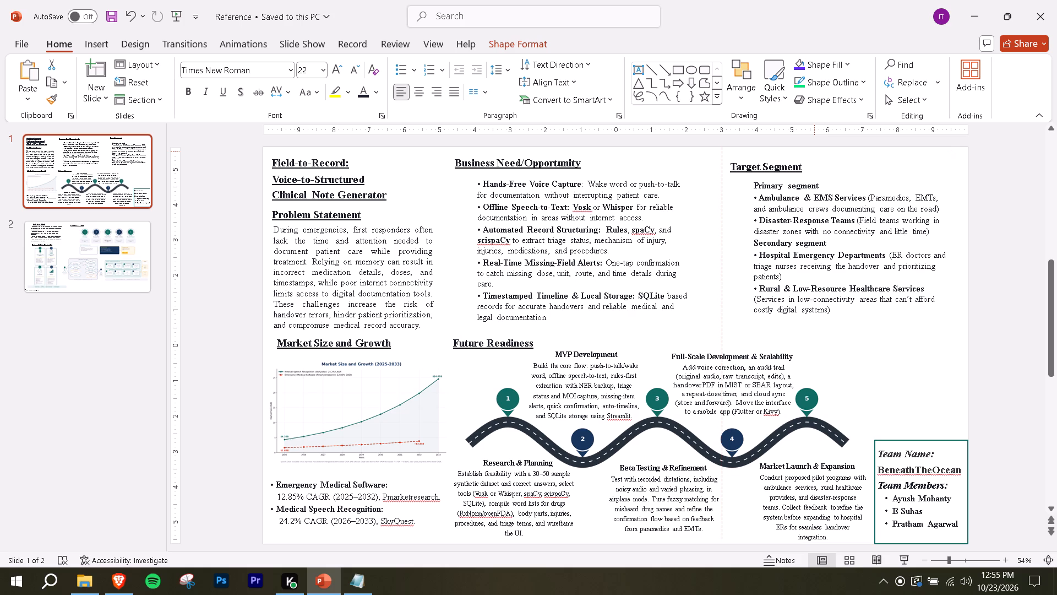
{"action": "left_click_drag", "start_coordinate": [814, 152], "coordinate": [814, 149]}
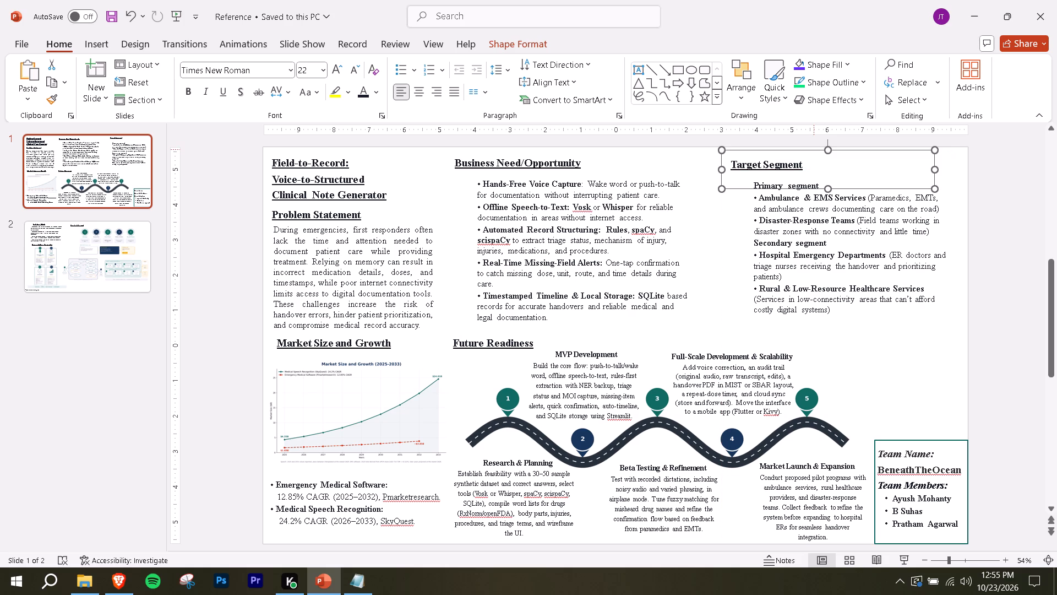
{"action": "left_click", "coordinate": [728, 237]}
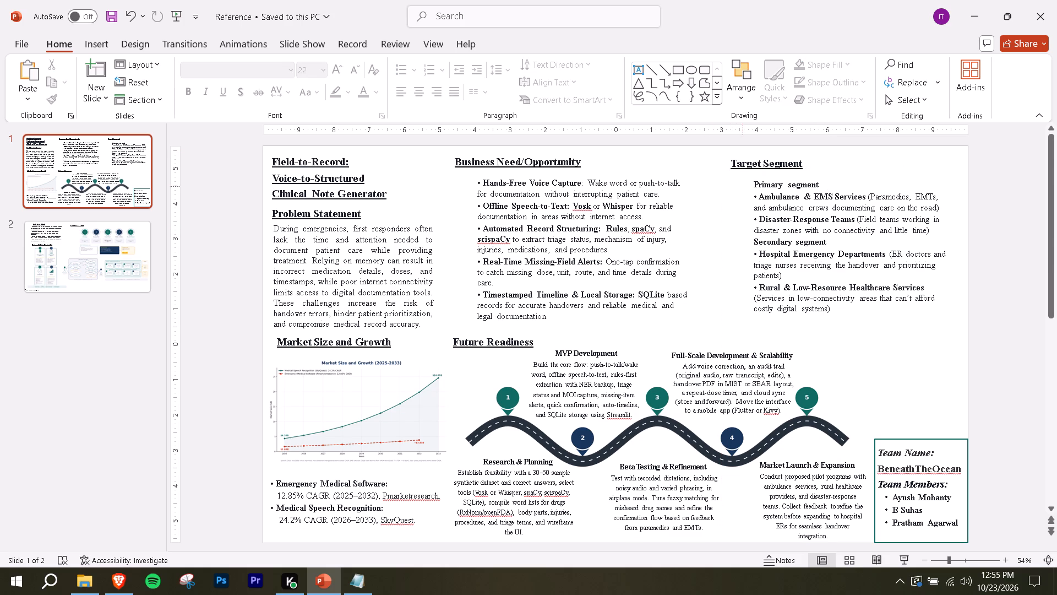
Change the Target Segment heading to UPPERCASE.
{"action": "left_click", "coordinate": [794, 159]}
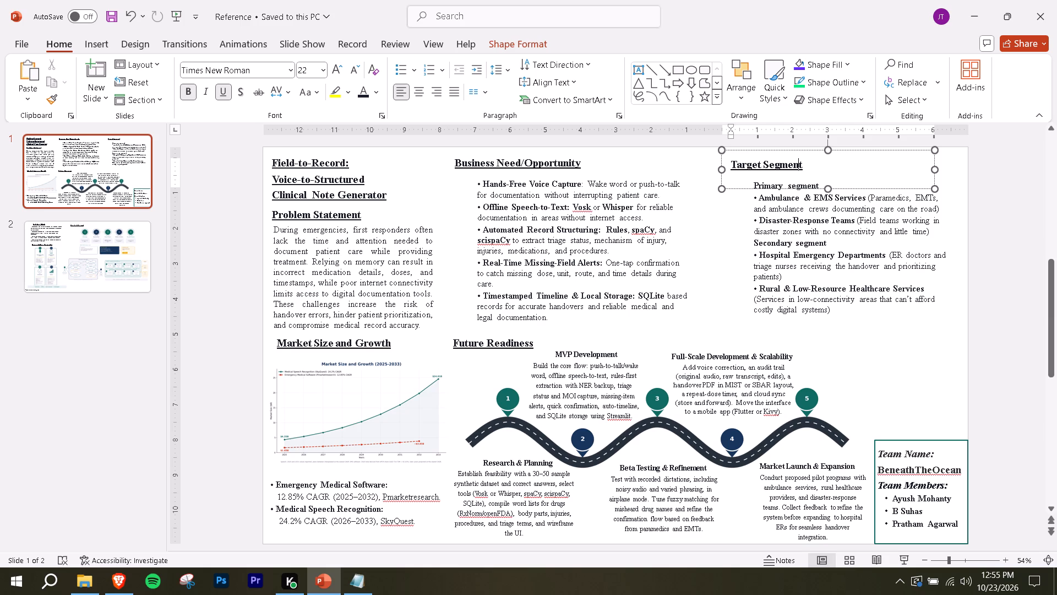
{"action": "left_click", "coordinate": [830, 164]}
{"action": "double_click", "coordinate": [804, 160]}
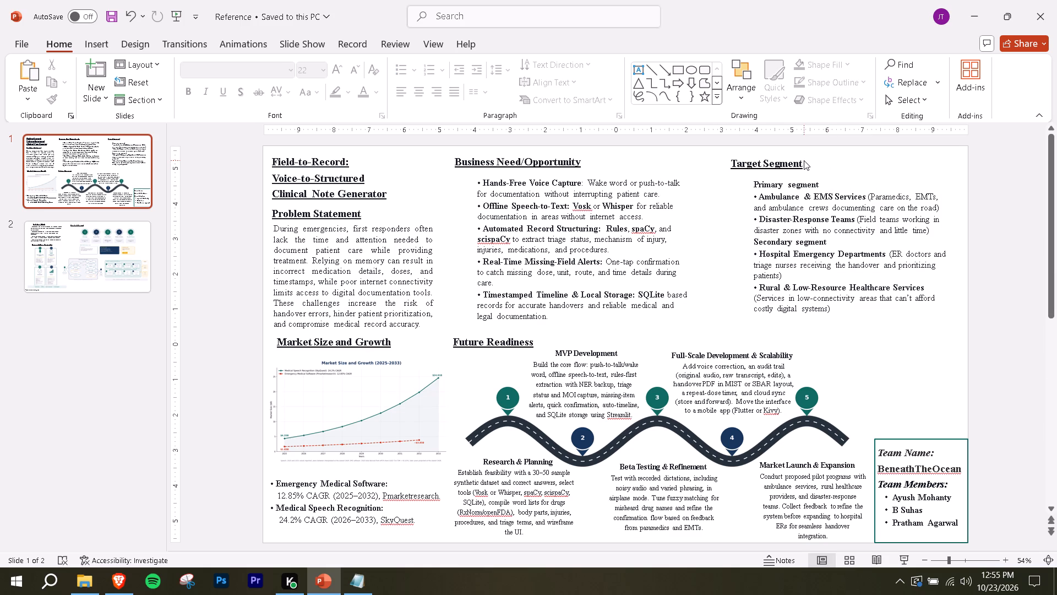
{"action": "left_click", "coordinate": [793, 160]}
{"action": "key", "text": "ctrl+a"}
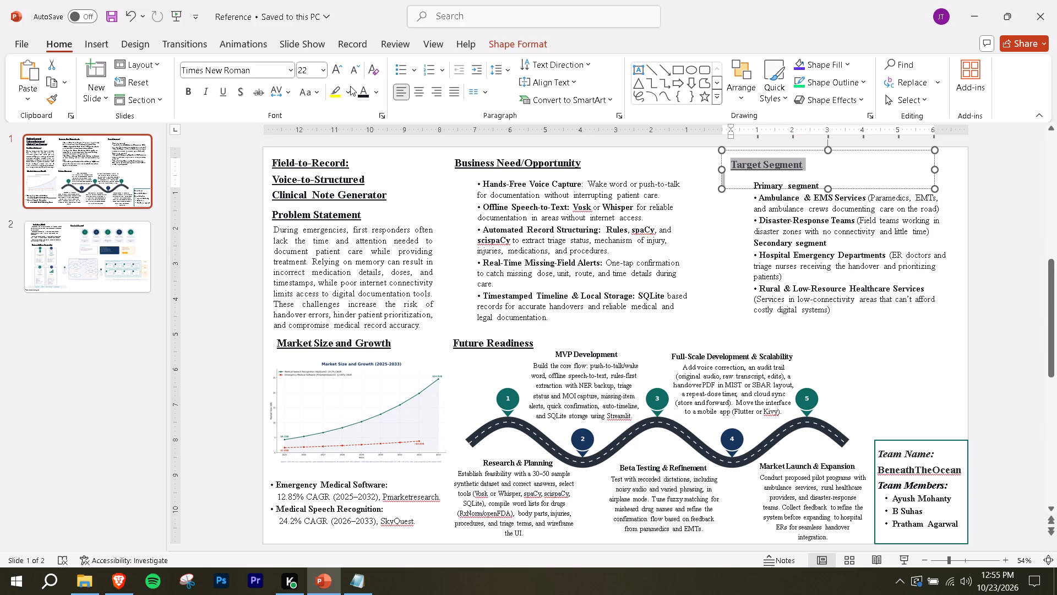
{"action": "left_click", "coordinate": [316, 93]}
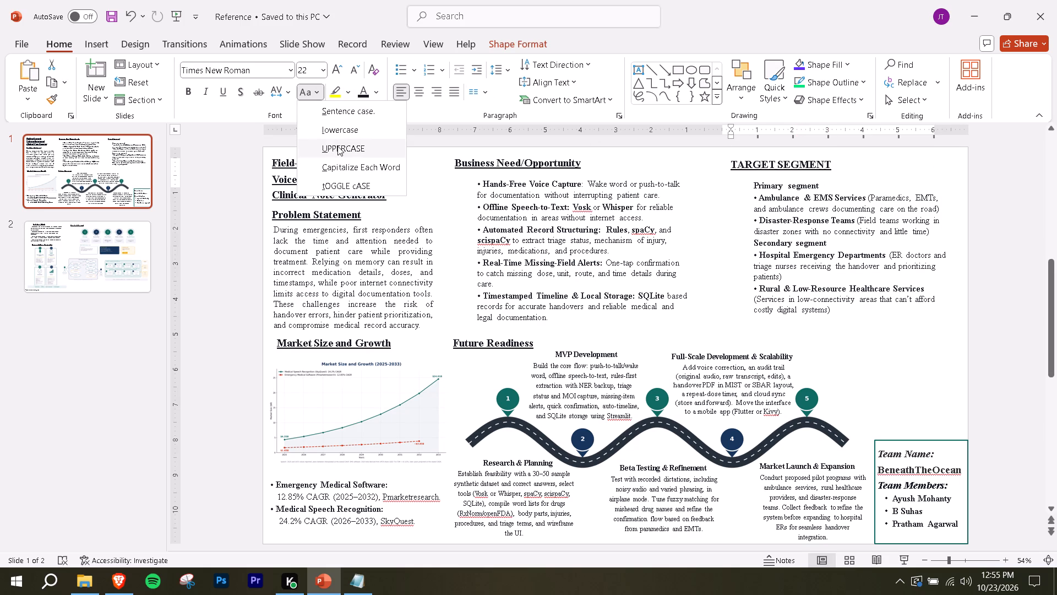
{"action": "left_click", "coordinate": [337, 146]}
Change the Business Need/Opportunity heading to UPPERCASE.
{"action": "left_click", "coordinate": [519, 165]}
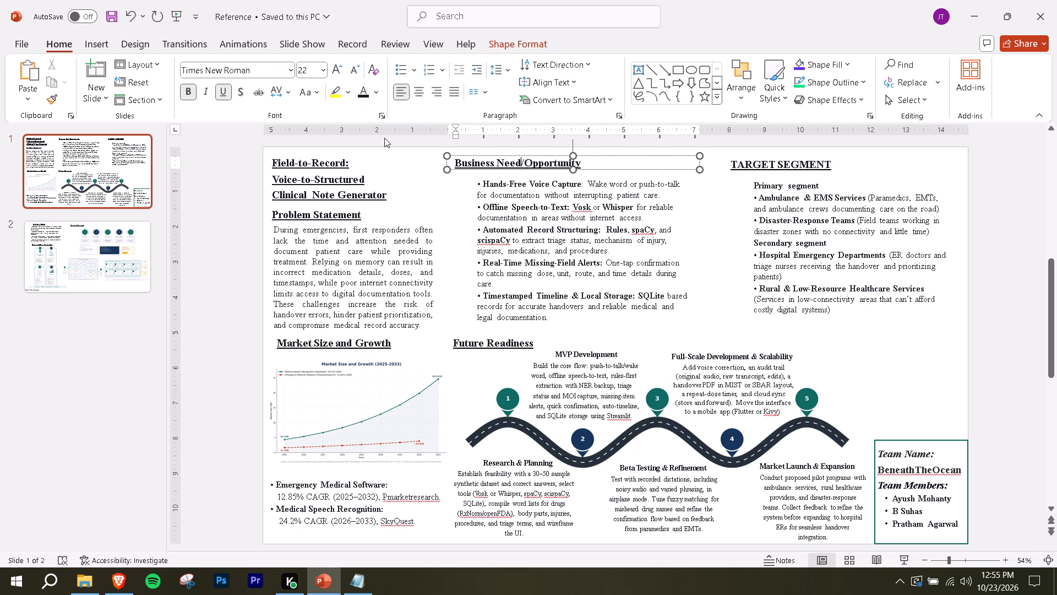
{"action": "key", "text": "ctrl+a"}
{"action": "left_click", "coordinate": [315, 87]}
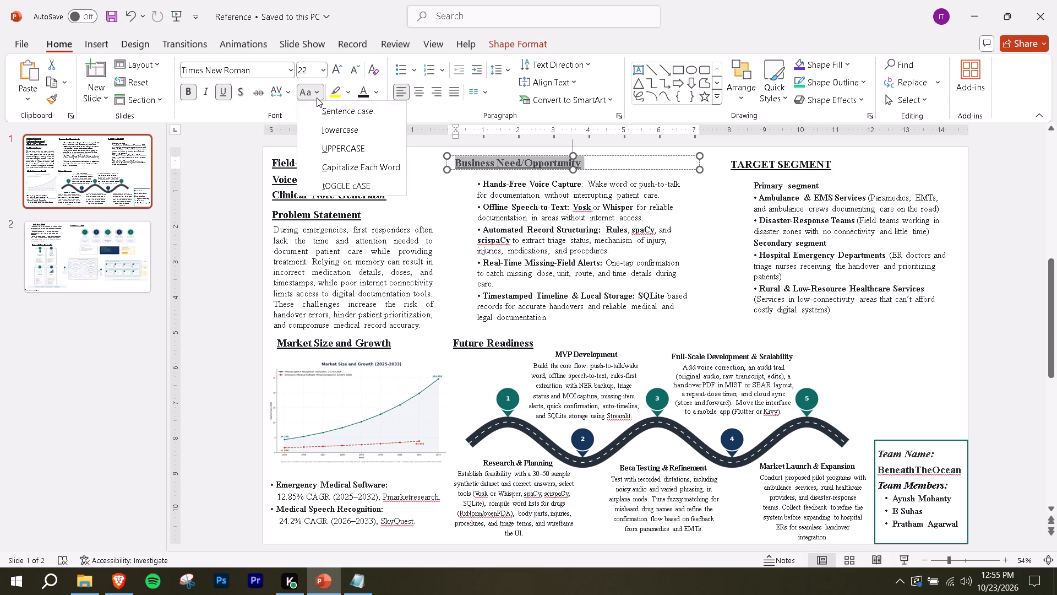
{"action": "left_click", "coordinate": [324, 145]}
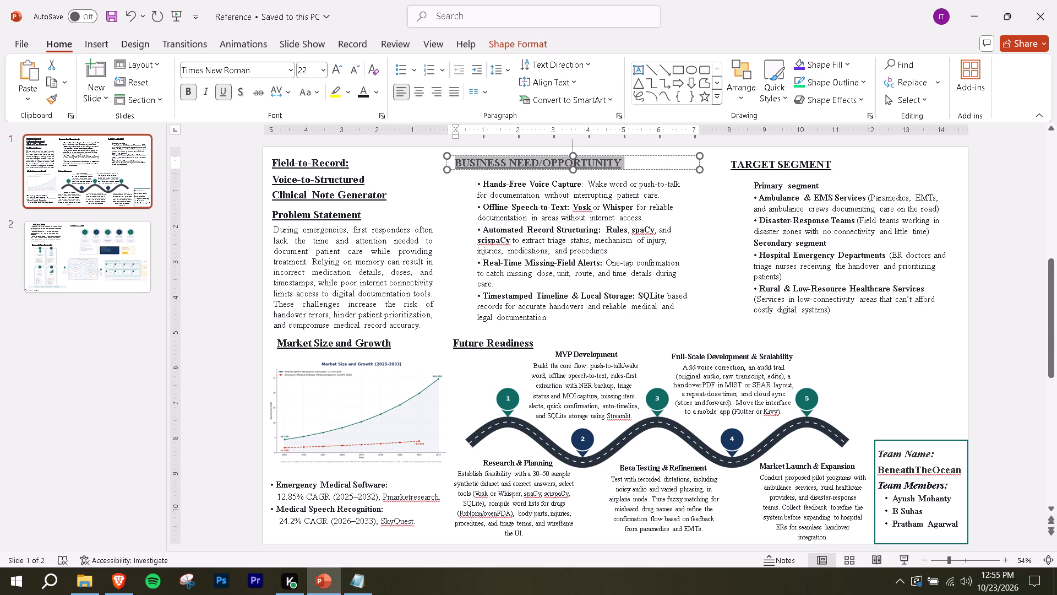
Change the Problem Statement heading to UPPERCASE and widen its text box to fit it on one line.
{"action": "left_click", "coordinate": [304, 214]}
{"action": "key", "text": "ctrl+a"}
{"action": "left_click", "coordinate": [279, 96]}
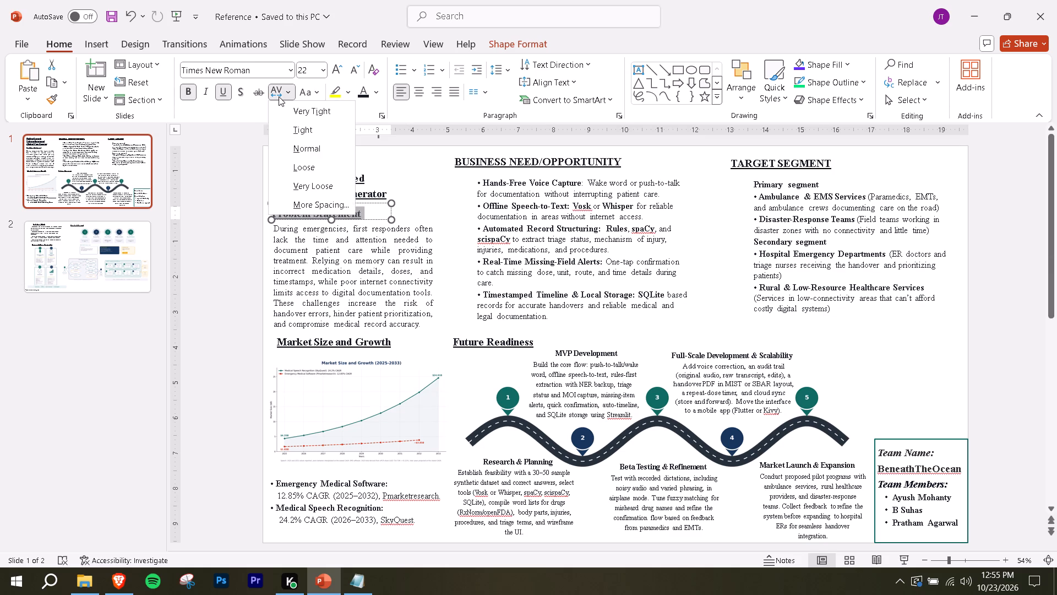
{"action": "left_click", "coordinate": [306, 93]}
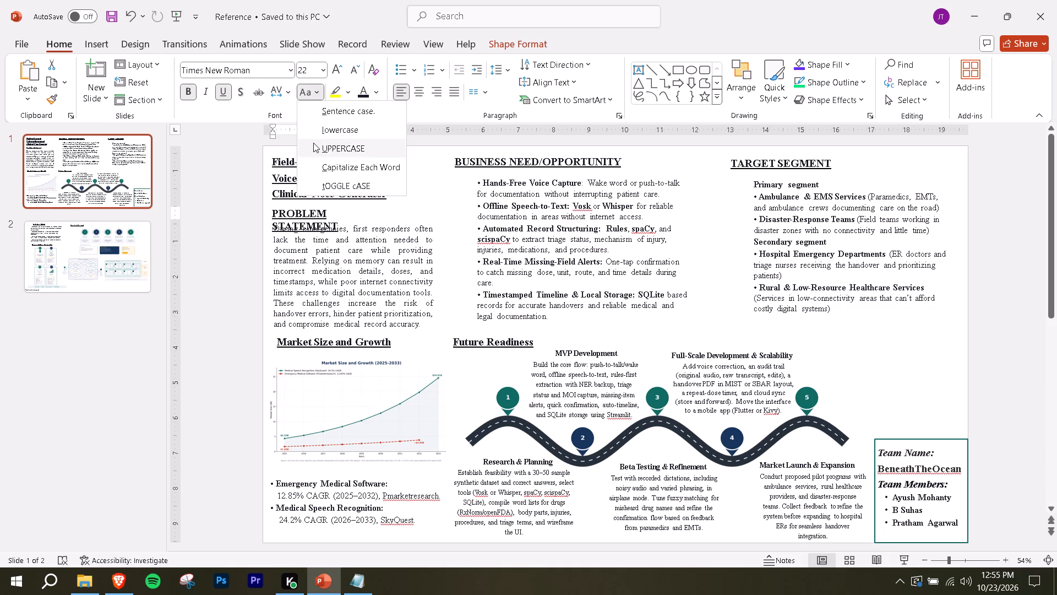
{"action": "left_click", "coordinate": [313, 143]}
{"action": "left_click_drag", "start_coordinate": [391, 219], "coordinate": [420, 214]}
Widen the Field-to-Record title box and remove the line break after "Field-to-Record:" so the title fits on two lines.
{"action": "left_click", "coordinate": [378, 192]}
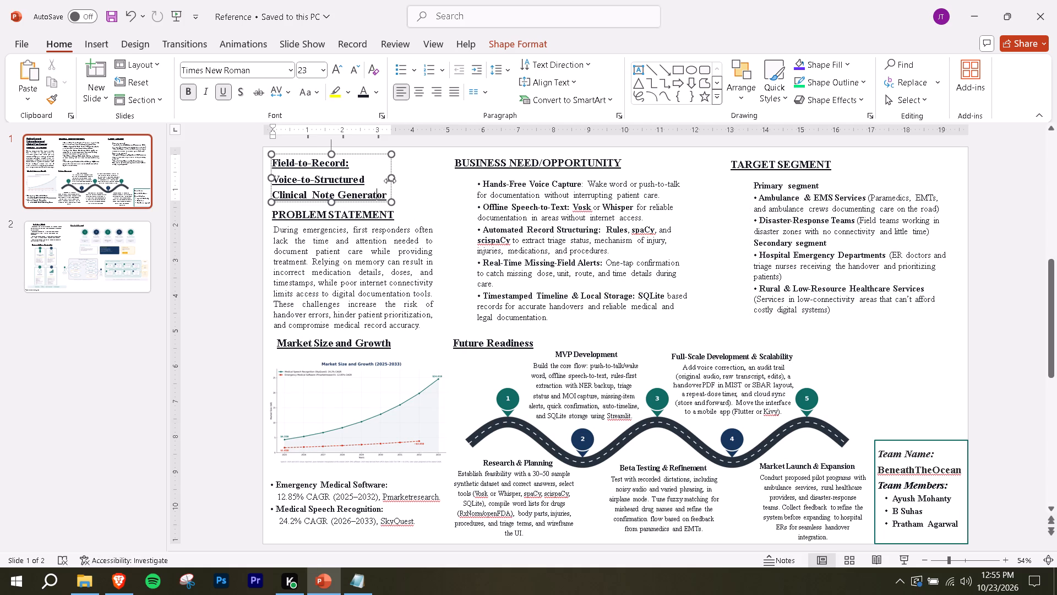
{"action": "left_click_drag", "start_coordinate": [393, 176], "coordinate": [436, 174]}
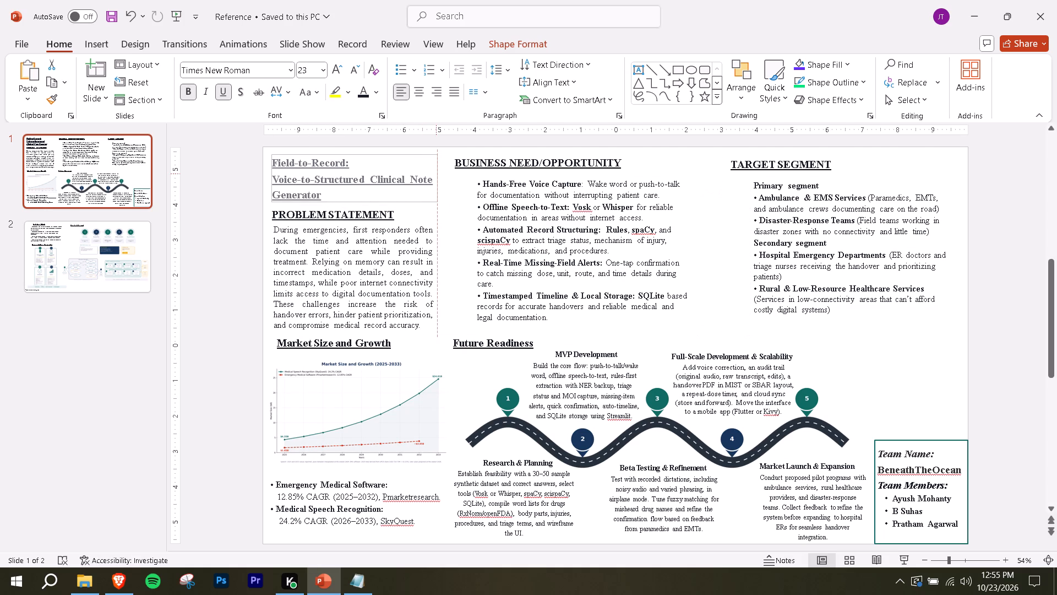
{"action": "left_click_drag", "start_coordinate": [436, 174], "coordinate": [438, 174]}
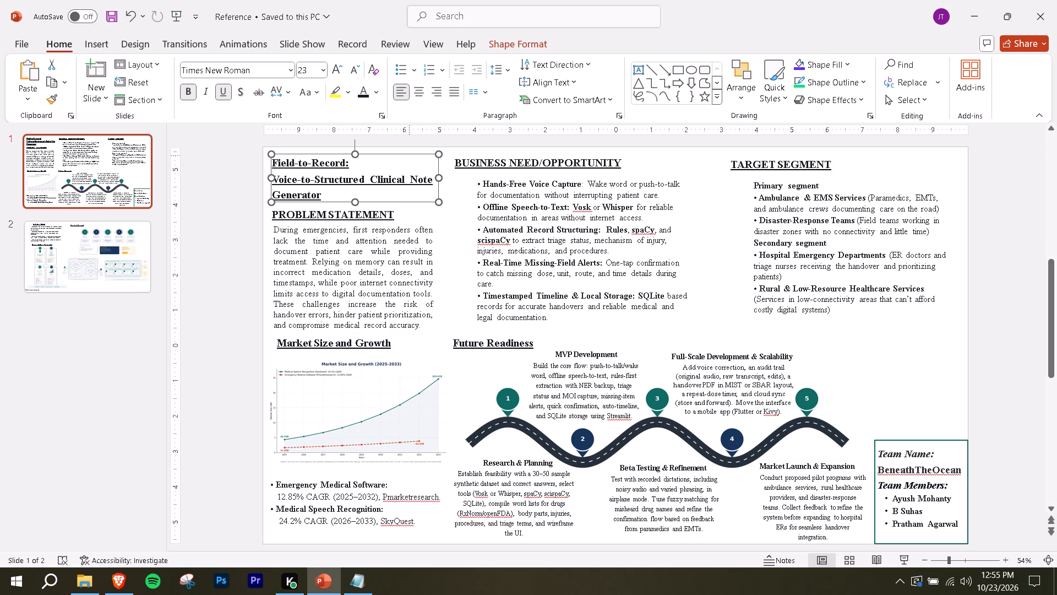
{"action": "left_click", "coordinate": [369, 163]}
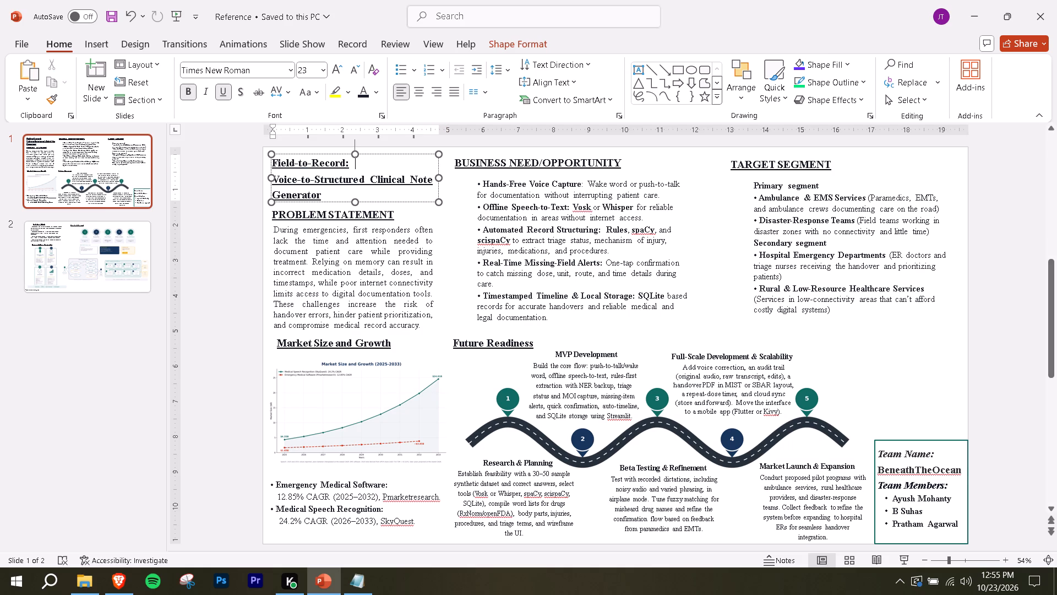
{"action": "key", "text": "Delete"}
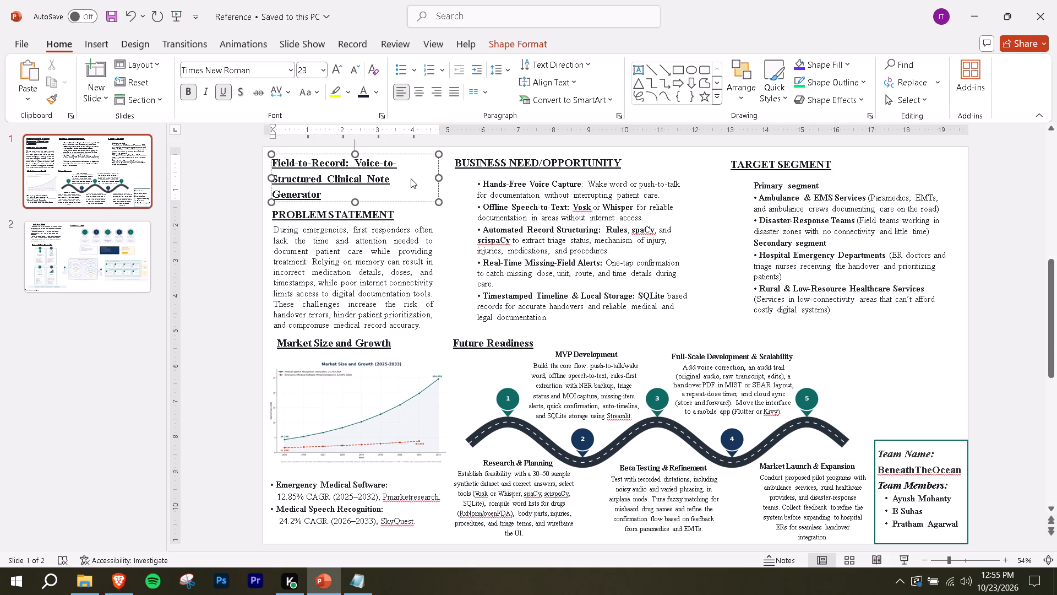
{"action": "left_click_drag", "start_coordinate": [440, 176], "coordinate": [448, 176]}
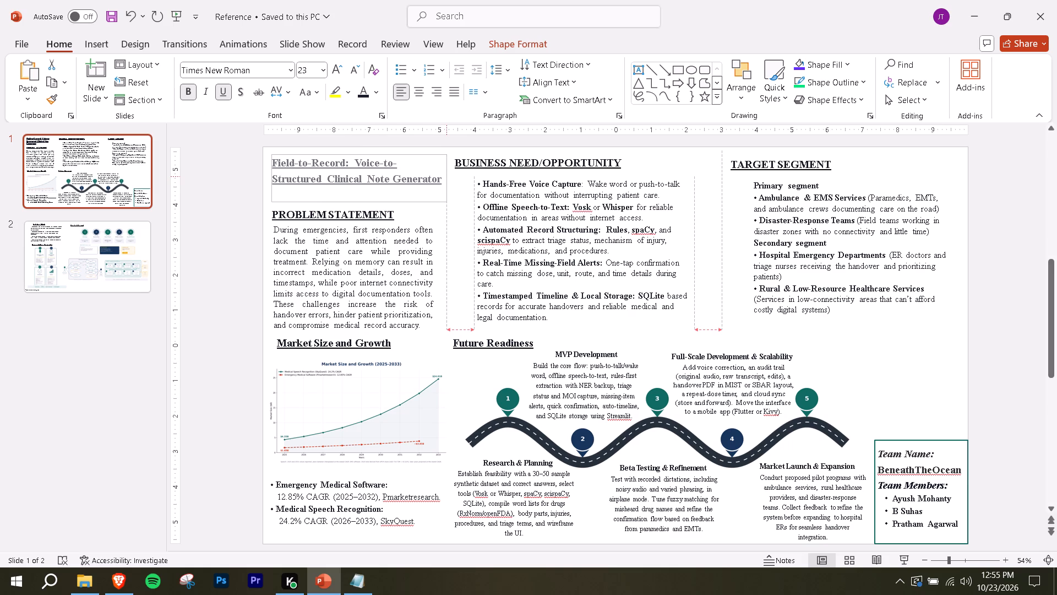
{"action": "left_click_drag", "start_coordinate": [448, 176], "coordinate": [448, 177]}
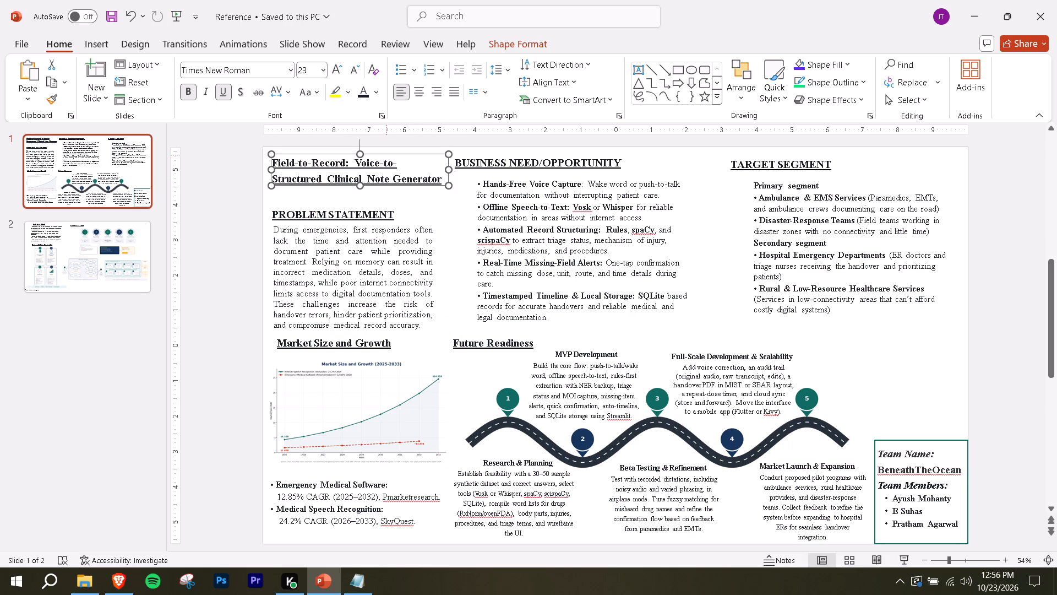
Put a line break after "Field-to-Record:" in the slide 1 title and remove the leading space before "Voice-to-Structured".
{"action": "left_click_drag", "start_coordinate": [359, 187], "coordinate": [359, 196]}
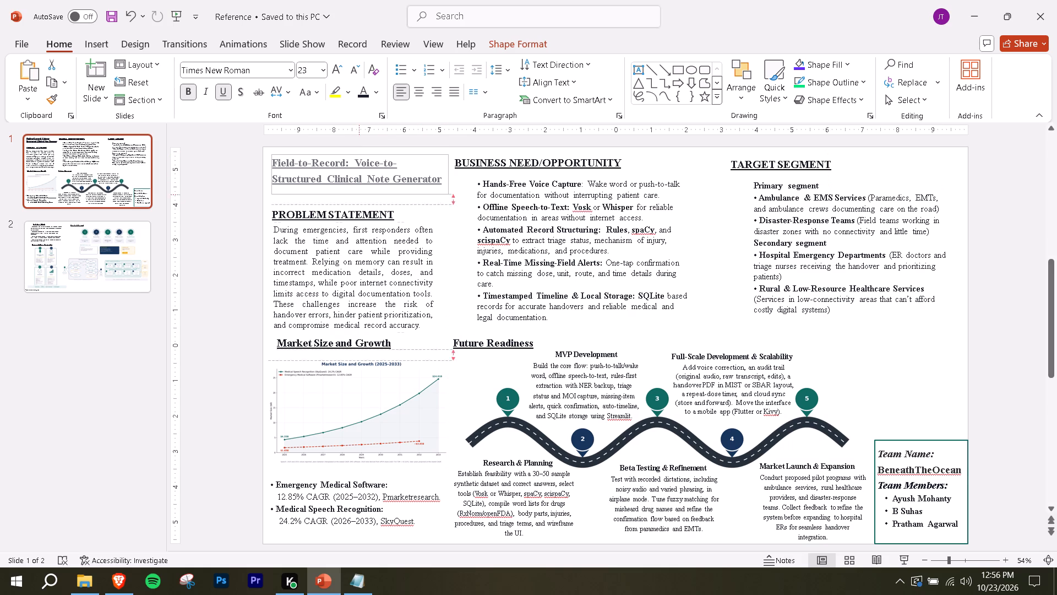
{"action": "left_click_drag", "start_coordinate": [359, 196], "coordinate": [363, 201]}
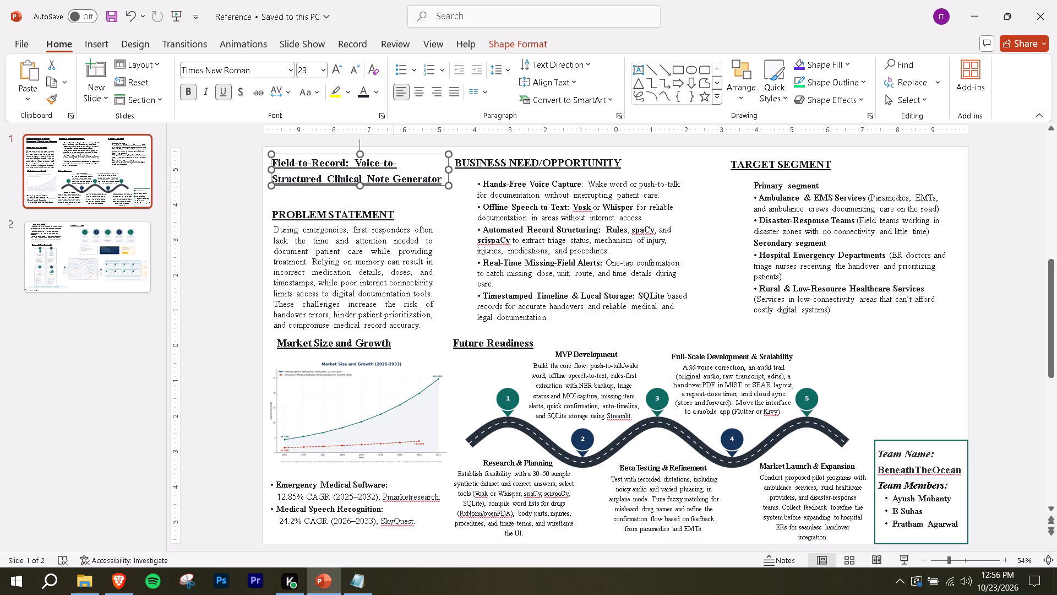
{"action": "left_click", "coordinate": [350, 161]}
{"action": "key", "text": "Return"}
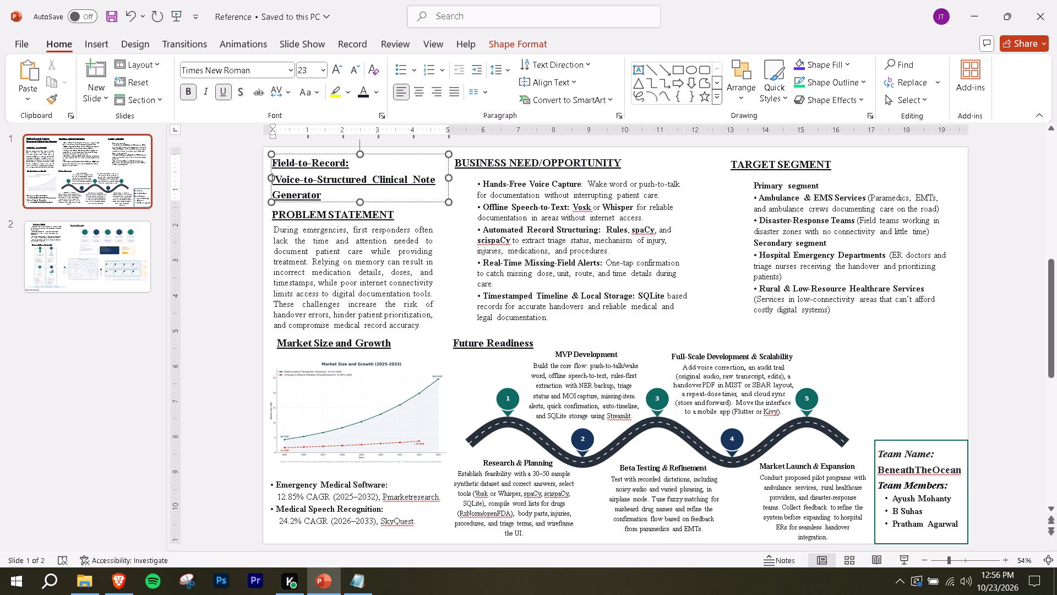
{"action": "key", "text": "Delete"}
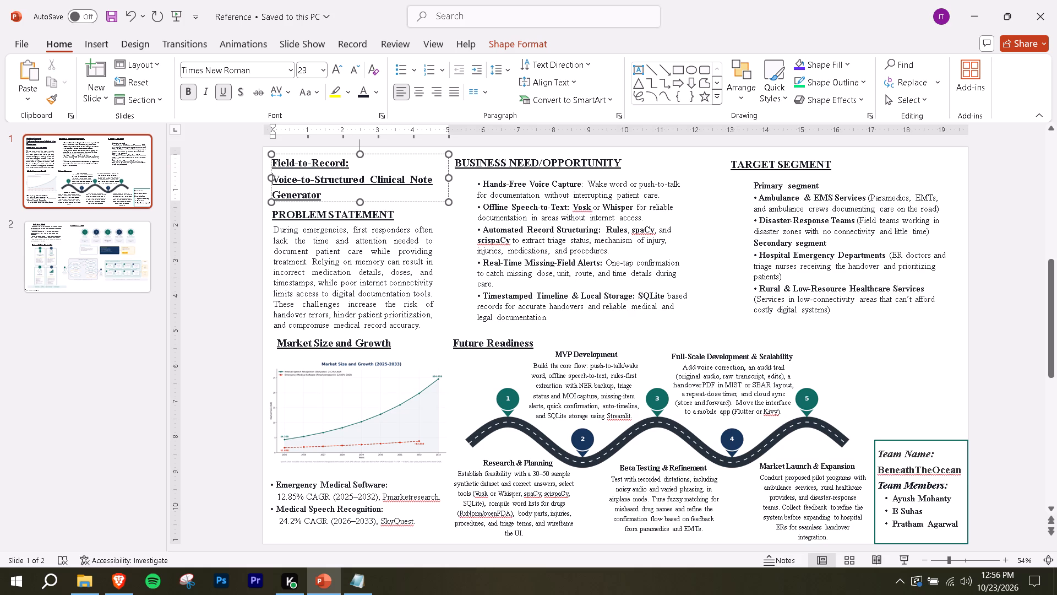
{"action": "left_click", "coordinate": [460, 212]}
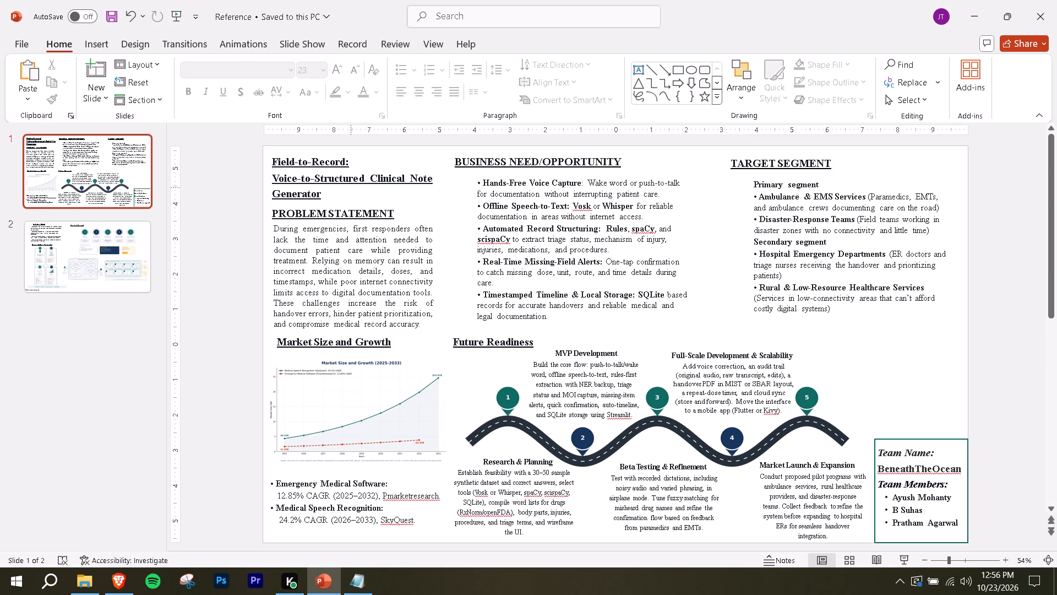
Nudge the title text box slightly right to line it up with the Problem Statement heading below.
{"action": "left_click", "coordinate": [351, 187]}
{"action": "left_click", "coordinate": [388, 202]}
{"action": "key", "text": "Right"}
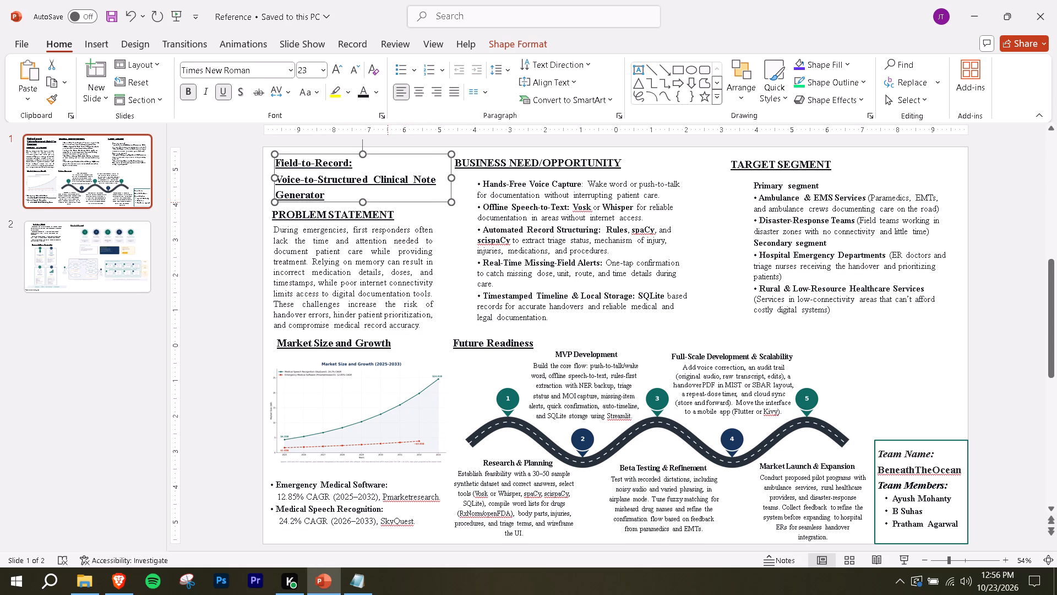
{"action": "key", "text": "Left"}
Change the Market Size and Growth heading to UPPERCASE and widen its text box to fit it on one line.
{"action": "left_click", "coordinate": [373, 343]}
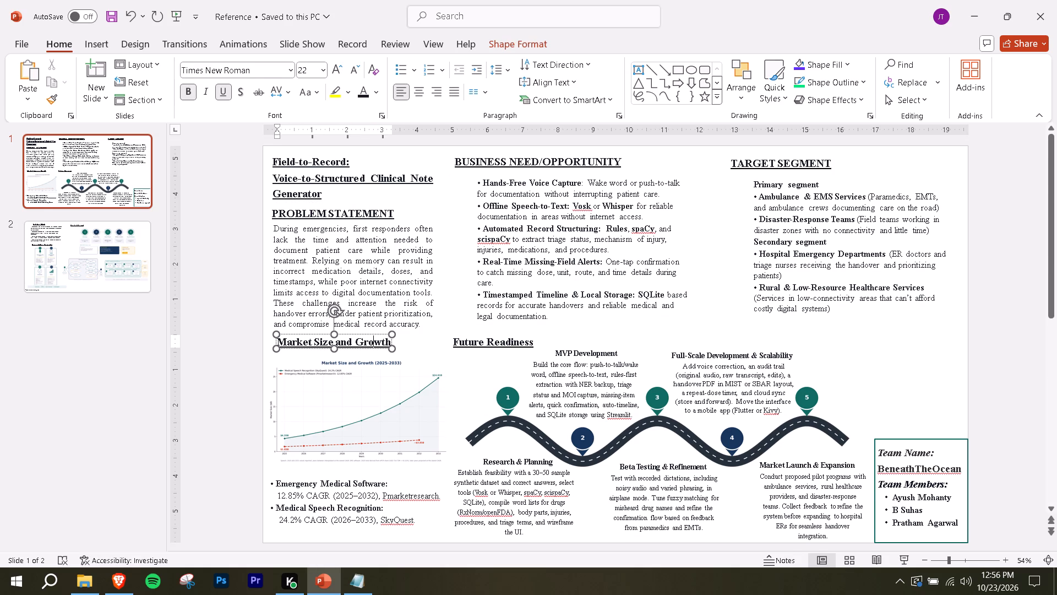
{"action": "key", "text": "ctrl+a"}
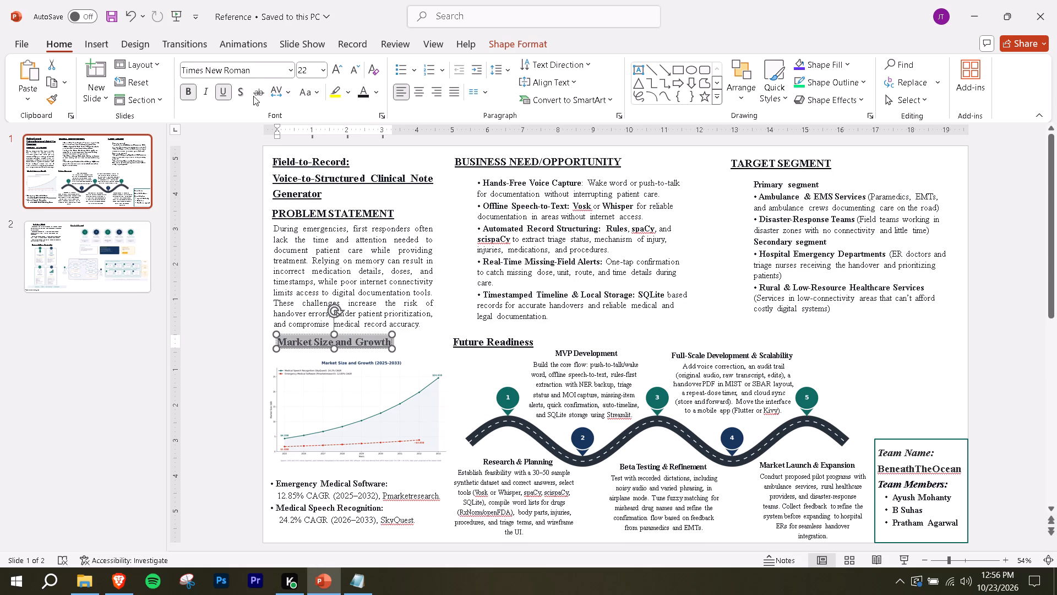
{"action": "left_click", "coordinate": [315, 91]}
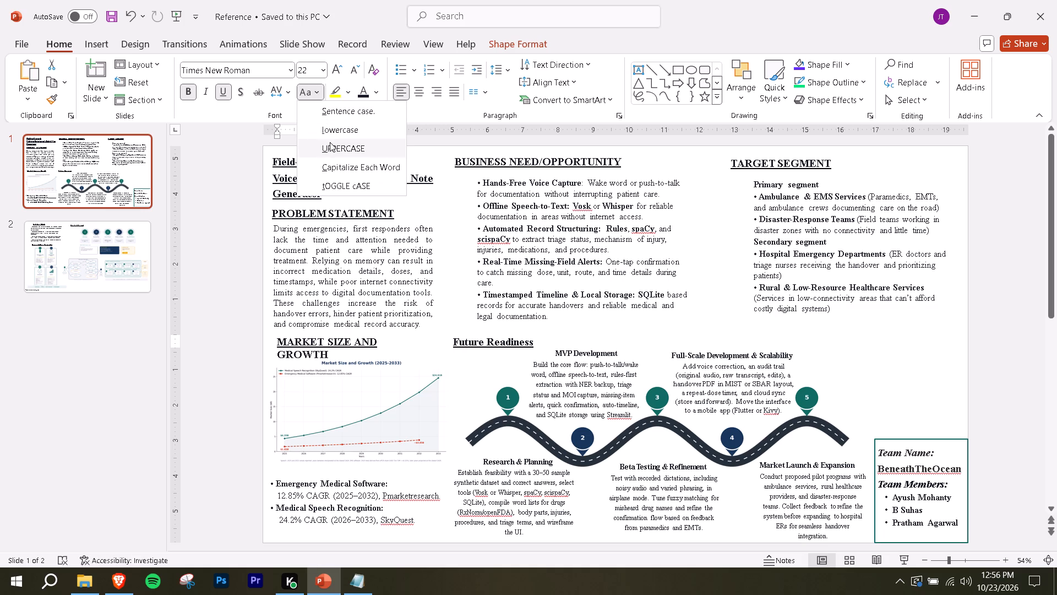
{"action": "left_click", "coordinate": [330, 142]}
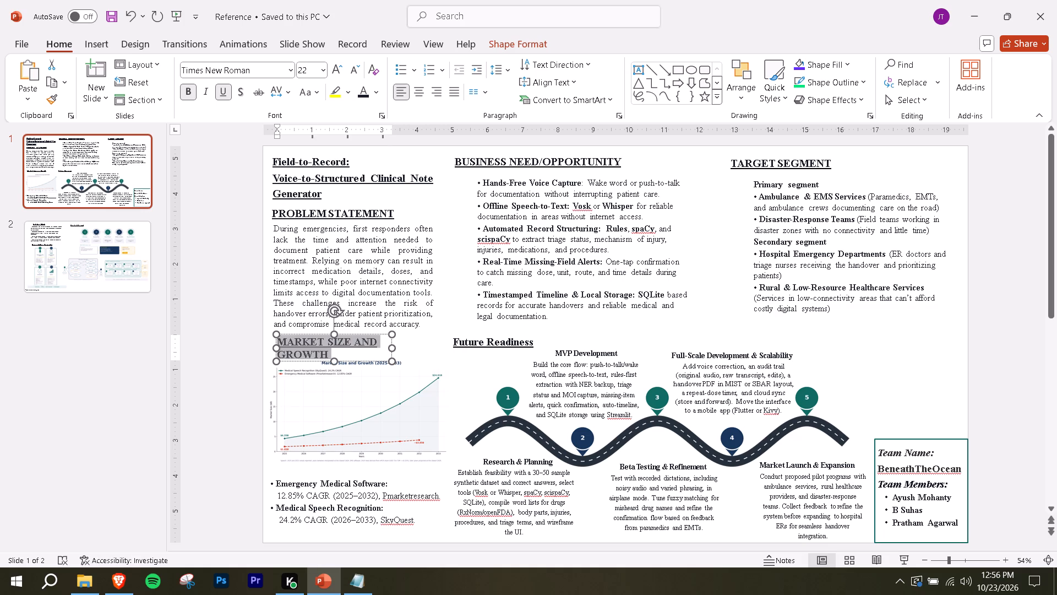
{"action": "left_click_drag", "start_coordinate": [394, 350], "coordinate": [429, 345]}
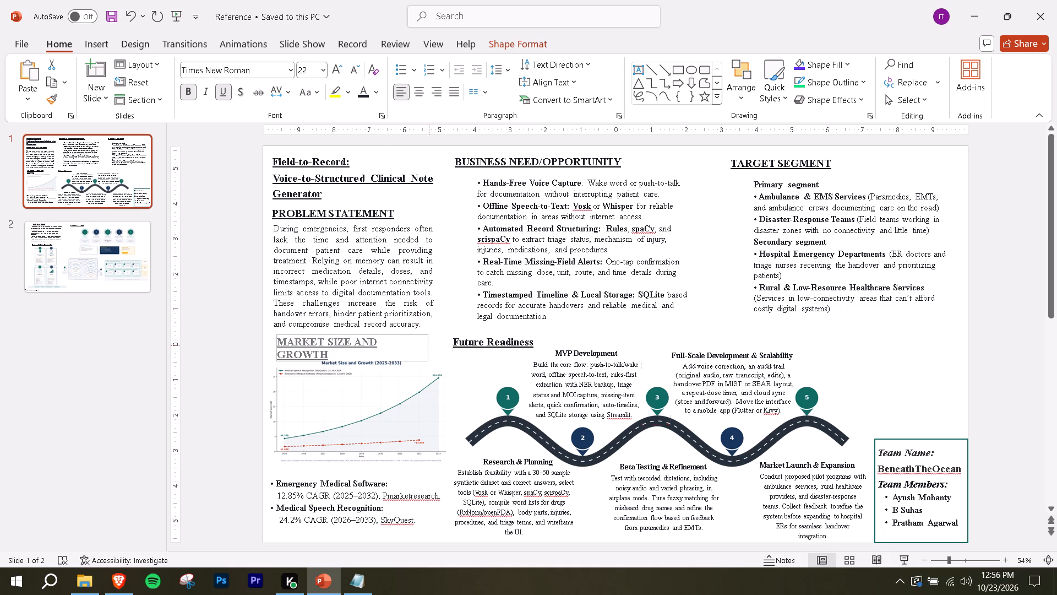
{"action": "left_click_drag", "start_coordinate": [429, 345], "coordinate": [435, 345]}
Change the Future Readiness heading to UPPERCASE and widen its text box to fit it on one line.
{"action": "left_click", "coordinate": [487, 343]}
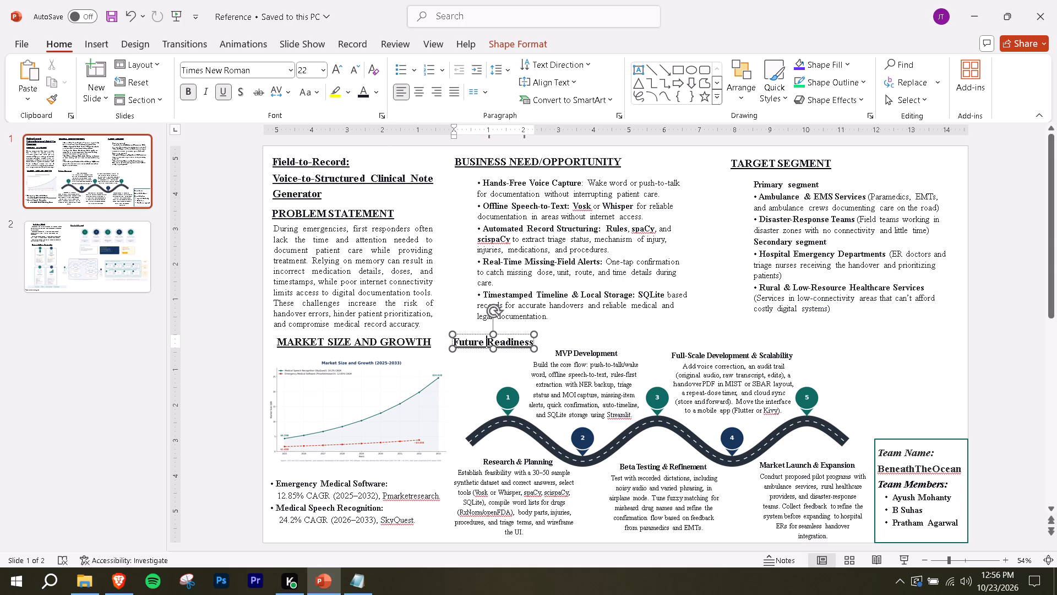
{"action": "key", "text": "ctrl+a"}
{"action": "left_click", "coordinate": [308, 93]}
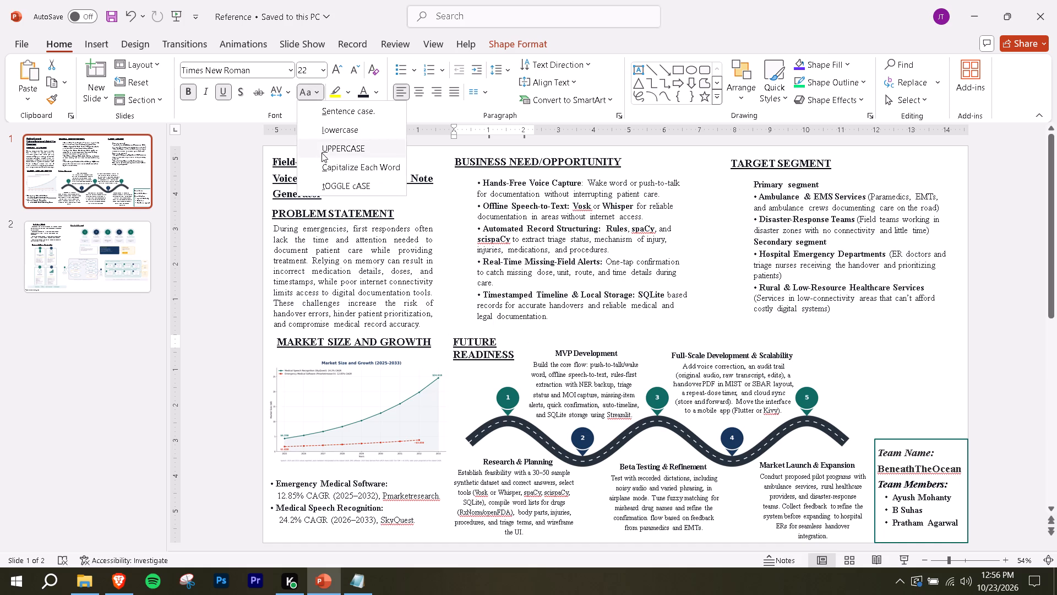
{"action": "left_click", "coordinate": [322, 153]}
{"action": "left_click_drag", "start_coordinate": [533, 350], "coordinate": [565, 345]}
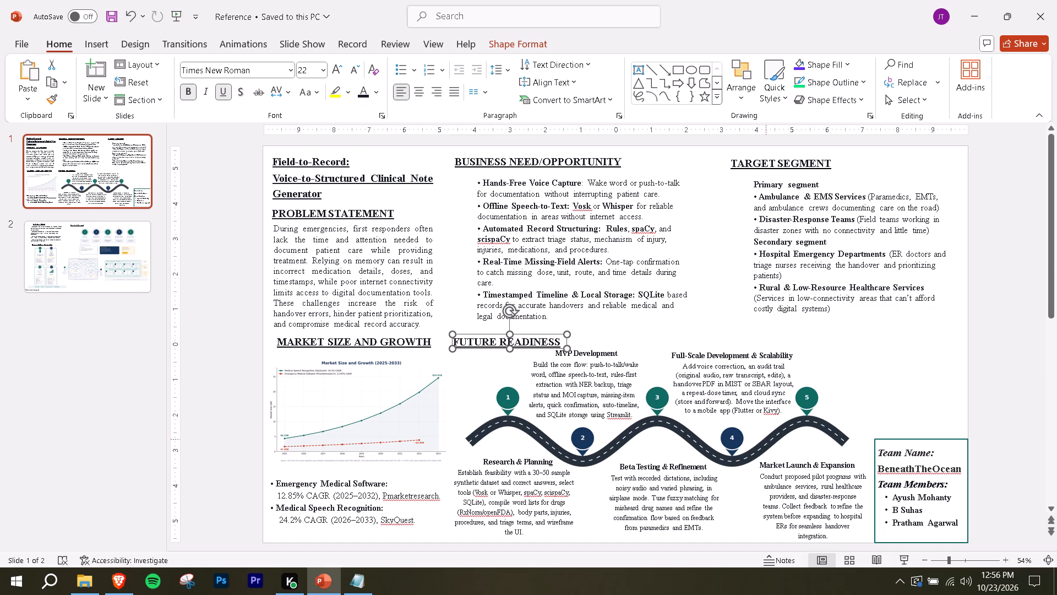
Nudge the wavy roadmap picture under Future Readiness three increments to the right.
{"action": "left_click", "coordinate": [751, 443]}
{"action": "key", "text": "Right"}
{"action": "key", "text": "Right"}
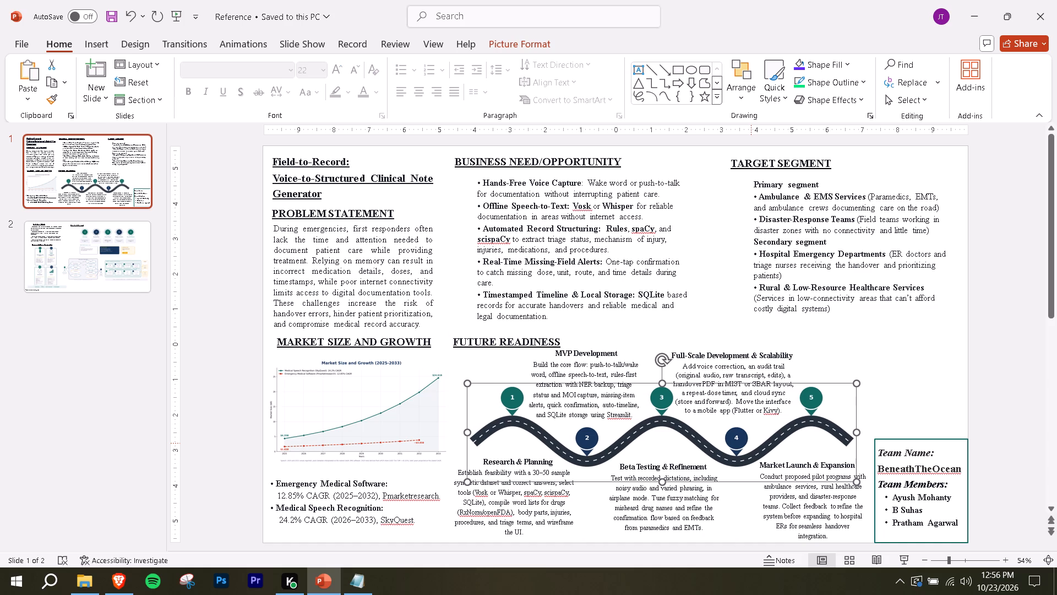
{"action": "key", "text": "Right"}
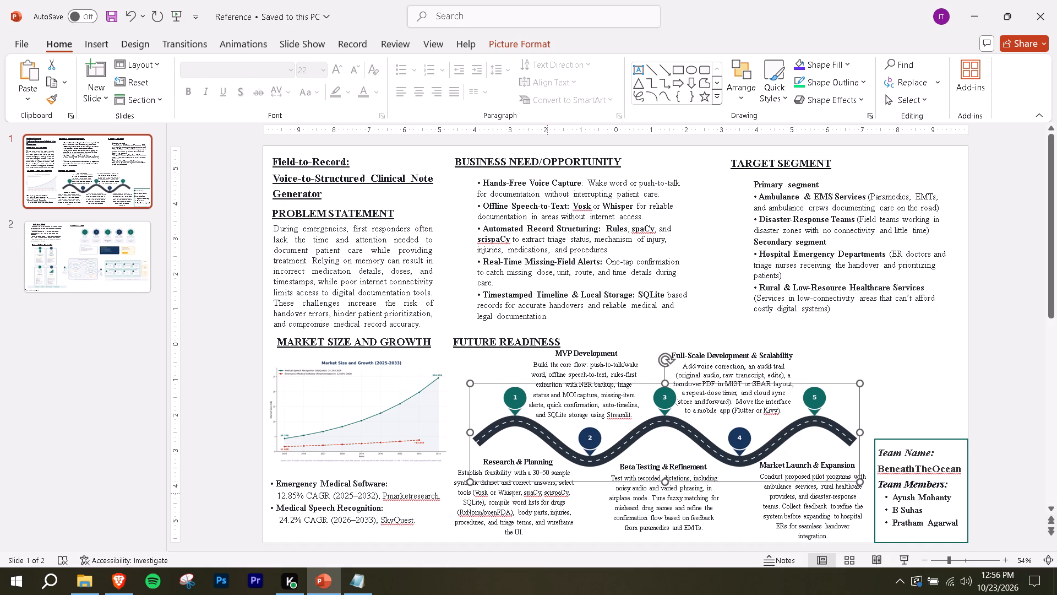
Nudge the Research & Planning, Beta Testing & Refinement and Market Launch & Expansion text boxes two increments right each, following the roadmap.
{"action": "left_click", "coordinate": [523, 502]}
{"action": "left_click", "coordinate": [575, 496]}
{"action": "key", "text": "Right"}
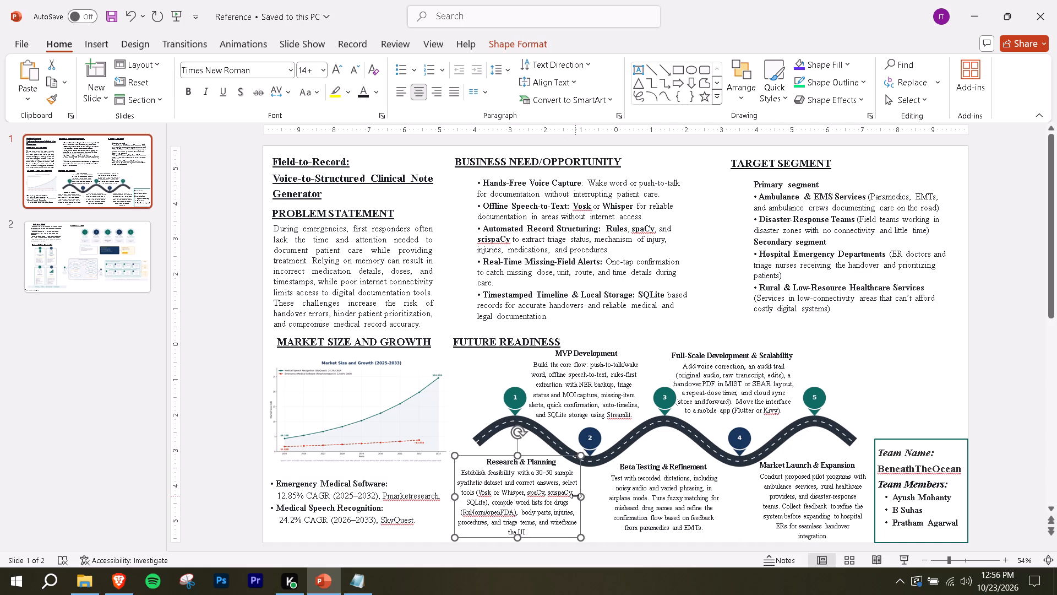
{"action": "key", "text": "Right"}
{"action": "left_click", "coordinate": [667, 493]}
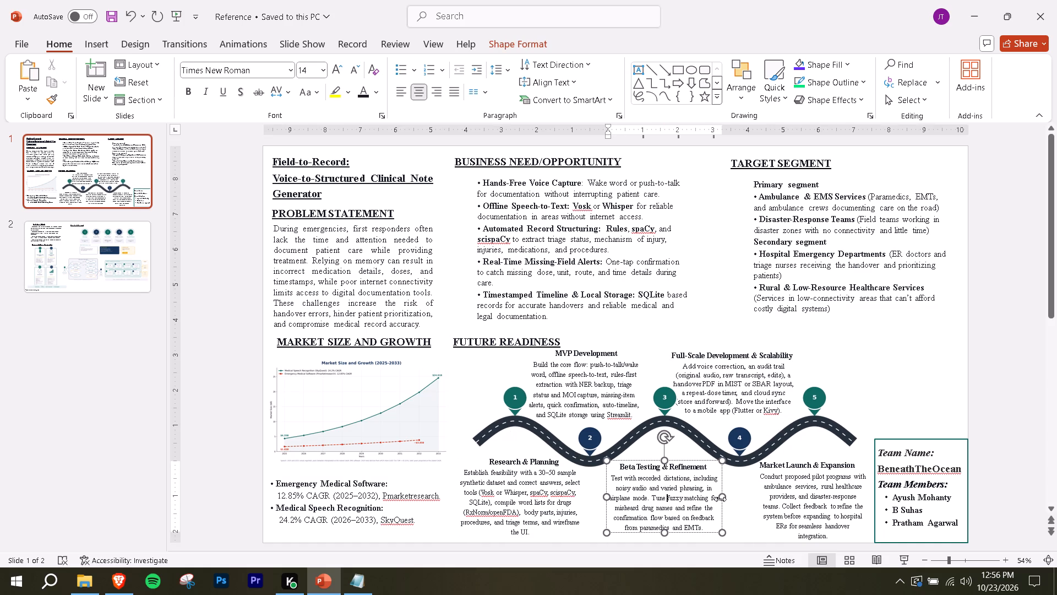
{"action": "left_click", "coordinate": [720, 499]}
{"action": "key", "text": "Right"}
{"action": "key", "text": "Right"}
{"action": "left_click", "coordinate": [781, 483]}
{"action": "left_click", "coordinate": [868, 503]}
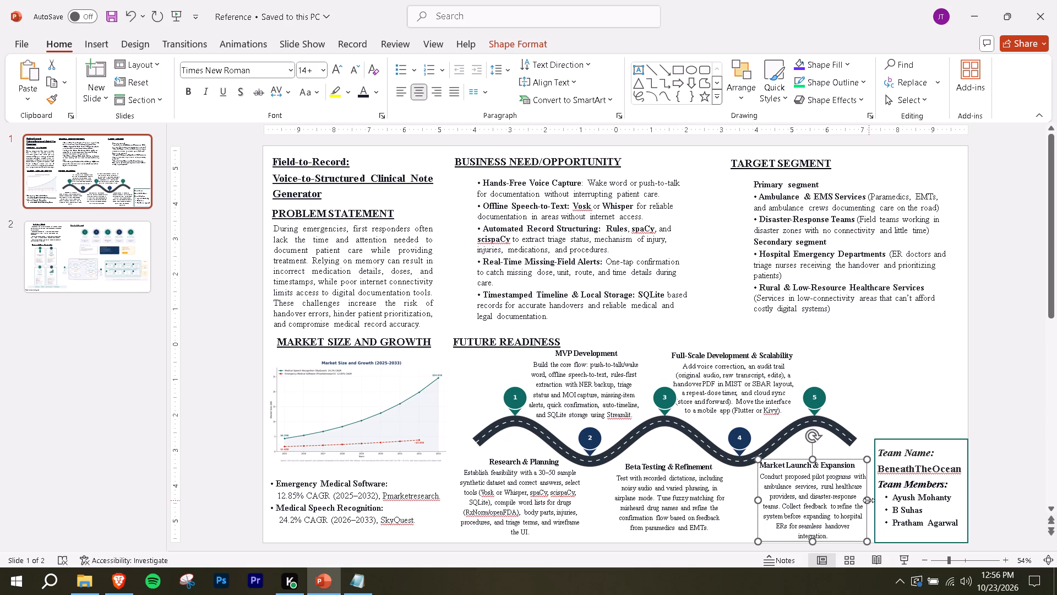
{"action": "key", "text": "Right"}
{"action": "key", "text": "Right"}
Nudge the Full-Scale Development & Scalability text box three increments right, clear of roadmap marker 3.
{"action": "left_click", "coordinate": [746, 374]}
{"action": "left_click", "coordinate": [794, 383]}
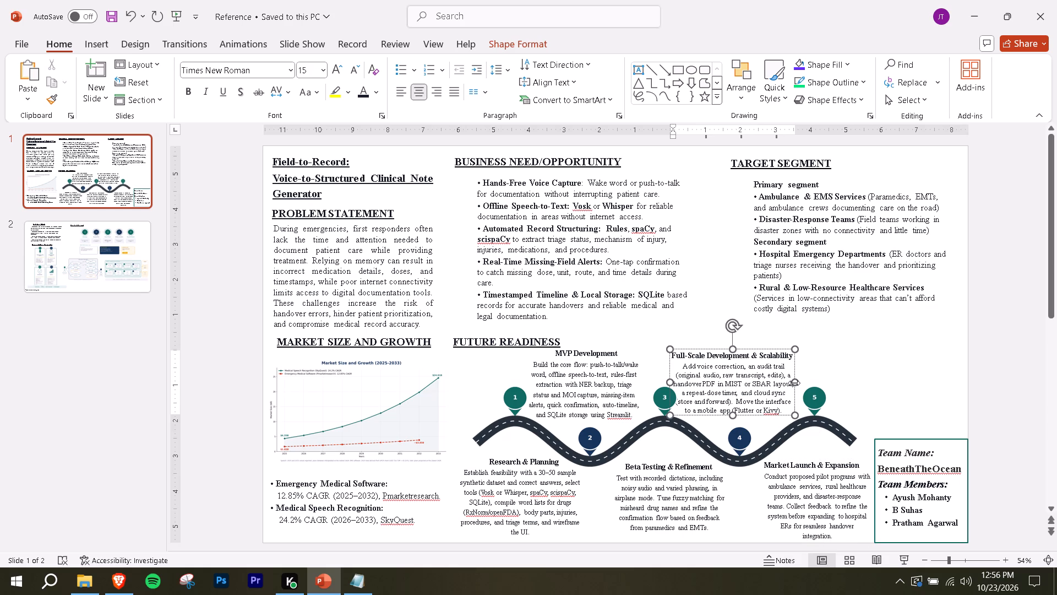
{"action": "key", "text": "Right"}
{"action": "key", "text": "Right"}
{"action": "key", "text": "Right"}
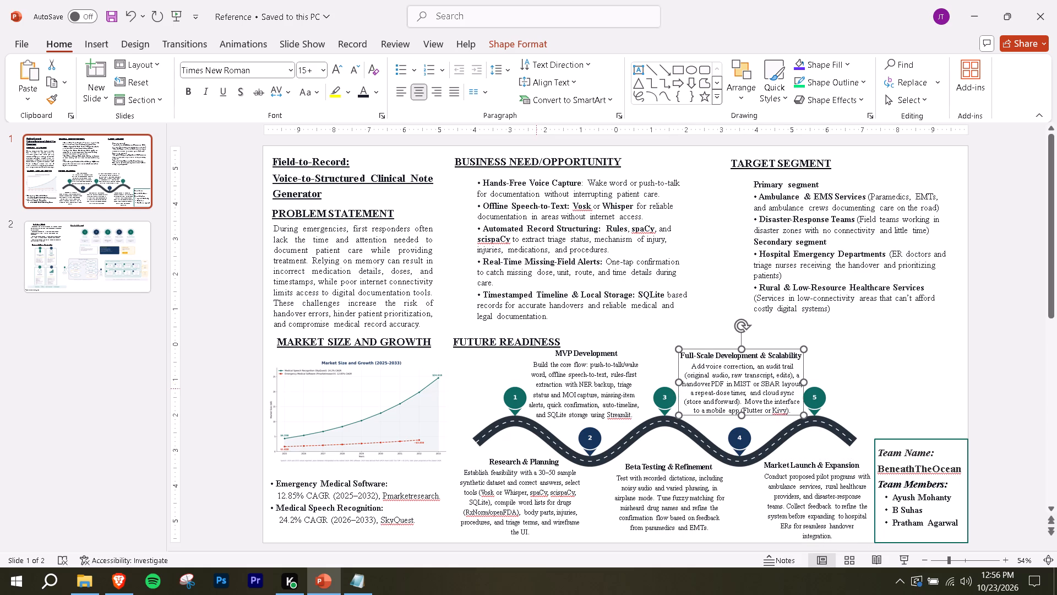
Nudge the MVP Development text box slightly right and down so it sits between roadmap markers 1 and 3.
{"action": "left_click", "coordinate": [535, 388]}
{"action": "left_click", "coordinate": [618, 375]}
{"action": "left_click", "coordinate": [645, 382]}
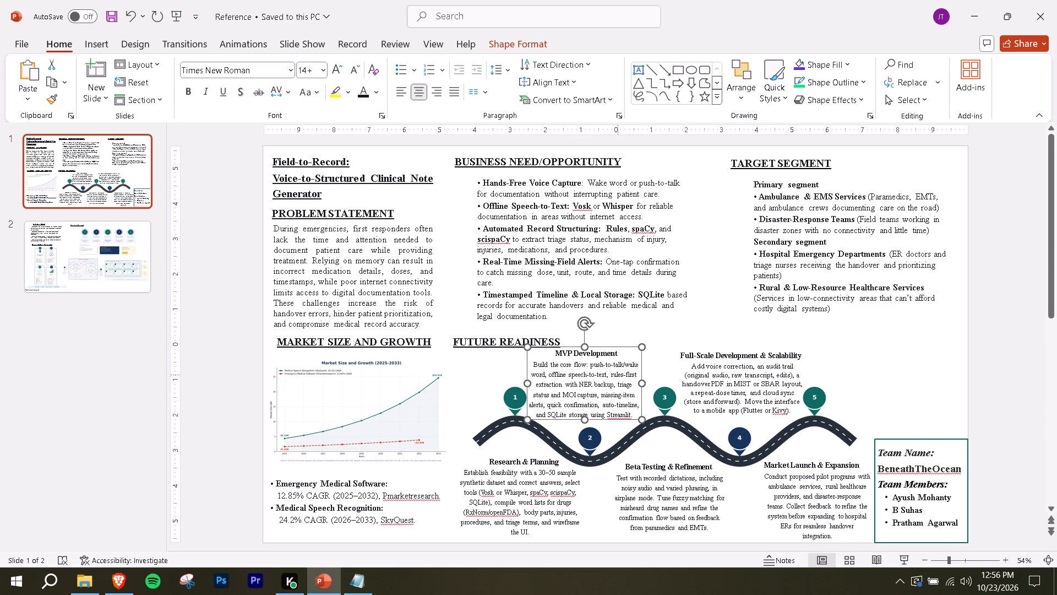
{"action": "key", "text": "Right"}
{"action": "left_click", "coordinate": [642, 386]}
{"action": "key", "text": "Right"}
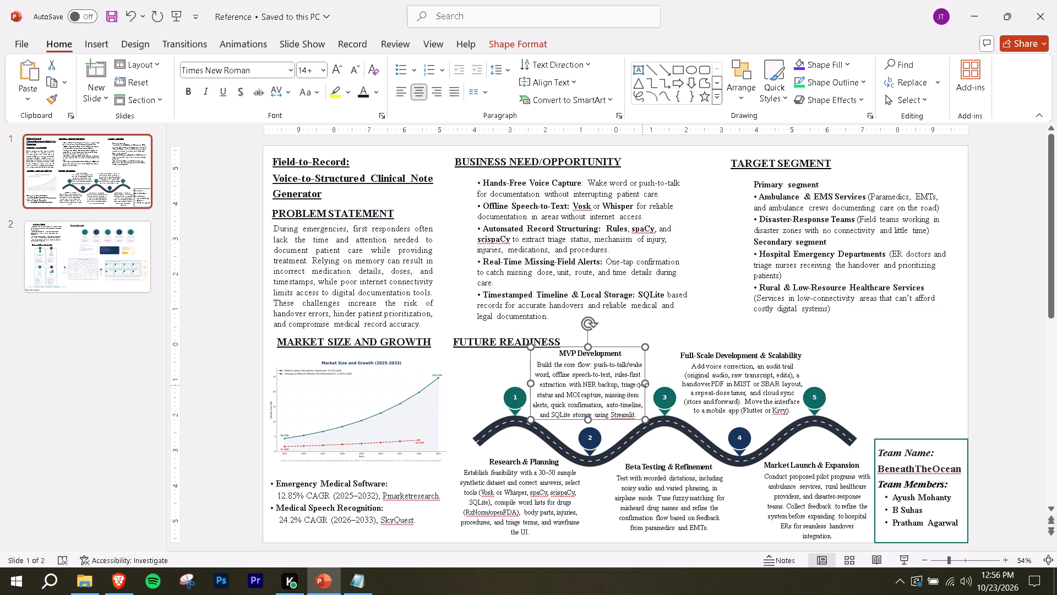
{"action": "key", "text": "Down"}
{"action": "key", "text": "Left"}
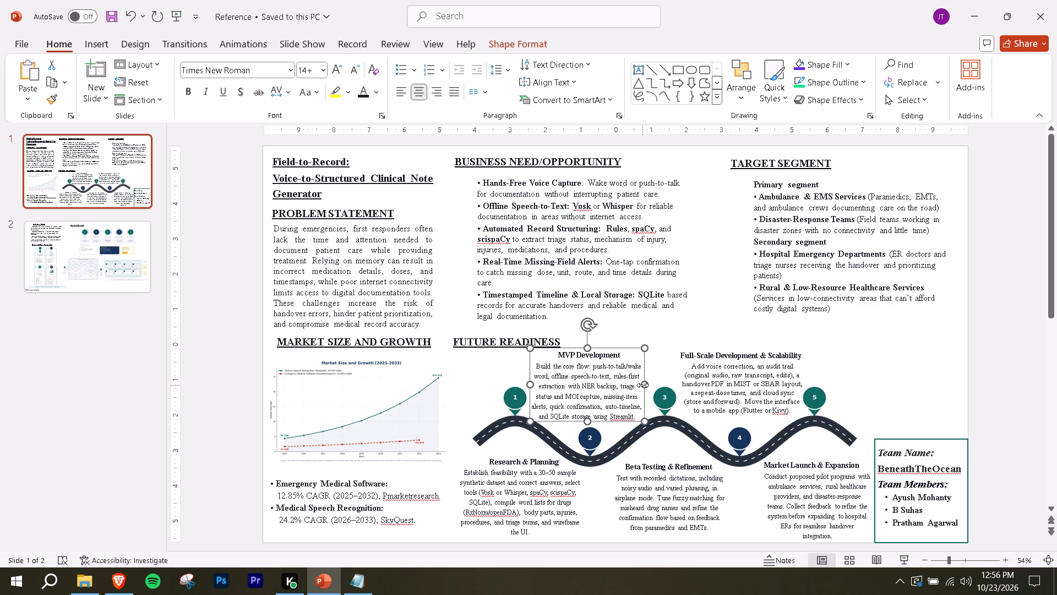
{"action": "key", "text": "Down"}
Nudge the Full-Scale Development & Scalability text box two increments down, closer to the roadmap curve.
{"action": "left_click", "coordinate": [731, 360]}
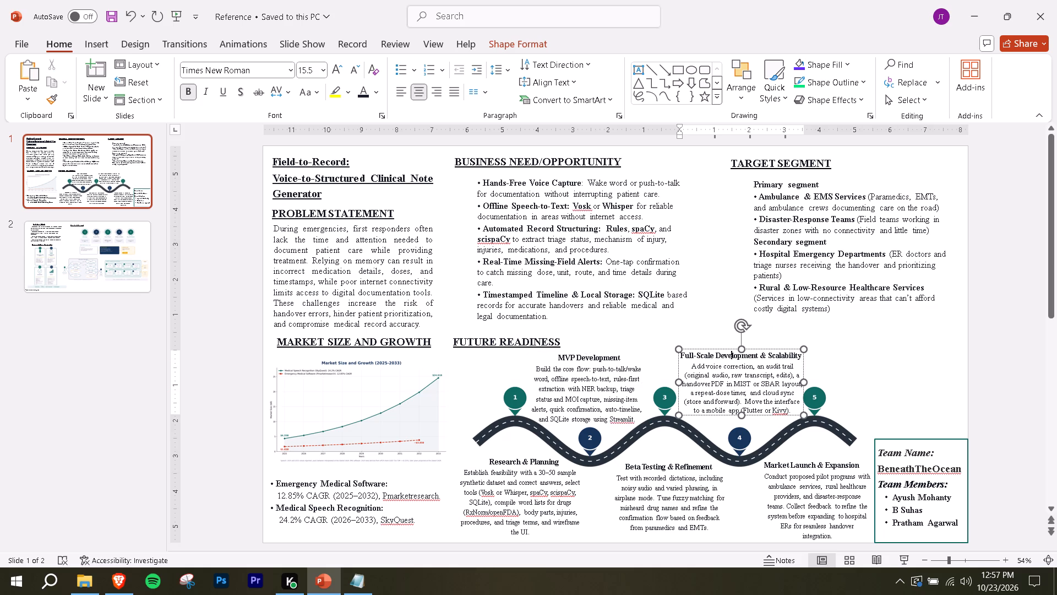
{"action": "left_click", "coordinate": [742, 413]}
{"action": "key", "text": "Down"}
{"action": "key", "text": "Down"}
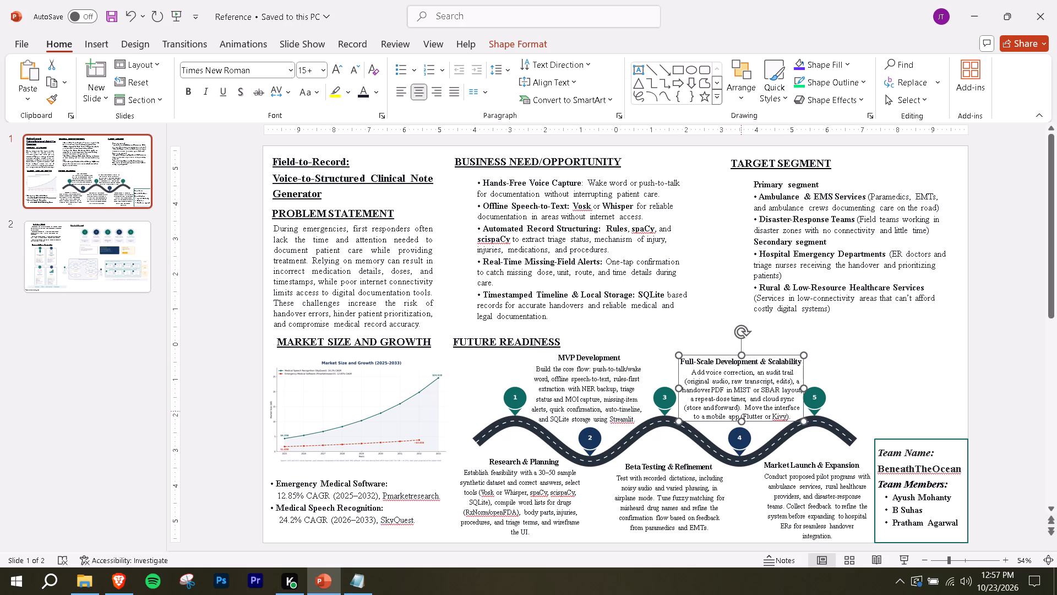
{"action": "left_click", "coordinate": [865, 372]}
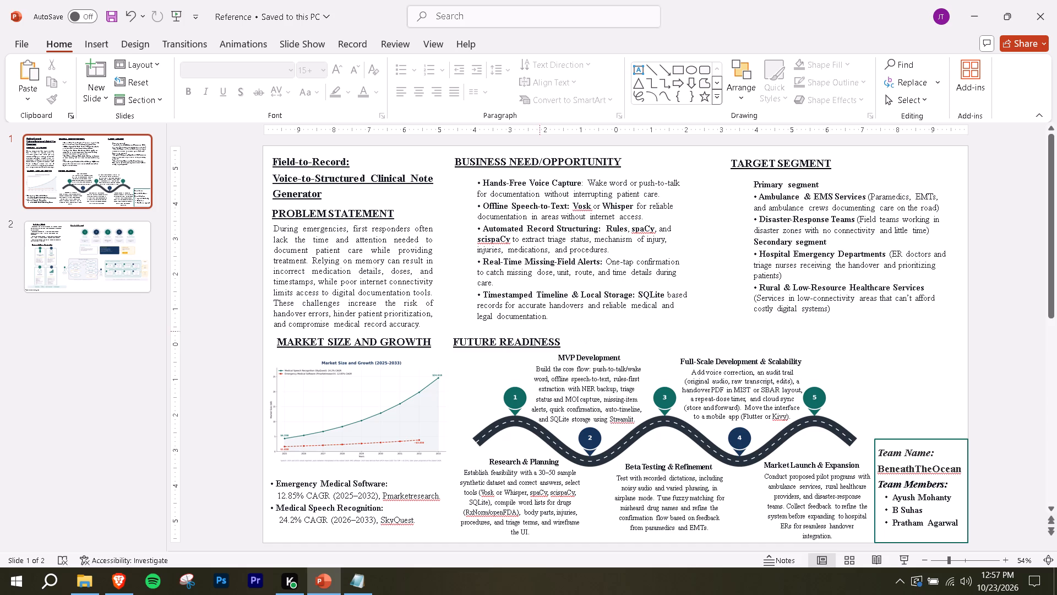
Nudge the MARKET SIZE AND GROWTH and FUTURE READINESS headings up one increment each, keeping them level.
{"action": "left_click", "coordinate": [552, 337]}
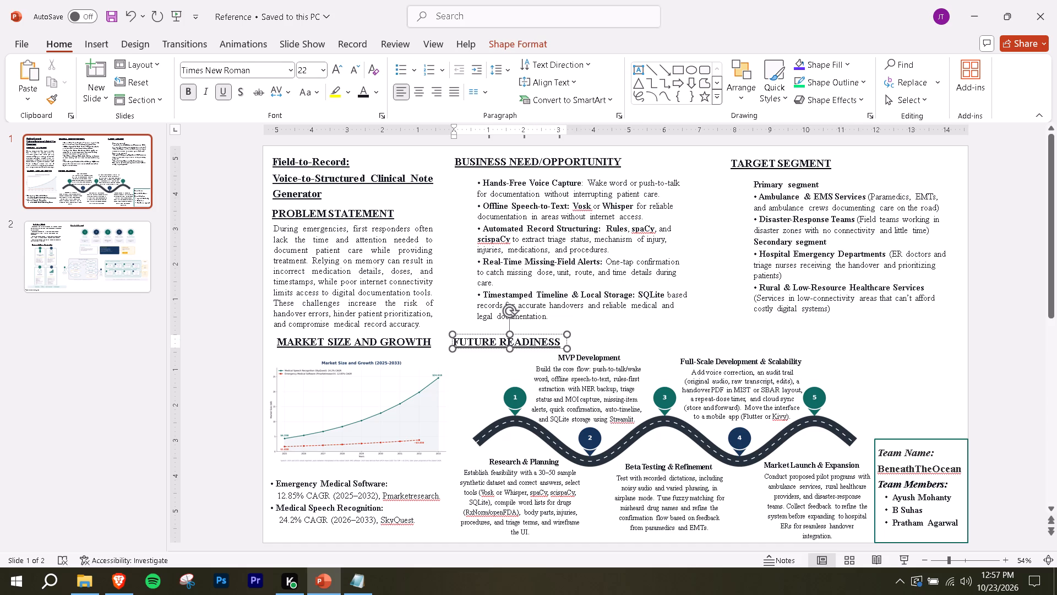
{"action": "left_click", "coordinate": [418, 342]}
{"action": "left_click", "coordinate": [421, 334]}
{"action": "key", "text": "Up"}
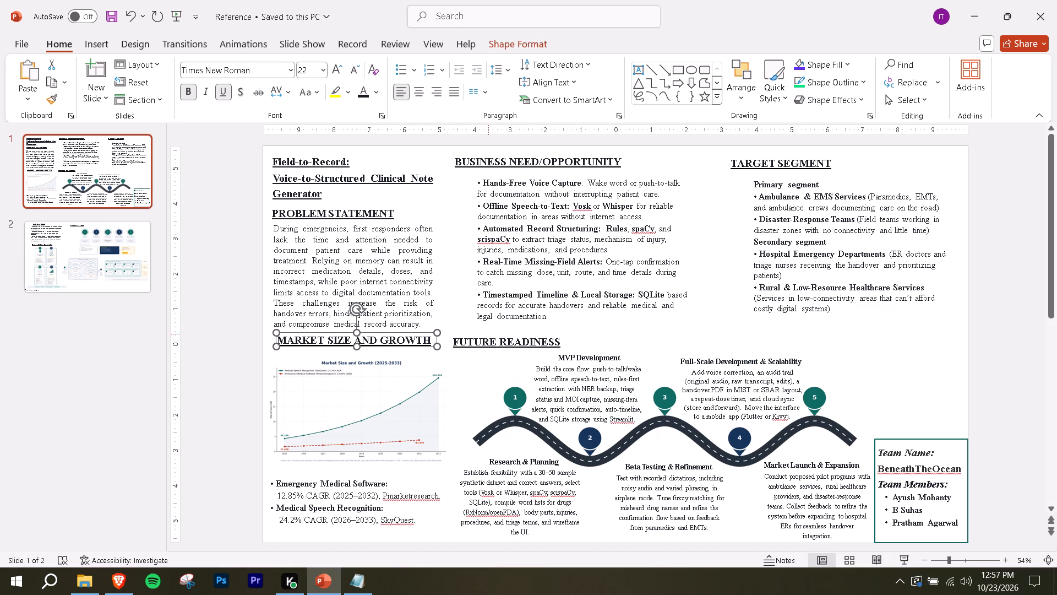
{"action": "left_click", "coordinate": [513, 346]}
{"action": "left_click", "coordinate": [518, 335]}
{"action": "key", "text": "Up"}
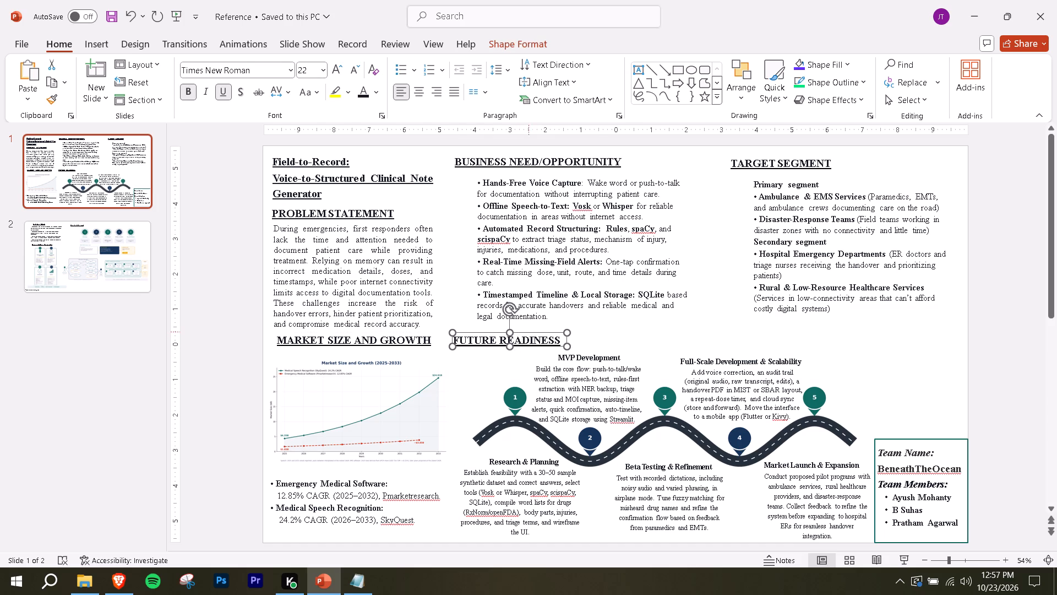
{"action": "left_click", "coordinate": [709, 329]}
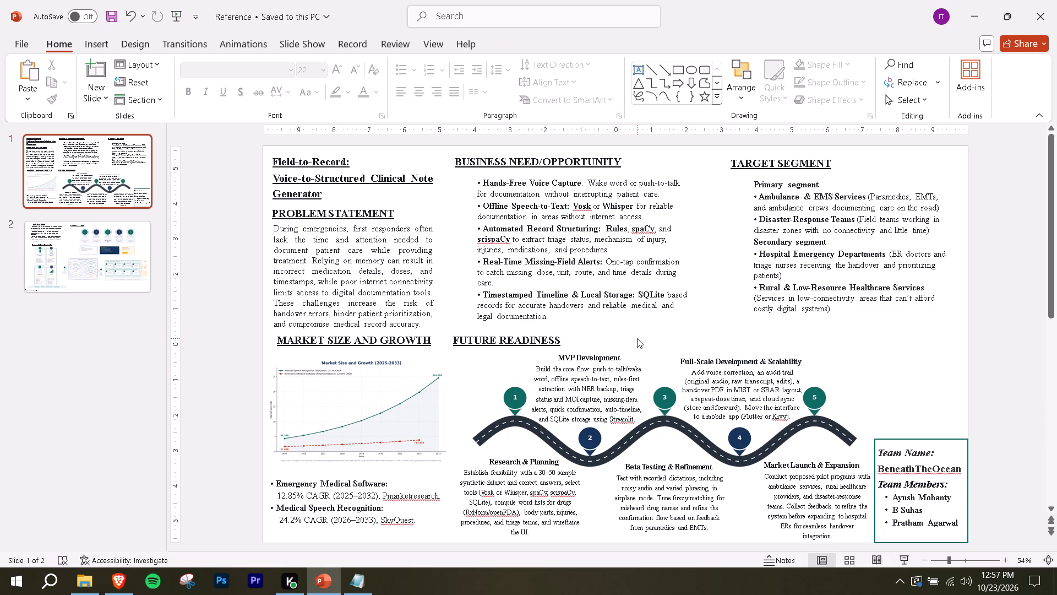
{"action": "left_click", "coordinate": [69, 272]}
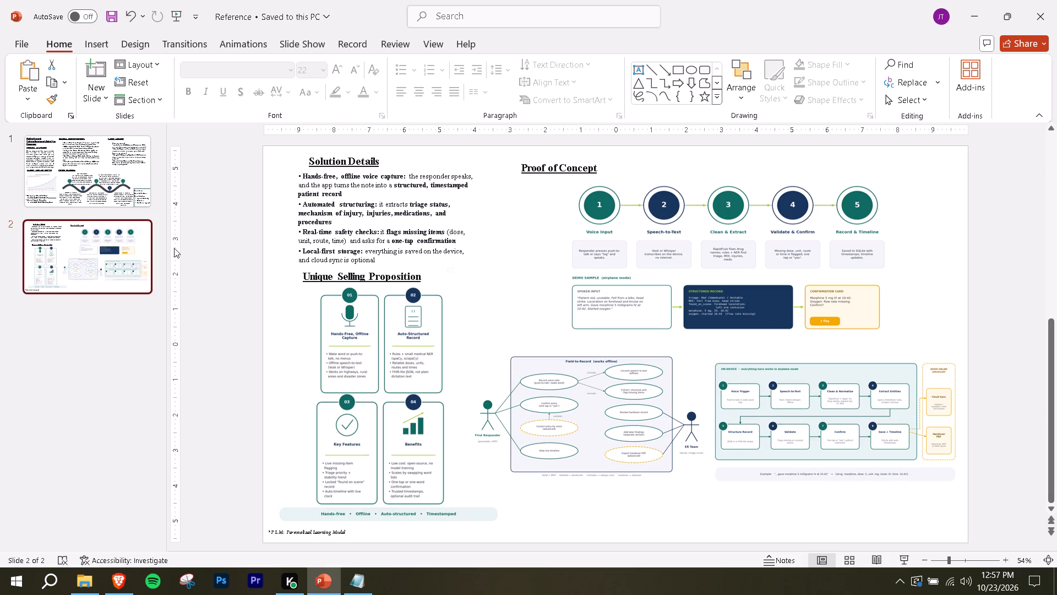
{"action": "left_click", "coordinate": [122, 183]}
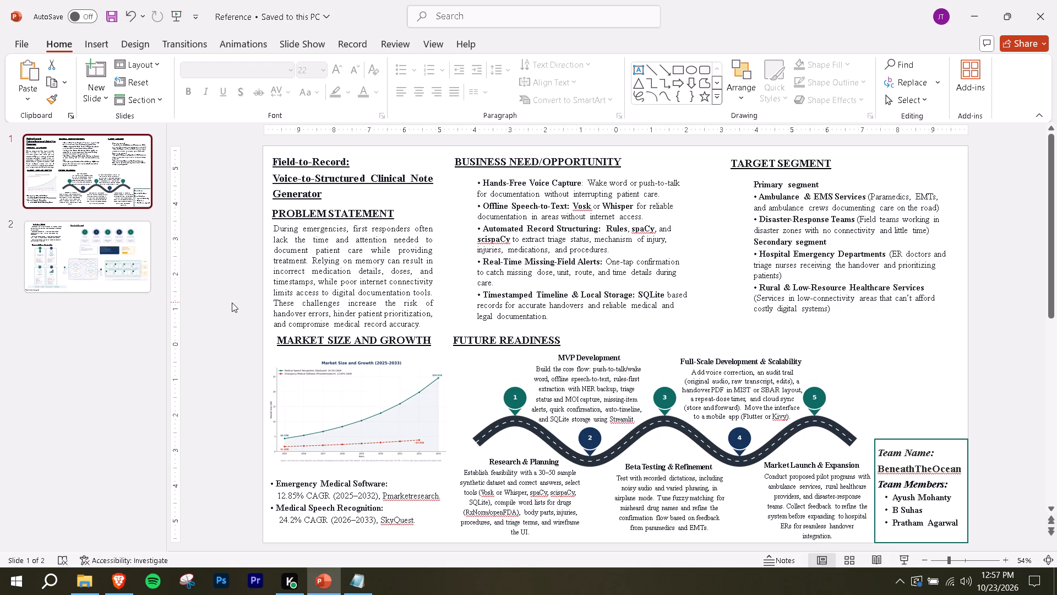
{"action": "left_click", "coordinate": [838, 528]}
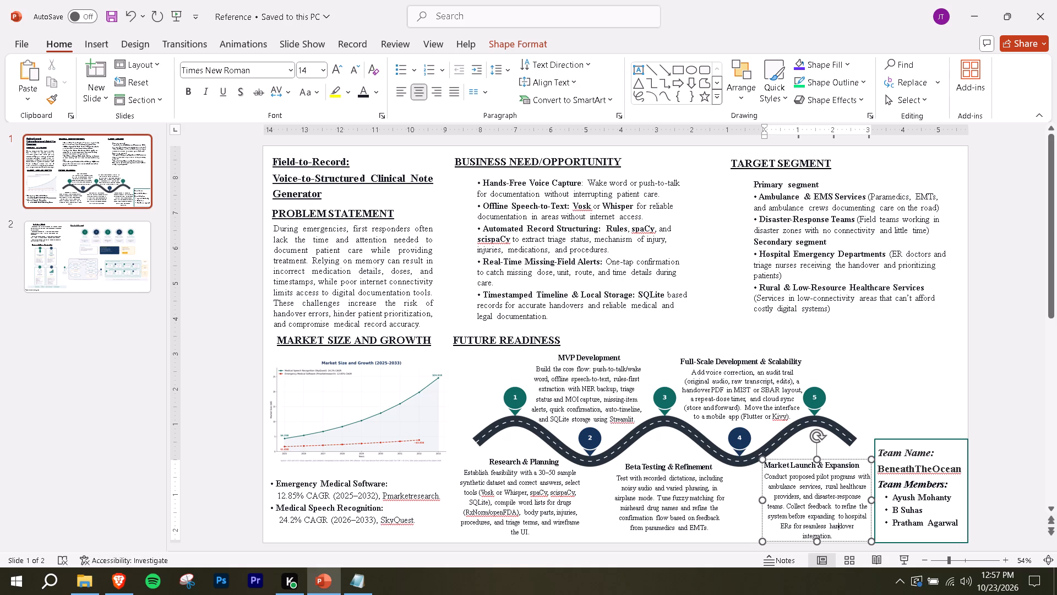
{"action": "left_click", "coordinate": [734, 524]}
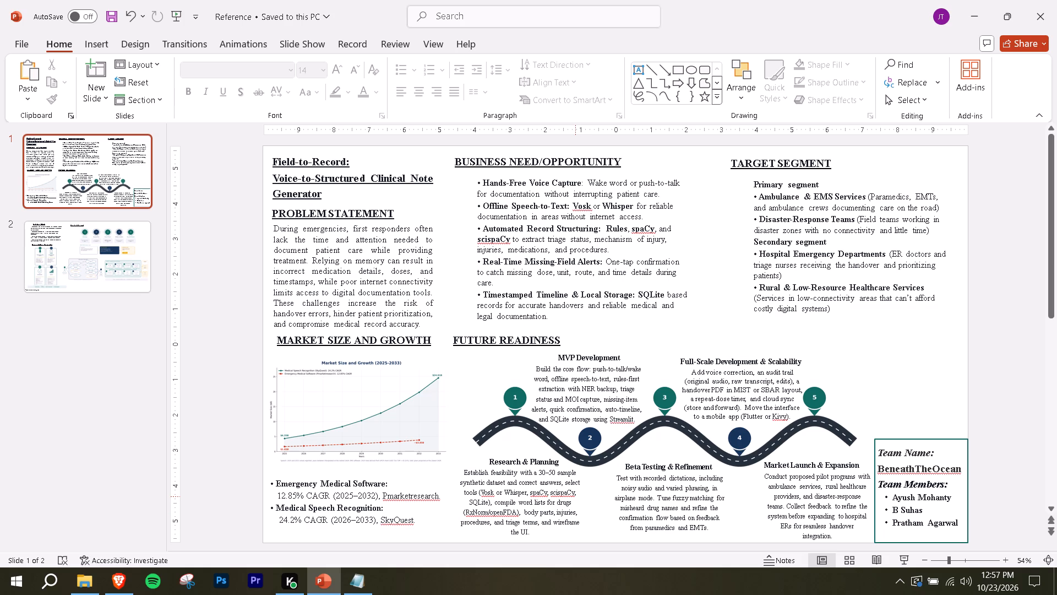
Set the Solution Details bullet text on slide 2 to size 18, matching the Business Need/Opportunity bullets on slide 1.
{"action": "left_click", "coordinate": [124, 254]}
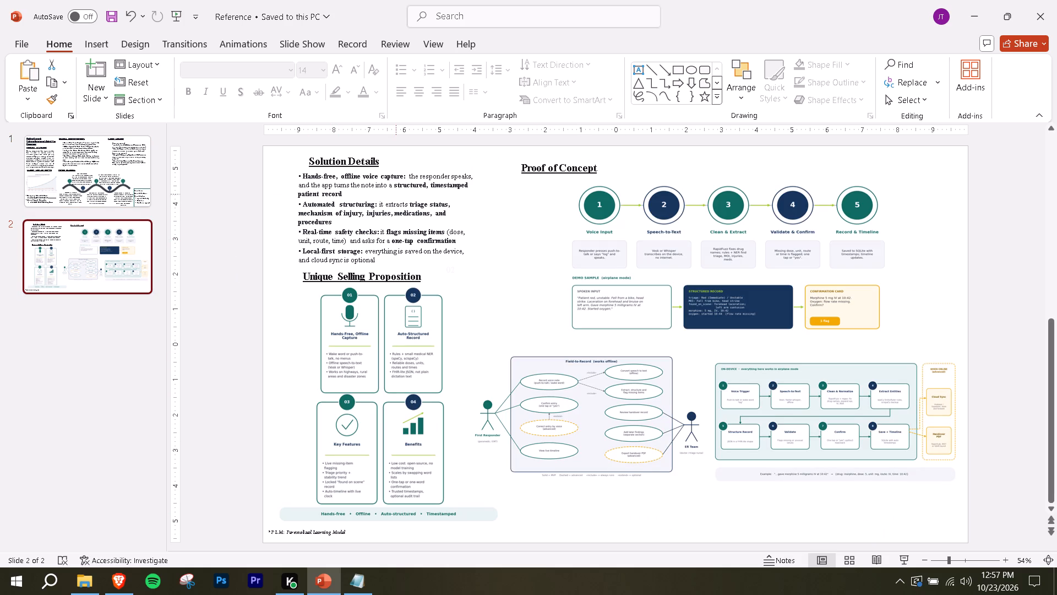
{"action": "left_click", "coordinate": [324, 186]}
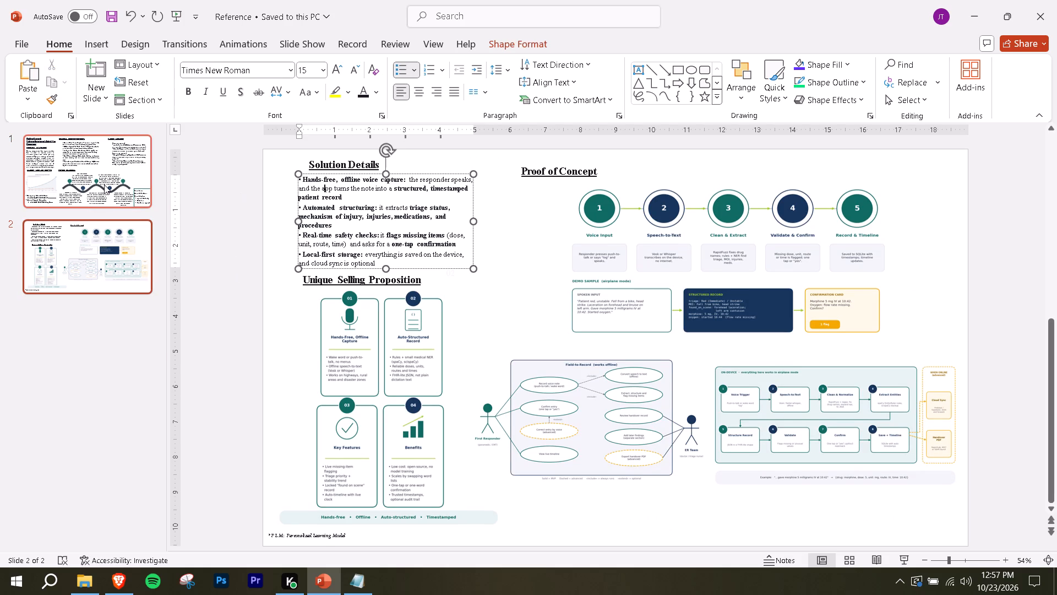
{"action": "left_click", "coordinate": [103, 184]}
{"action": "left_click", "coordinate": [540, 207]}
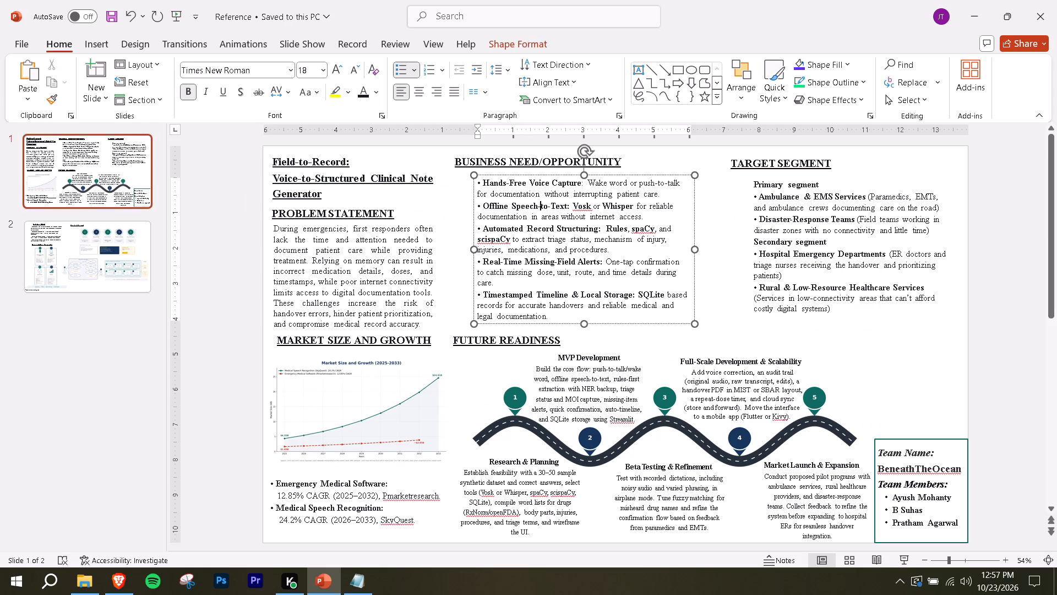
{"action": "left_click", "coordinate": [59, 231]}
{"action": "left_click", "coordinate": [299, 206]}
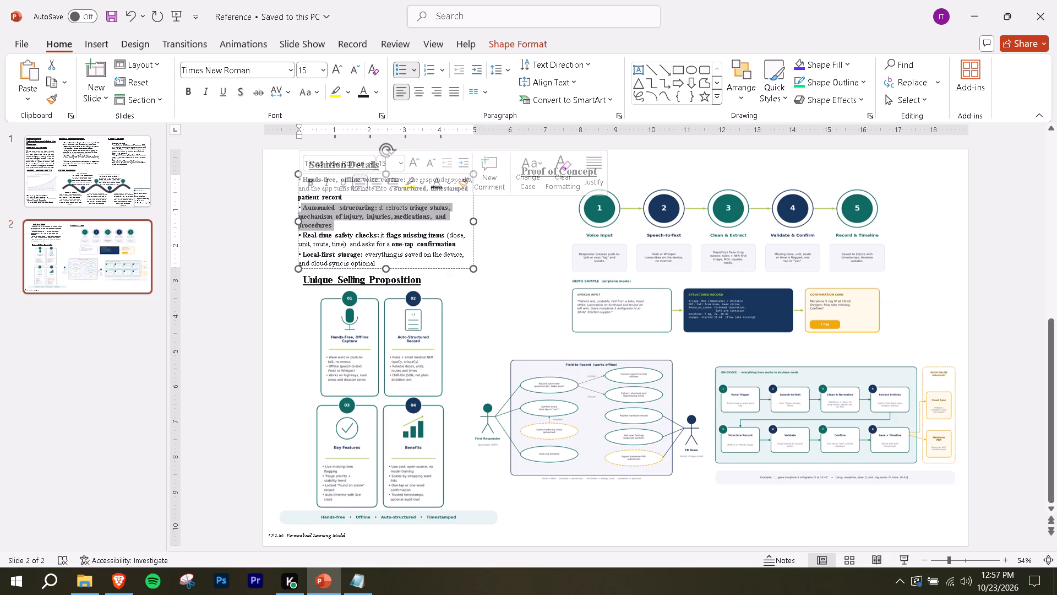
{"action": "key", "text": "ctrl+a"}
{"action": "left_click", "coordinate": [312, 68]}
{"action": "key", "text": "1"}
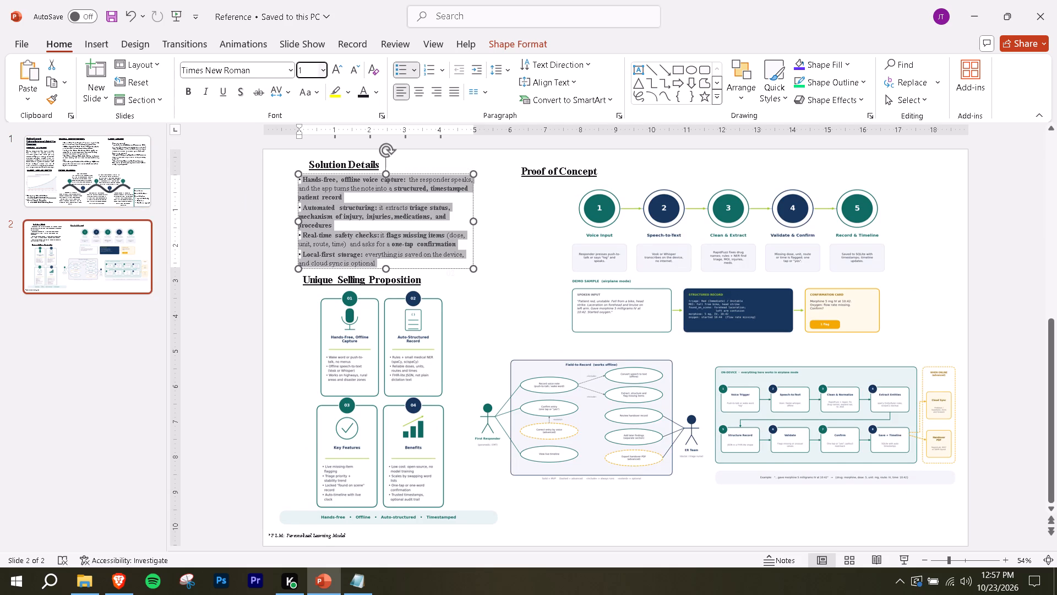
{"action": "key", "text": "8"}
{"action": "key", "text": "Return"}
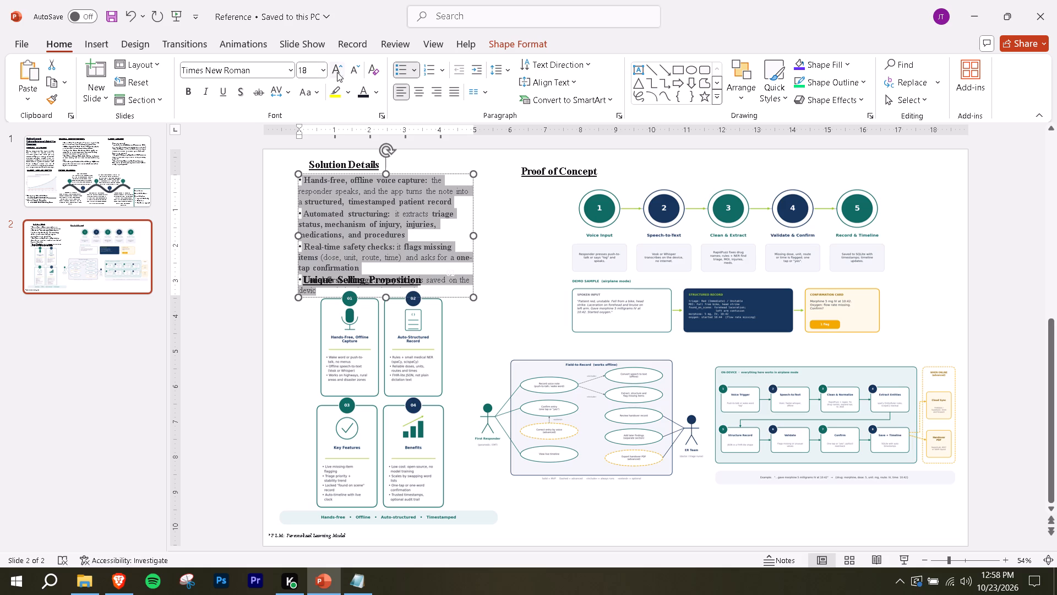
{"action": "left_click", "coordinate": [523, 234]}
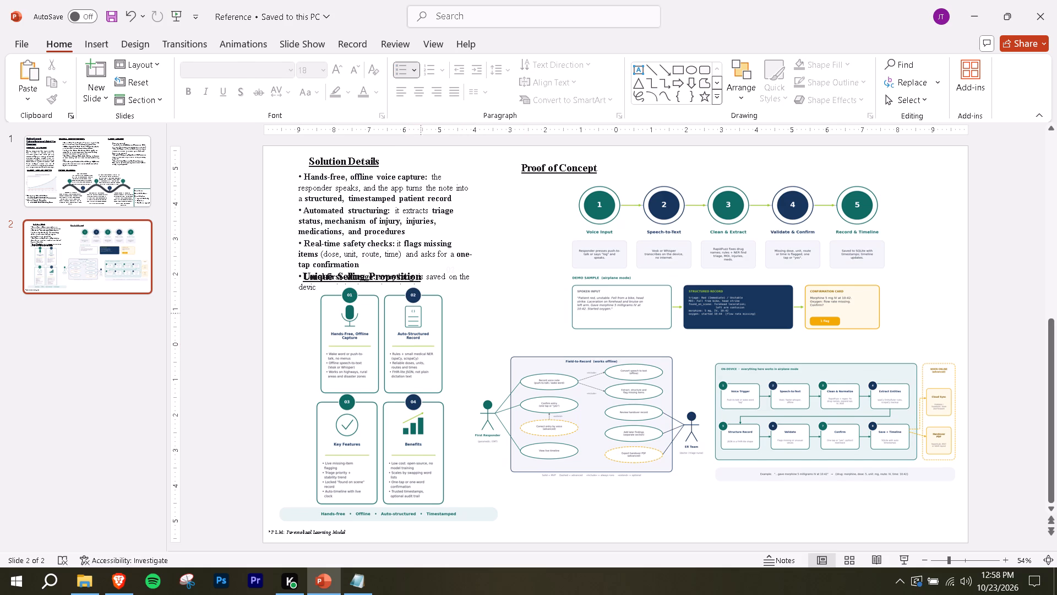
Widen the Solution Details bullet text box rightward to just past the start of the Proof of Concept heading.
{"action": "left_click", "coordinate": [439, 226]}
{"action": "left_click_drag", "start_coordinate": [471, 237], "coordinate": [487, 235]}
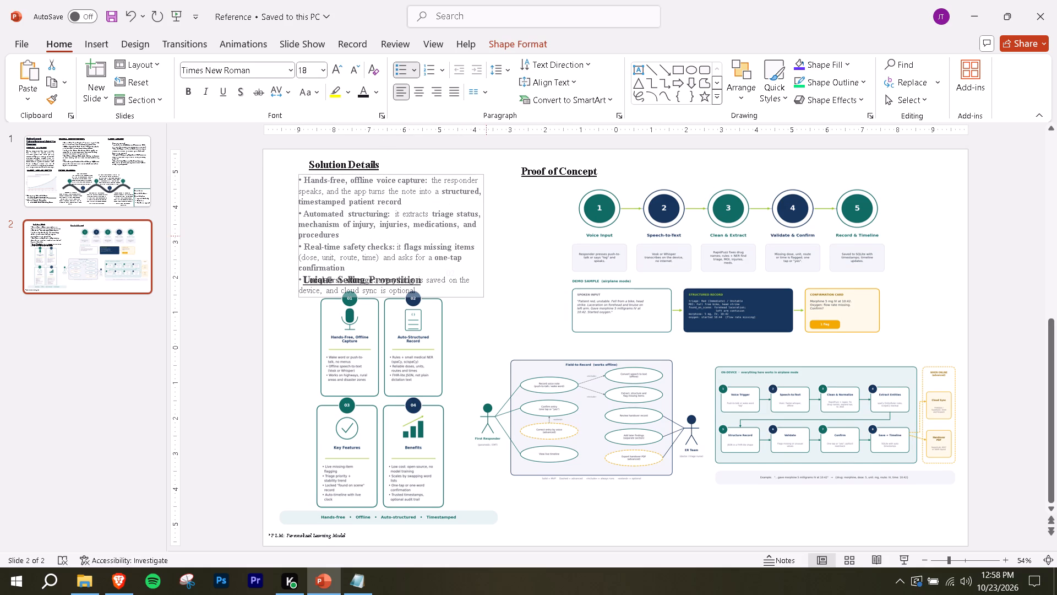
{"action": "left_click_drag", "start_coordinate": [487, 235], "coordinate": [519, 232]}
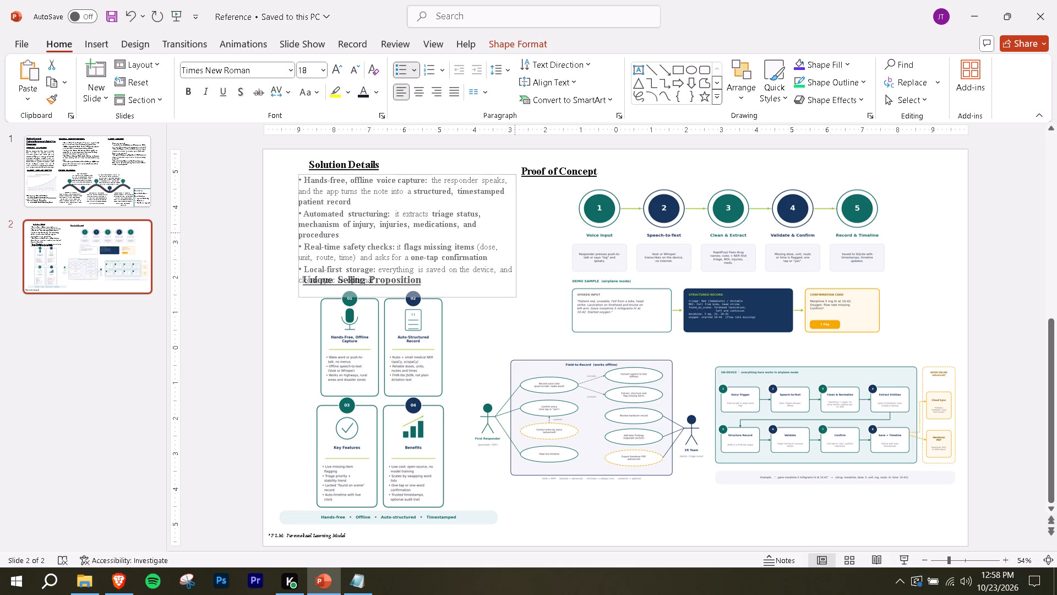
{"action": "left_click_drag", "start_coordinate": [519, 232], "coordinate": [525, 232]}
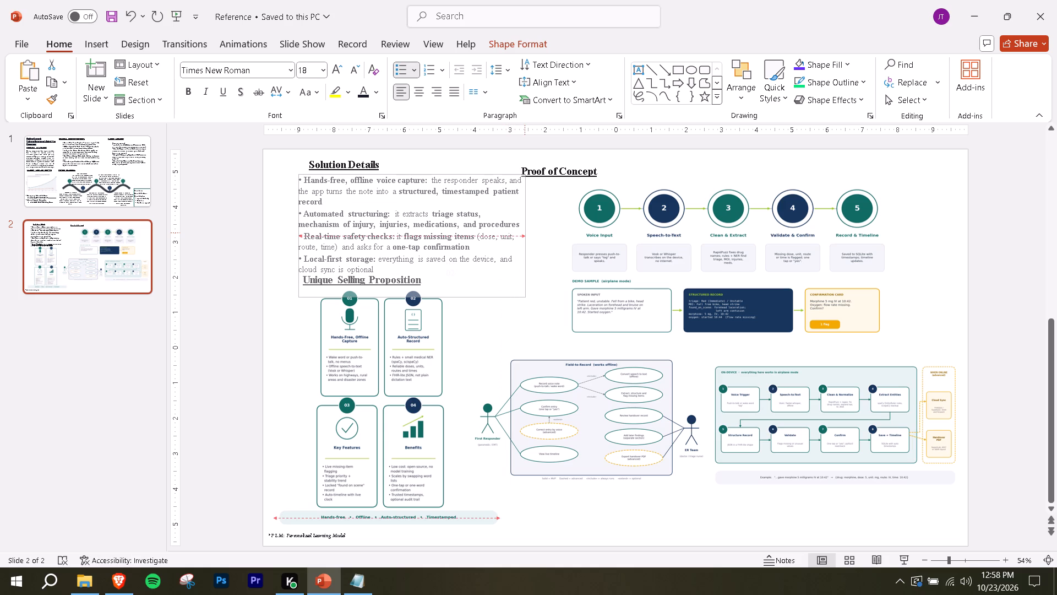
{"action": "left_click_drag", "start_coordinate": [525, 232], "coordinate": [544, 232]}
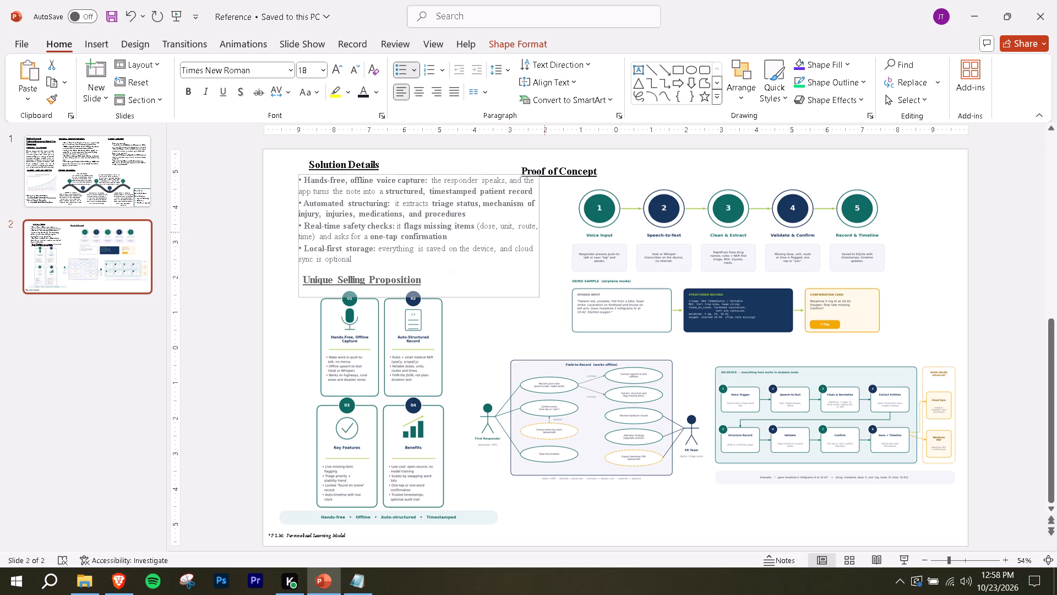
{"action": "left_click_drag", "start_coordinate": [544, 232], "coordinate": [525, 232]}
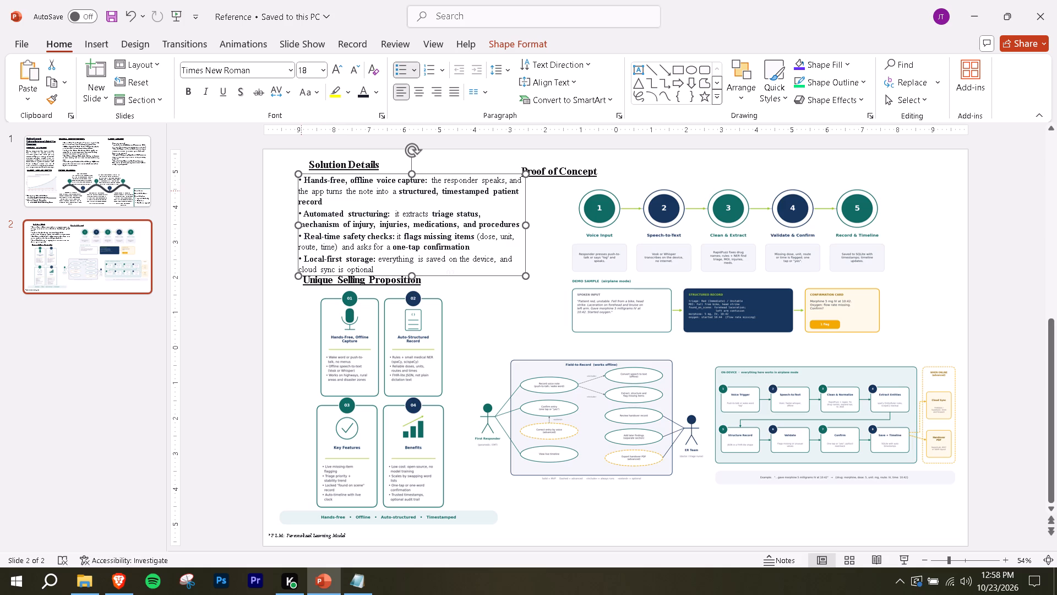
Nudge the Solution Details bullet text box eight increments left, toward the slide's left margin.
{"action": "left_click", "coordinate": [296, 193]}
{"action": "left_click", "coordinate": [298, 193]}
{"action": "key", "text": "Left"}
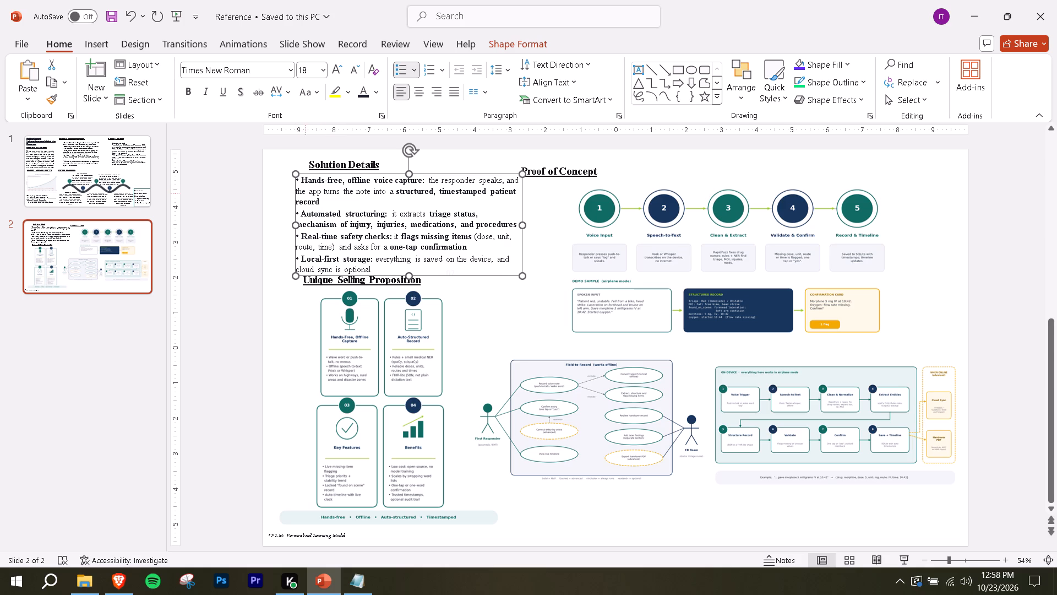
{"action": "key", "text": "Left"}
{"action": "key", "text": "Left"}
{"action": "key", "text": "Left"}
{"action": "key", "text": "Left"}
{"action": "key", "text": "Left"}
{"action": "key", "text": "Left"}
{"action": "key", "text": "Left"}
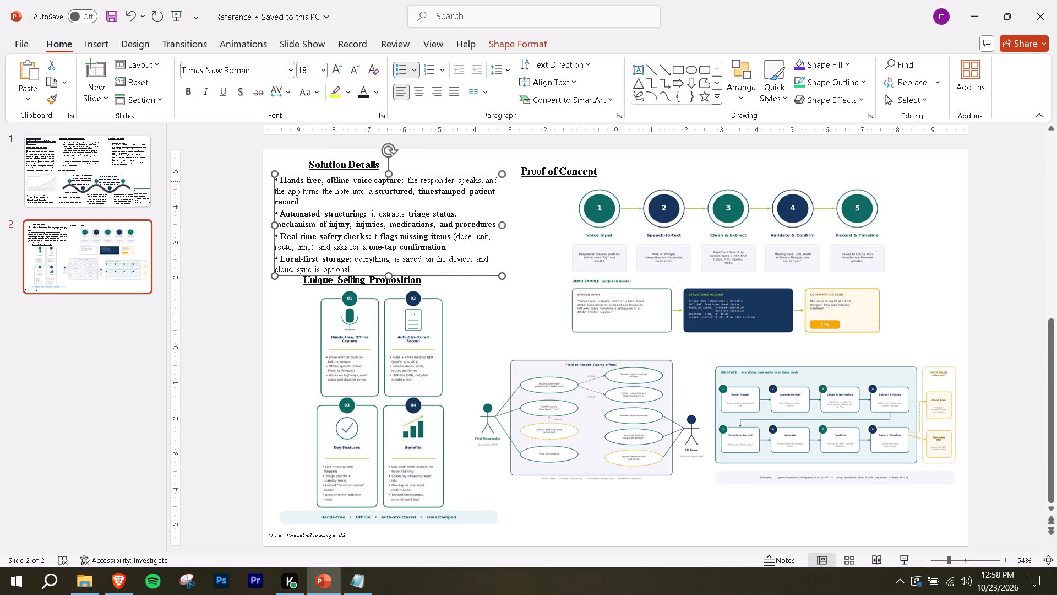
Nudge the Solution Details heading twelve increments left so it sits near the slide's left margin.
{"action": "left_click", "coordinate": [339, 160]}
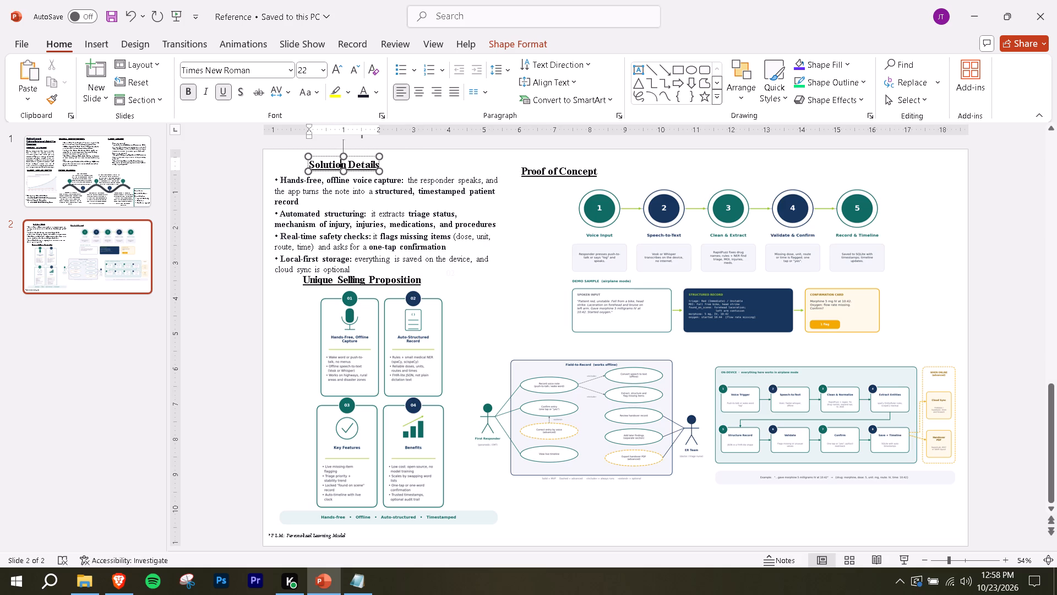
{"action": "left_click", "coordinate": [333, 156]}
{"action": "key", "text": "Left"}
{"action": "key", "text": "Left"}
{"action": "key", "text": "Left"}
{"action": "key", "text": "Left"}
{"action": "key", "text": "Left"}
{"action": "key", "text": "Left"}
{"action": "key", "text": "Left"}
{"action": "key", "text": "Left"}
{"action": "key", "text": "Left"}
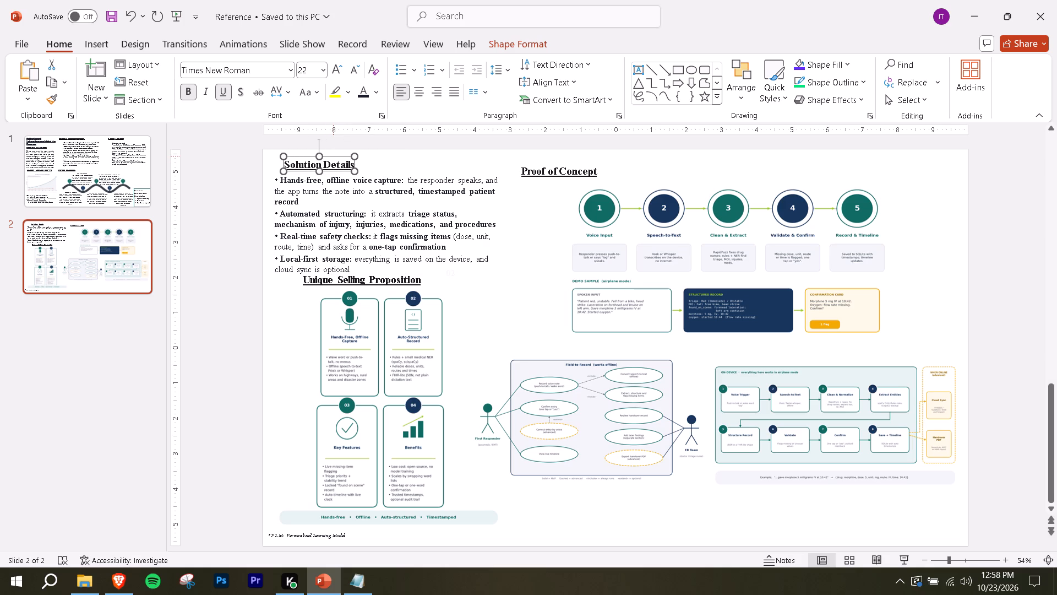
{"action": "key", "text": "Left"}
{"action": "key", "text": "Left"}
{"action": "key", "text": "Left"}
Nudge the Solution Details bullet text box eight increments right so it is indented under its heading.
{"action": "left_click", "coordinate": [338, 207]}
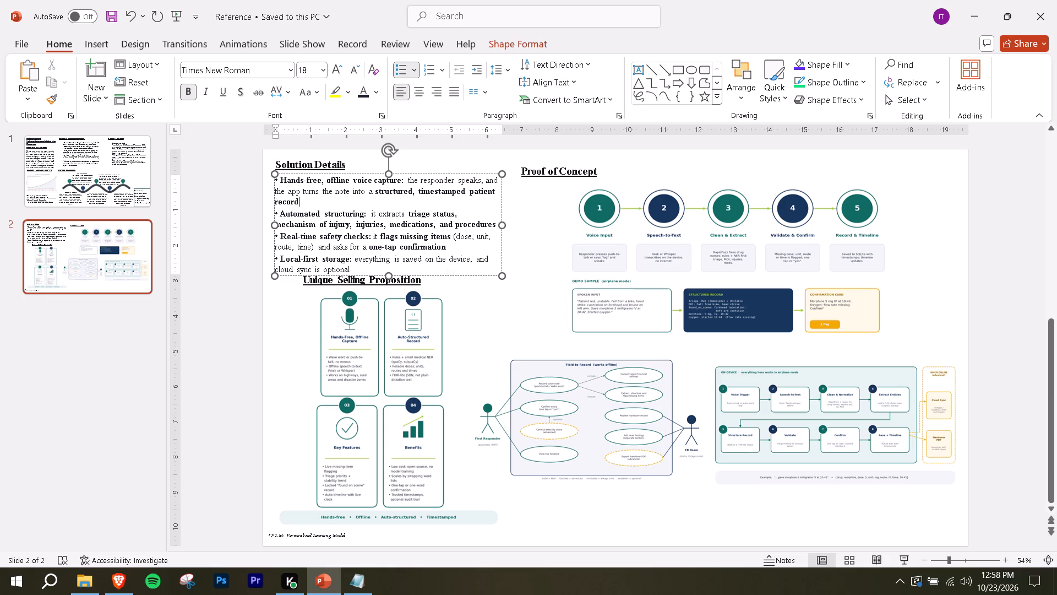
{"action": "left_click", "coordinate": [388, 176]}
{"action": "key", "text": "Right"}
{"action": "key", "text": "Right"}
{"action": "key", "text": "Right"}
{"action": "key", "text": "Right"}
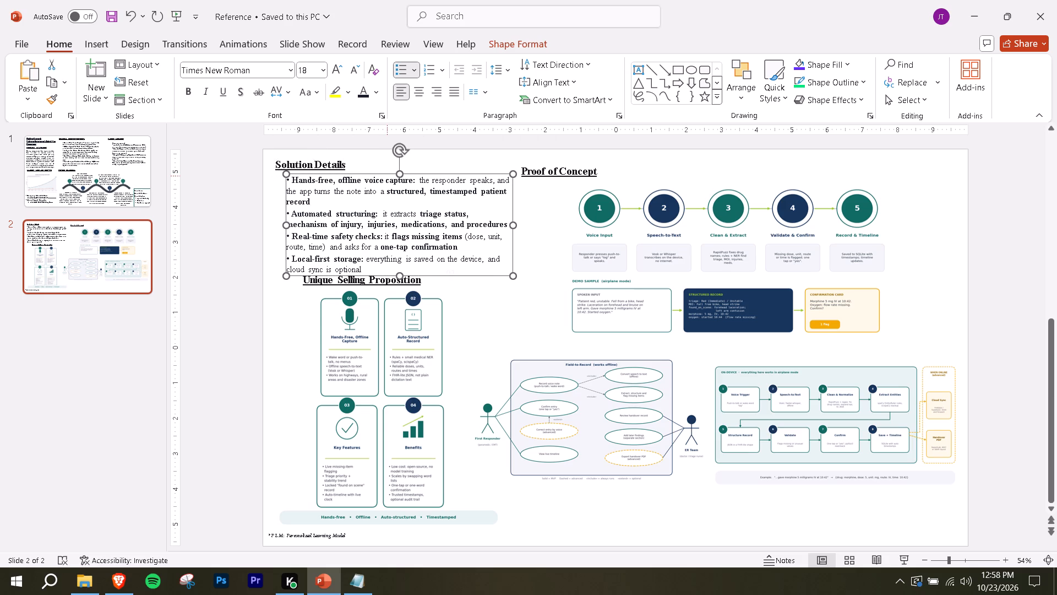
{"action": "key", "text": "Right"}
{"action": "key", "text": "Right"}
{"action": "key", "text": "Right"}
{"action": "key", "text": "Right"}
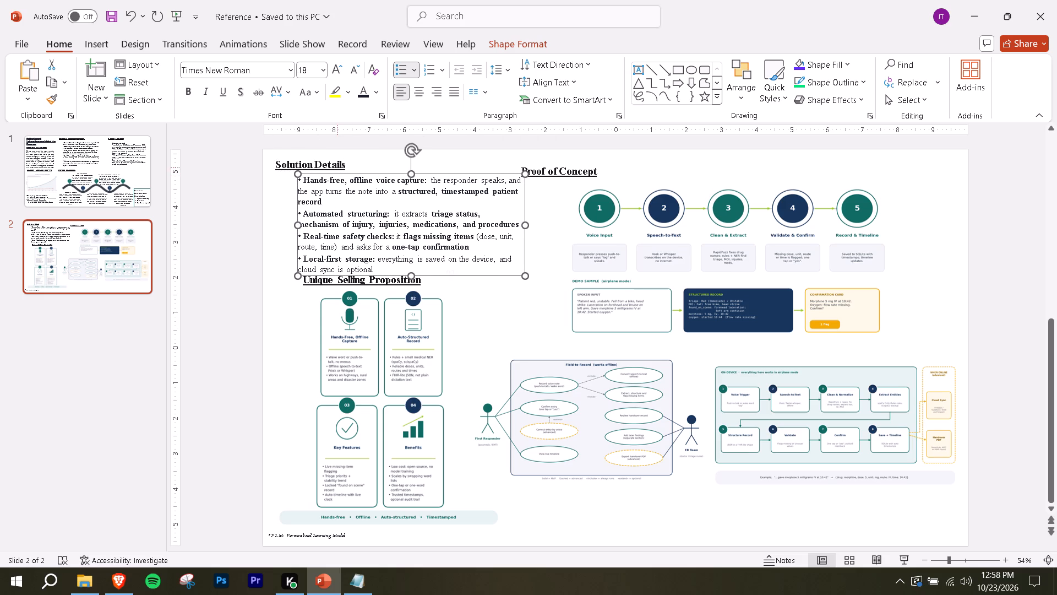
Nudge the Solution Details heading and its bullet text box up one increment each.
{"action": "left_click", "coordinate": [337, 166]}
{"action": "key", "text": "Up"}
{"action": "left_click", "coordinate": [345, 158]}
{"action": "key", "text": "Up"}
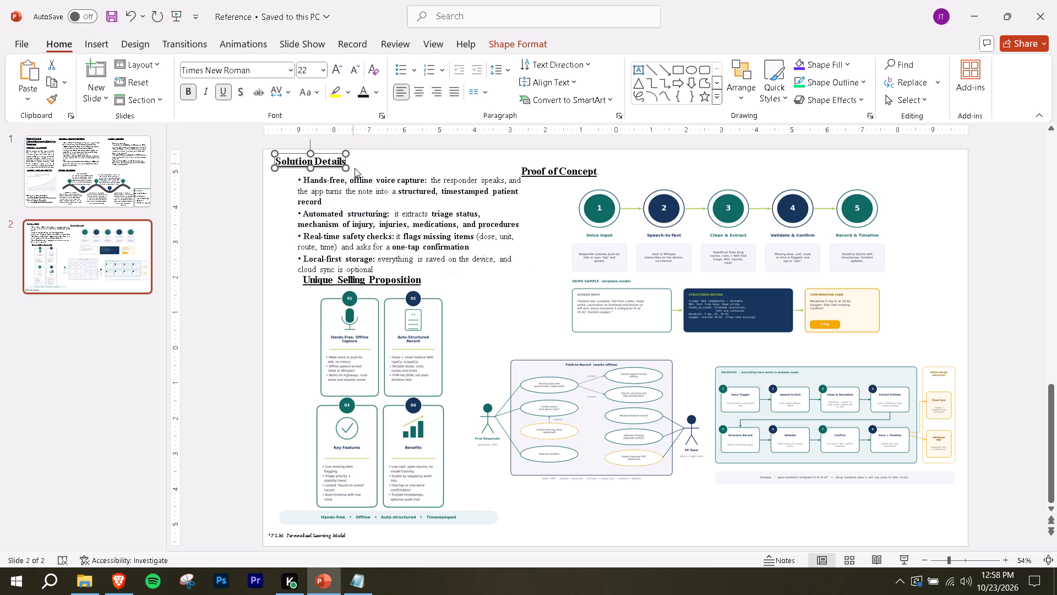
{"action": "left_click", "coordinate": [365, 190]}
{"action": "left_click", "coordinate": [374, 174]}
{"action": "key", "text": "Up"}
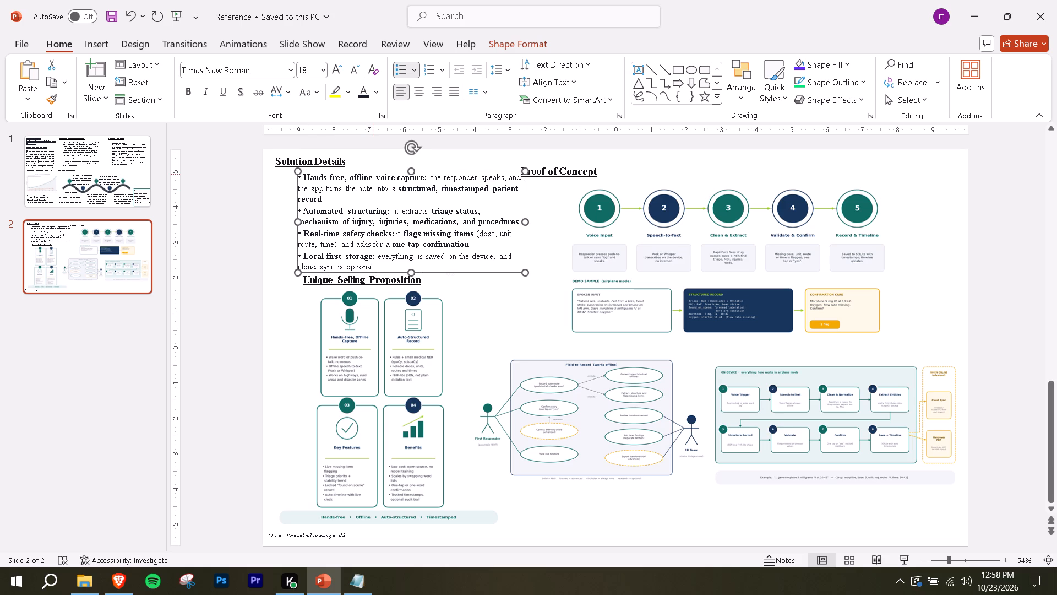
Delete the P.L.M. Personalised Learning Model footnote at the bottom of slide 2.
{"action": "left_click", "coordinate": [429, 306]}
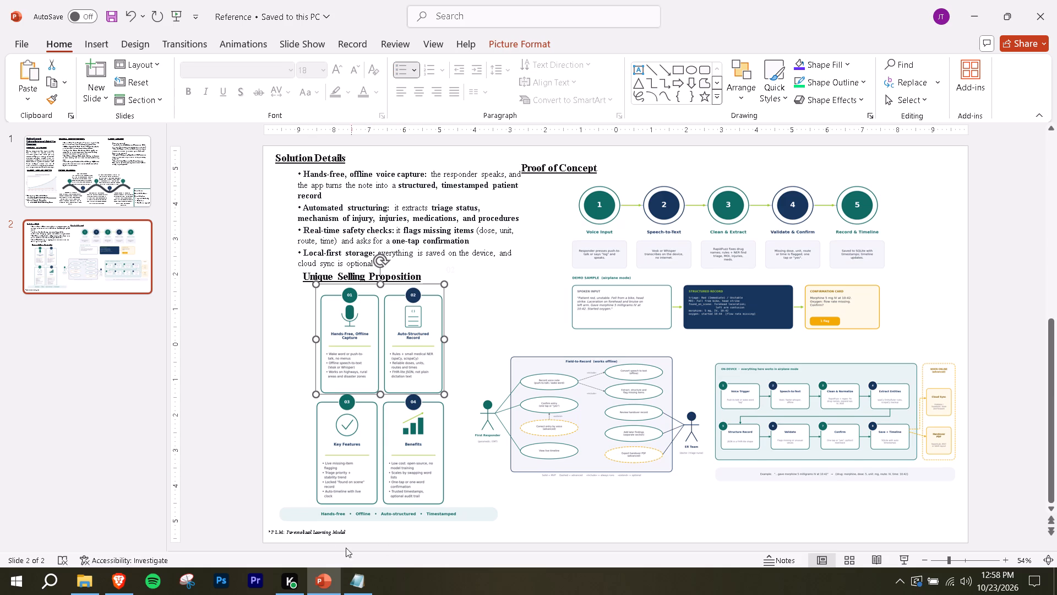
{"action": "left_click", "coordinate": [325, 524]}
{"action": "left_click", "coordinate": [326, 536]}
{"action": "left_click", "coordinate": [343, 526]}
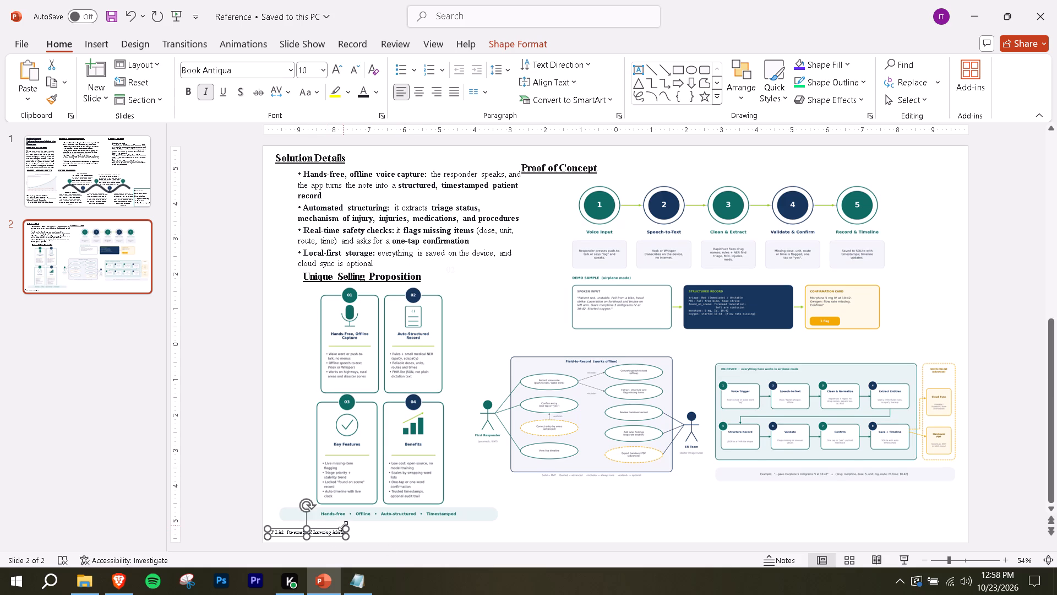
{"action": "key", "text": "Delete"}
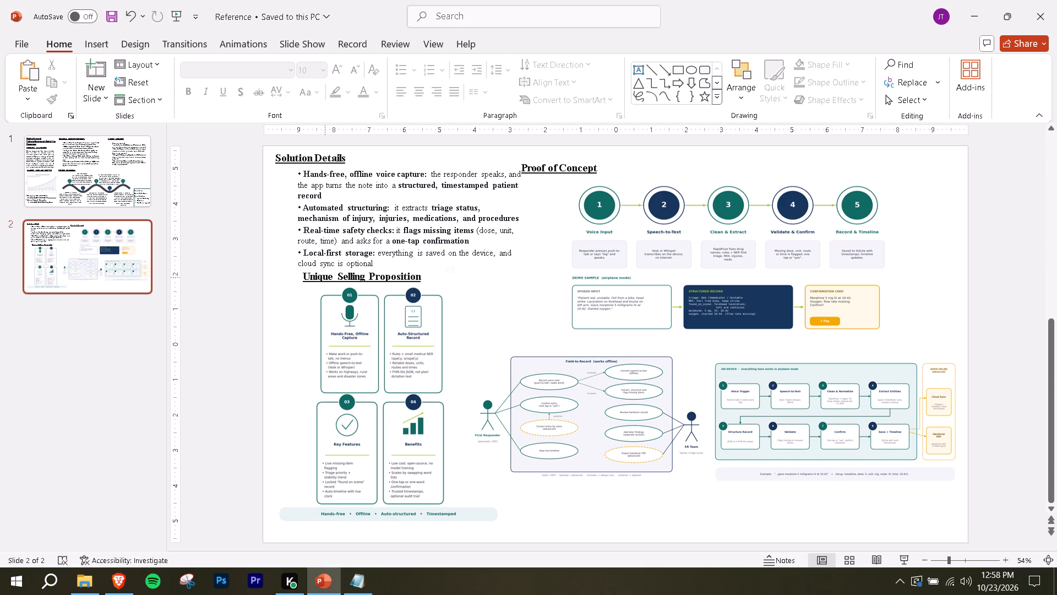
Nudge the two pictures holding the four Unique Selling Proposition cards three increments down together.
{"action": "left_click", "coordinate": [275, 288]}
{"action": "left_click_drag", "start_coordinate": [268, 271], "coordinate": [465, 539]}
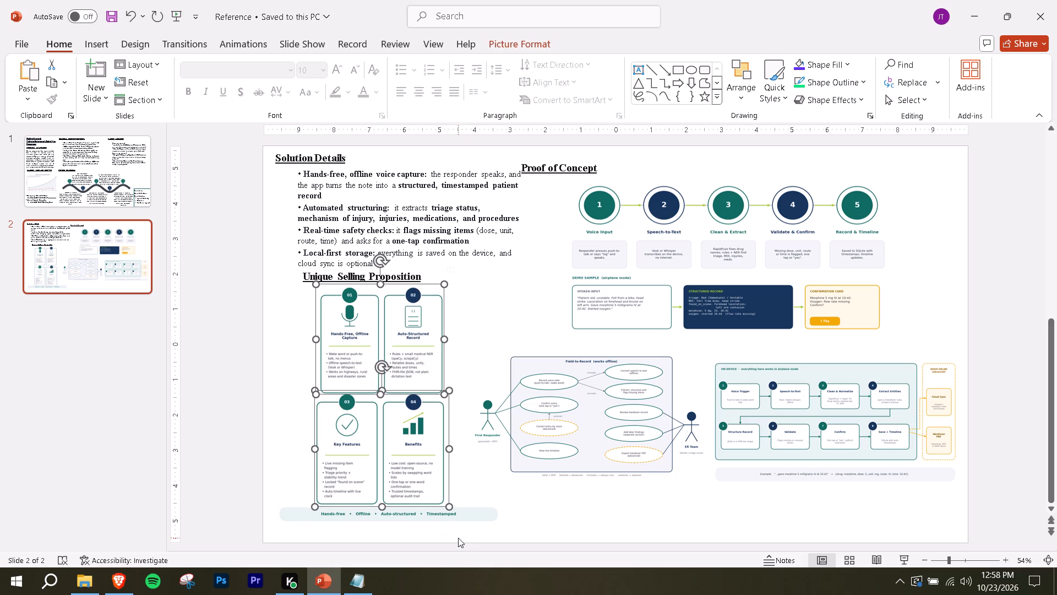
{"action": "key", "text": "Down"}
{"action": "key", "text": "Down"}
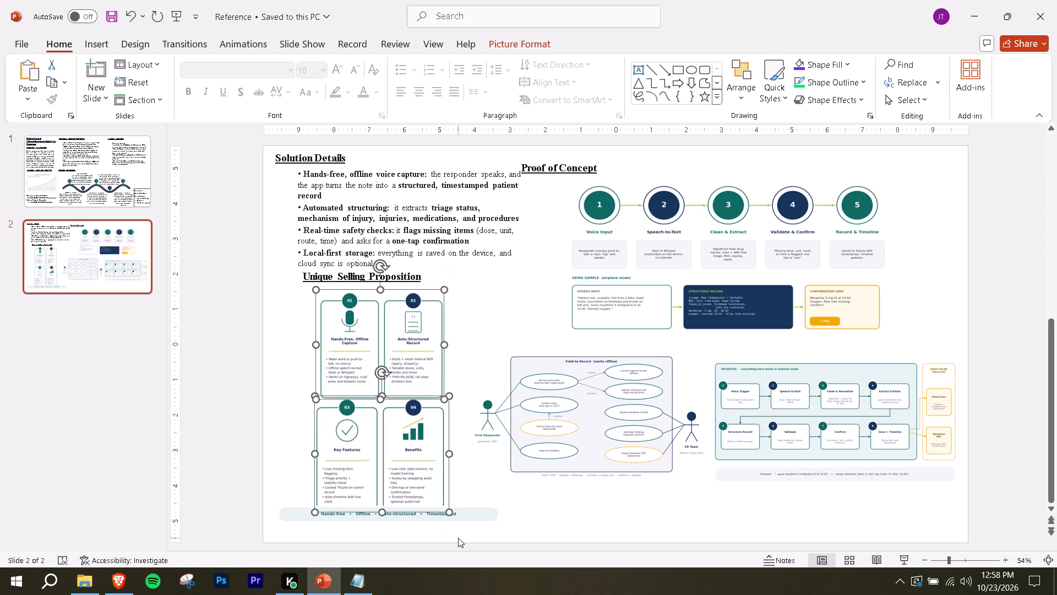
{"action": "key", "text": "Down"}
Nudge the Hands-free, Offline, Auto-structured, Timestamped banner five increments down, clear of the cards above it.
{"action": "left_click", "coordinate": [480, 513]}
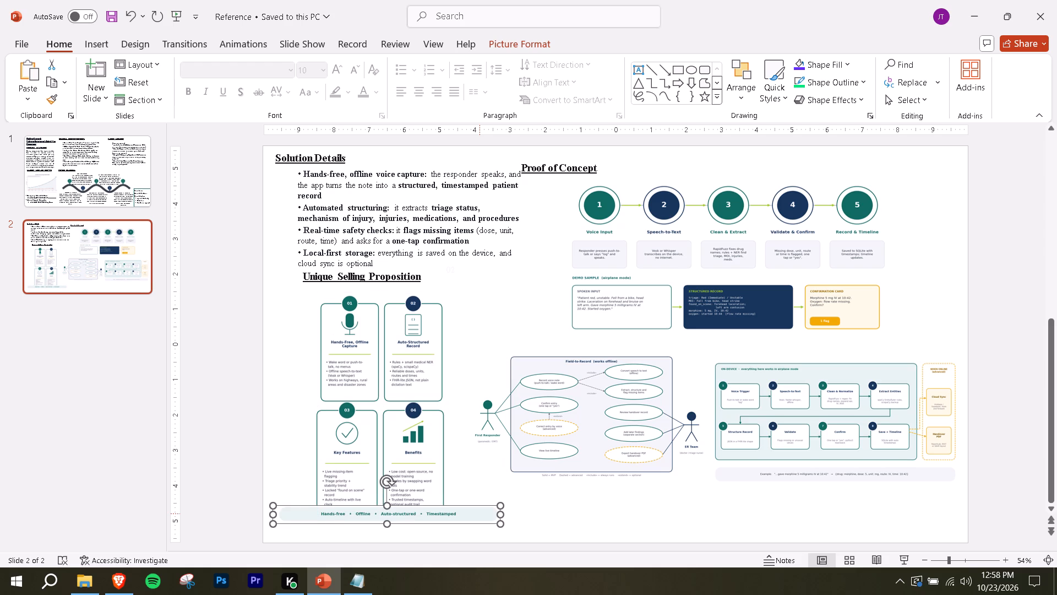
{"action": "key", "text": "Down"}
{"action": "key", "text": "Down"}
{"action": "key", "text": "Down"}
{"action": "key", "text": "Down"}
{"action": "key", "text": "Down"}
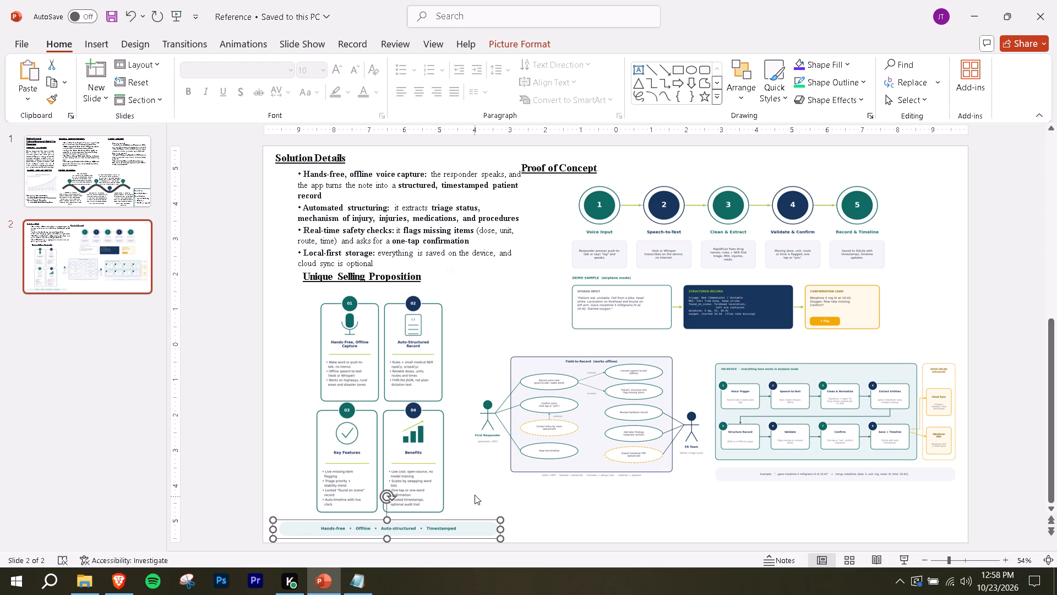
Nudge the Unique Selling Proposition heading two increments down and nine left, aligning it with the Solution Details heading.
{"action": "left_click", "coordinate": [355, 282]}
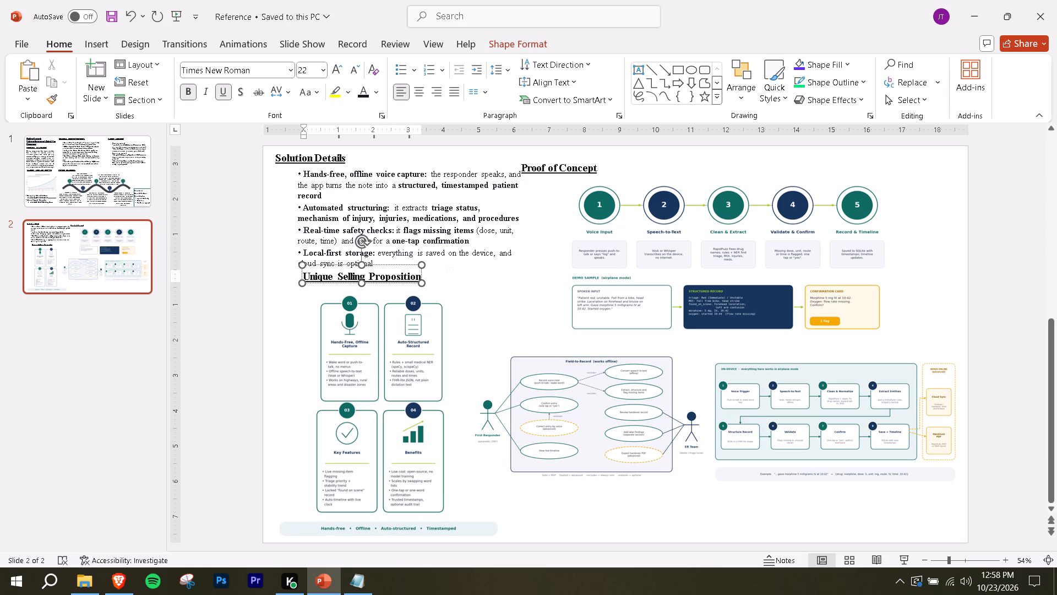
{"action": "left_click", "coordinate": [379, 264]}
{"action": "key", "text": "Down"}
{"action": "key", "text": "Down"}
{"action": "key", "text": "Left"}
{"action": "key", "text": "Left"}
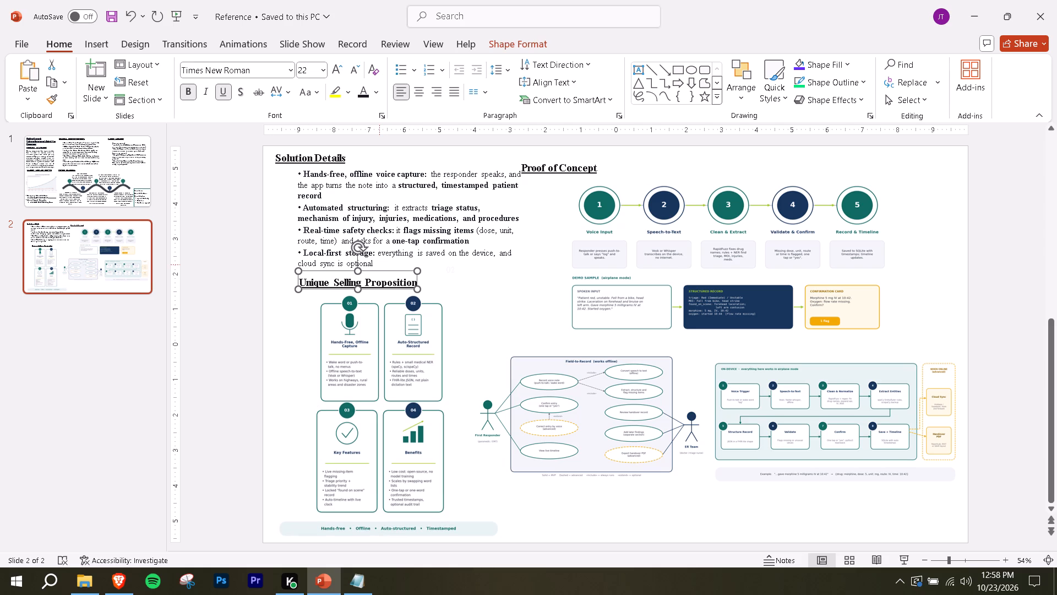
{"action": "key", "text": "Left"}
{"action": "key", "text": "Left"}
{"action": "key", "text": "Left"}
{"action": "key", "text": "Left"}
{"action": "key", "text": "Left"}
{"action": "key", "text": "Left"}
{"action": "key", "text": "Left"}
{"action": "left_click", "coordinate": [363, 270]}
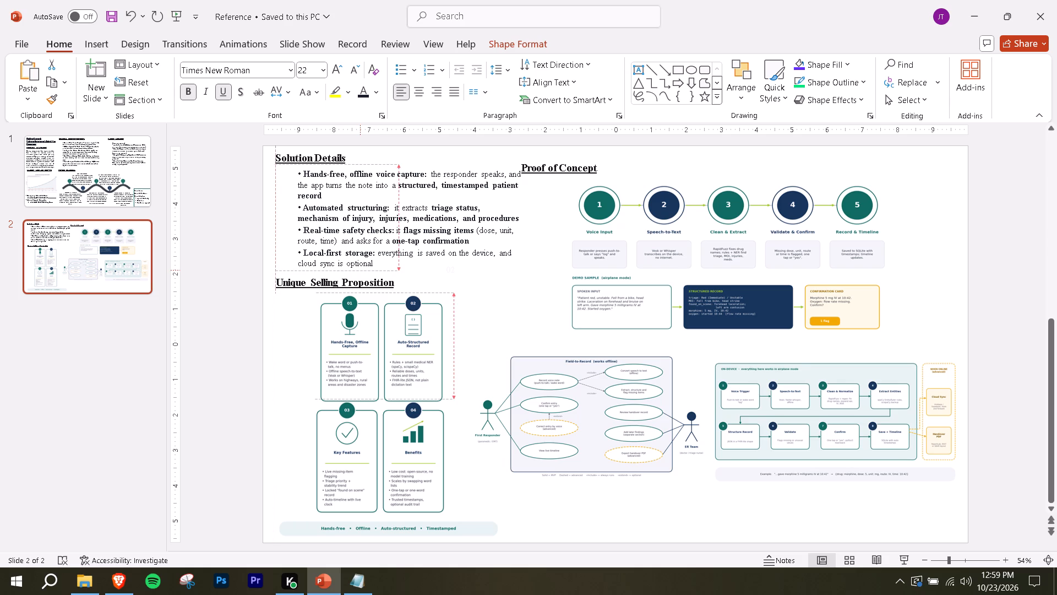
Nudge the lower card picture, holding Key Features and Benefits, four increments left on slide 2.
{"action": "left_click", "coordinate": [347, 351]}
{"action": "left_click", "coordinate": [293, 340]}
{"action": "left_click_drag", "start_coordinate": [293, 315], "coordinate": [405, 432]}
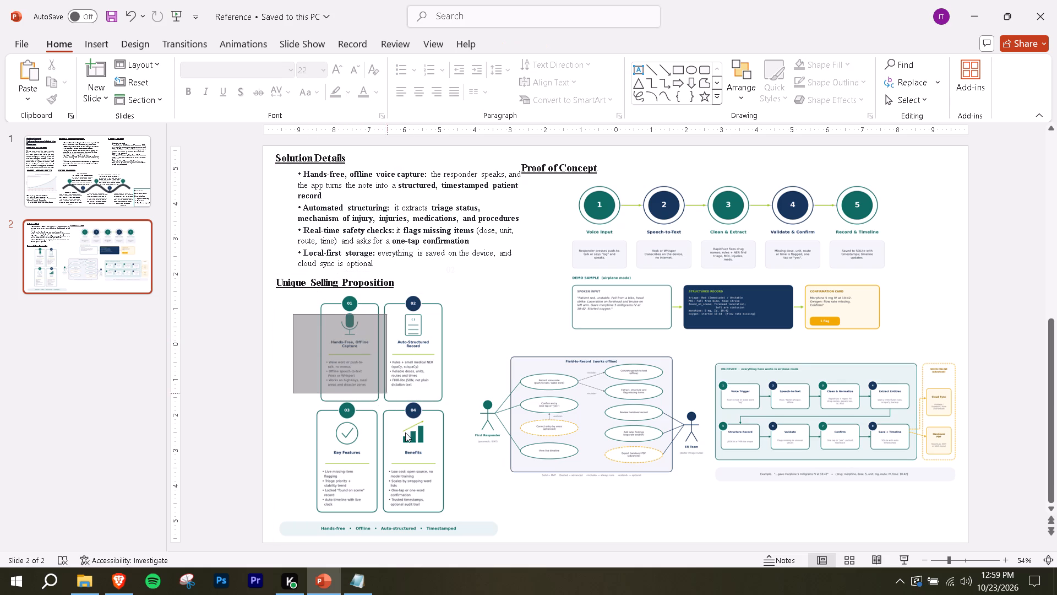
{"action": "left_click_drag", "start_coordinate": [405, 432], "coordinate": [451, 474]}
{"action": "left_click_drag", "start_coordinate": [290, 305], "coordinate": [303, 304]}
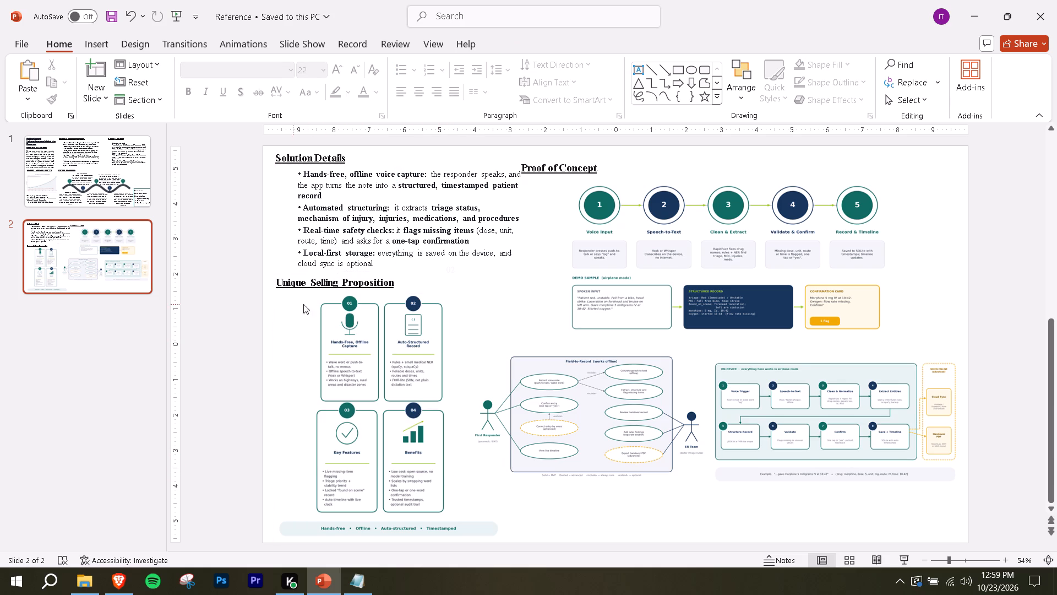
{"action": "left_click_drag", "start_coordinate": [303, 304], "coordinate": [477, 459]}
{"action": "left_click_drag", "start_coordinate": [284, 295], "coordinate": [429, 301]}
{"action": "left_click_drag", "start_coordinate": [429, 301], "coordinate": [472, 523]}
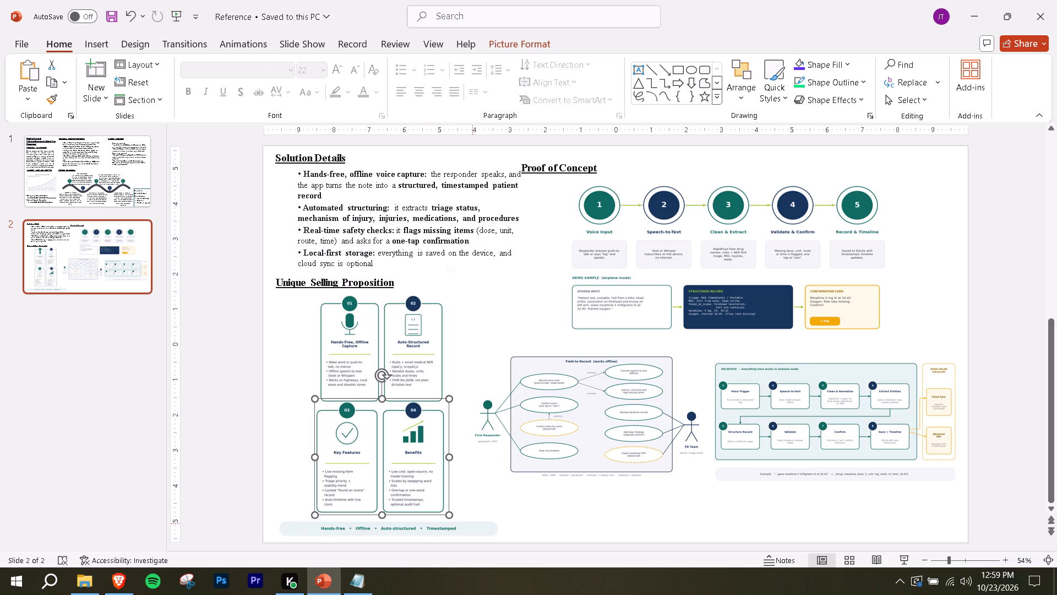
{"action": "key", "text": "Left"}
{"action": "key", "text": "Left"}
{"action": "key", "text": "Left"}
{"action": "key", "text": "Left"}
Nudge the upper card picture, holding cards 01 and 02, left until it lines up with the lower picture.
{"action": "left_click", "coordinate": [400, 366]}
{"action": "key", "text": "Left"}
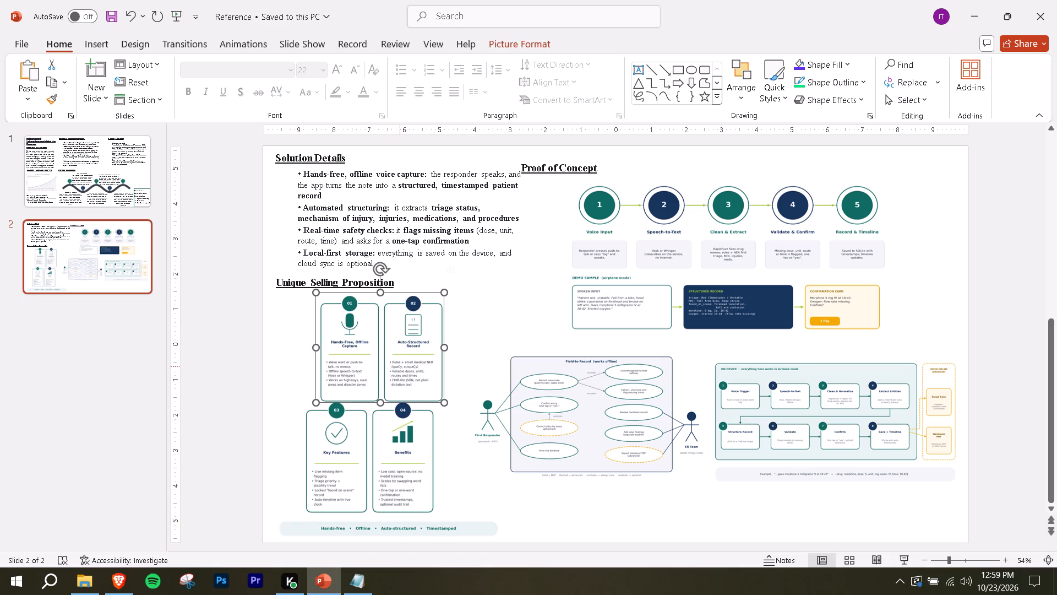
{"action": "key", "text": "Left"}
{"action": "key", "text": "Left"}
{"action": "key", "text": "Left"}
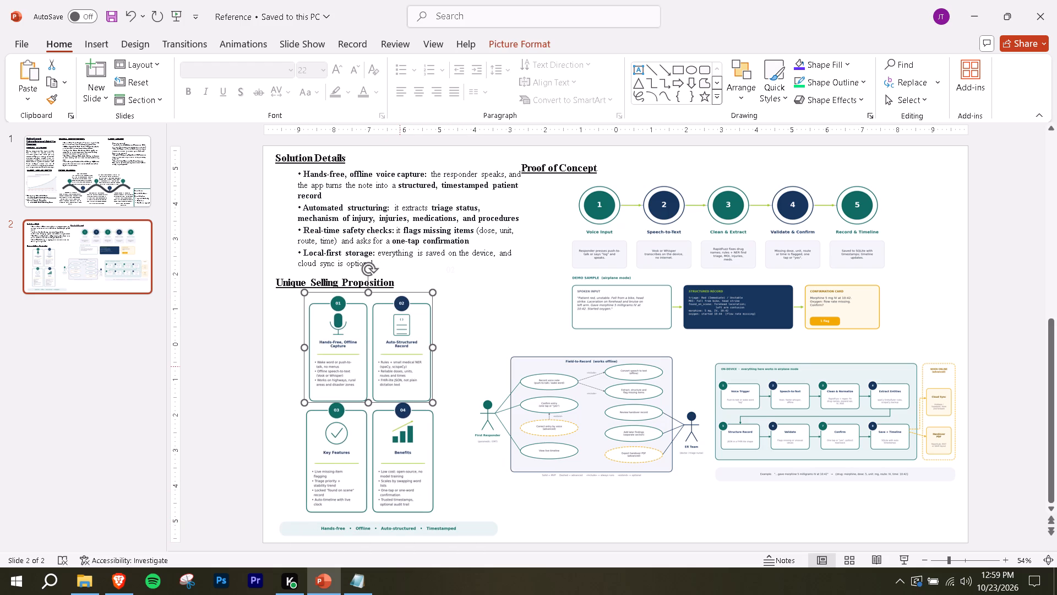
{"action": "key", "text": "Left"}
{"action": "key", "text": "Right"}
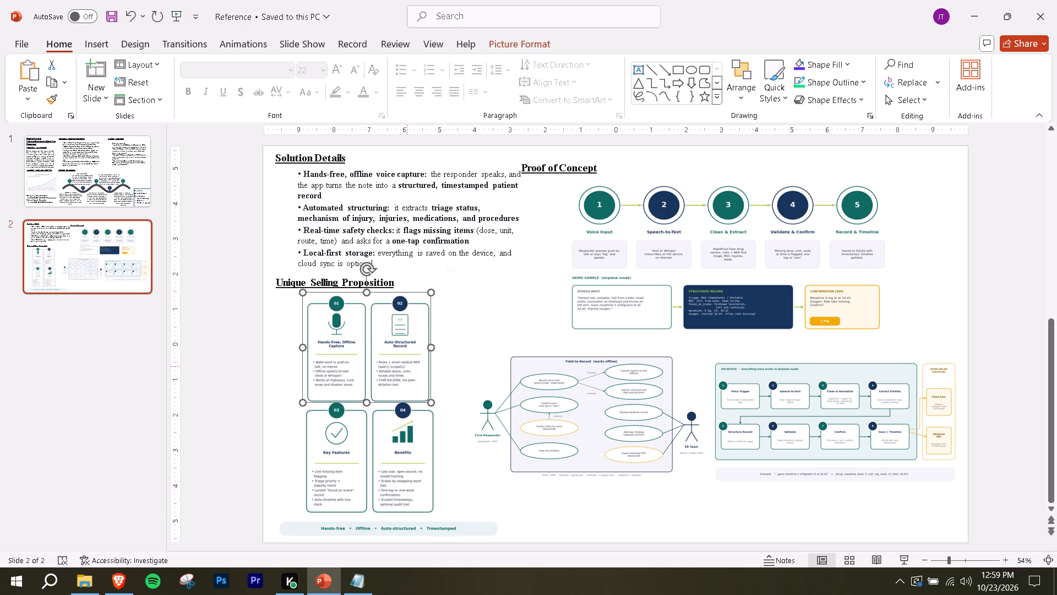
{"action": "left_click", "coordinate": [452, 486]}
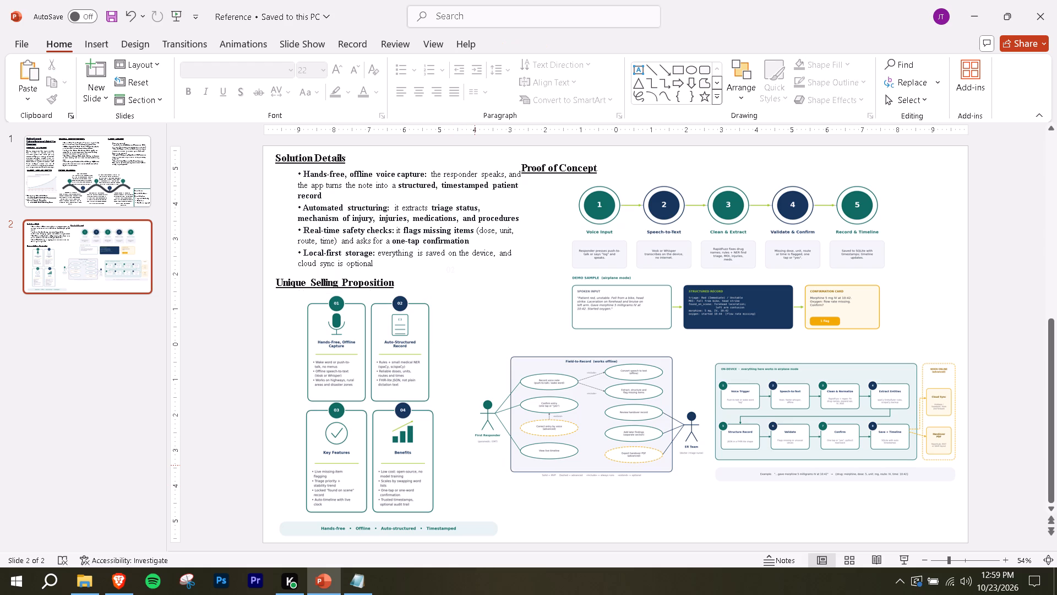
Widen the upper Unique Selling Proposition card picture and shift it slightly left above the lower picture.
{"action": "left_click", "coordinate": [418, 399]}
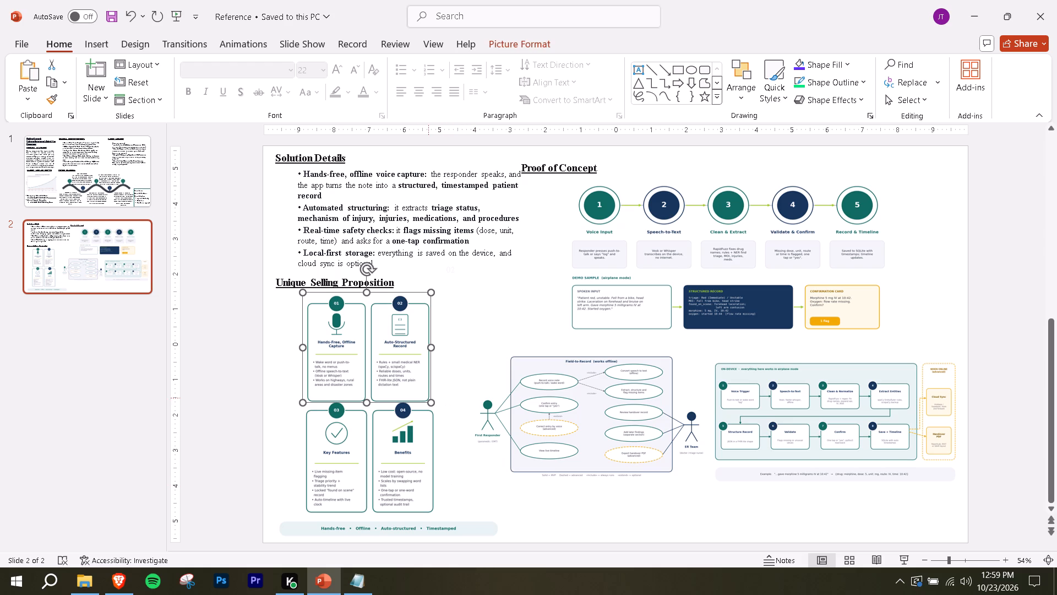
{"action": "left_click_drag", "start_coordinate": [432, 402], "coordinate": [432, 396]}
{"action": "left_click_drag", "start_coordinate": [435, 348], "coordinate": [460, 348]}
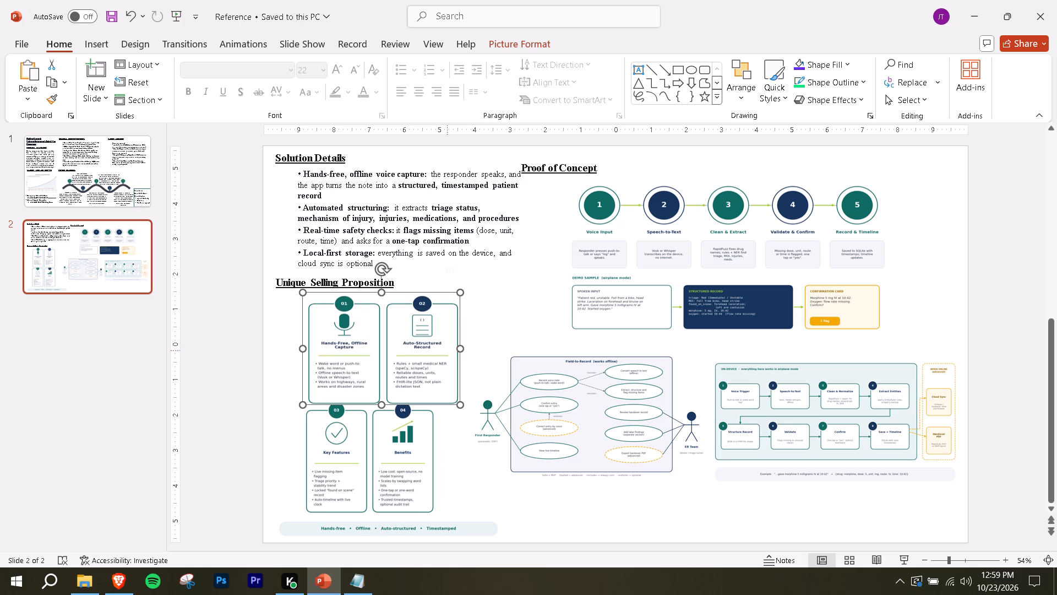
{"action": "left_click_drag", "start_coordinate": [428, 351], "coordinate": [416, 351]}
Examine the spacing between the Unique Selling Proposition cards and the Field-to-Record use-case diagram, close up and across the whole slide.
{"action": "left_click", "coordinate": [496, 483]}
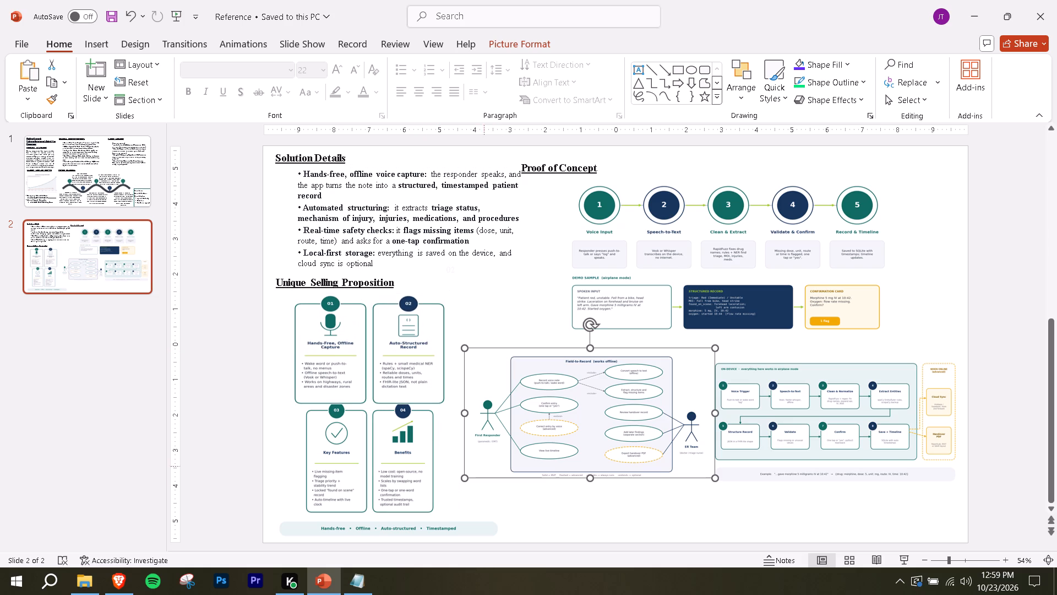
{"action": "left_click", "coordinate": [481, 477]}
{"action": "scroll", "coordinate": [383, 390], "scroll_direction": "up", "scroll_amount": 3, "text": "ctrl"}
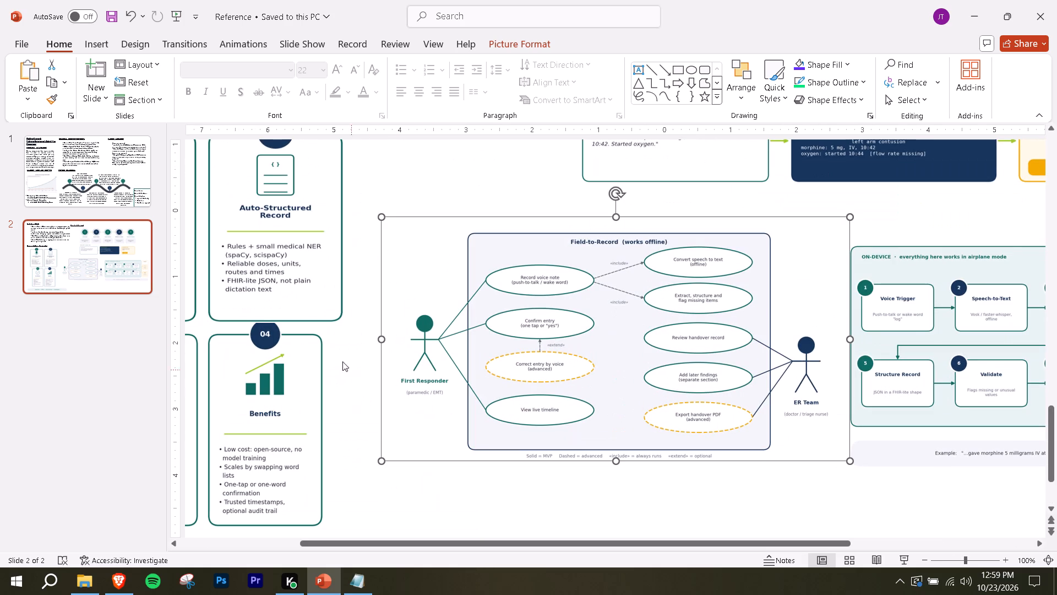
{"action": "scroll", "coordinate": [335, 339], "scroll_direction": "down", "scroll_amount": 3, "text": "ctrl"}
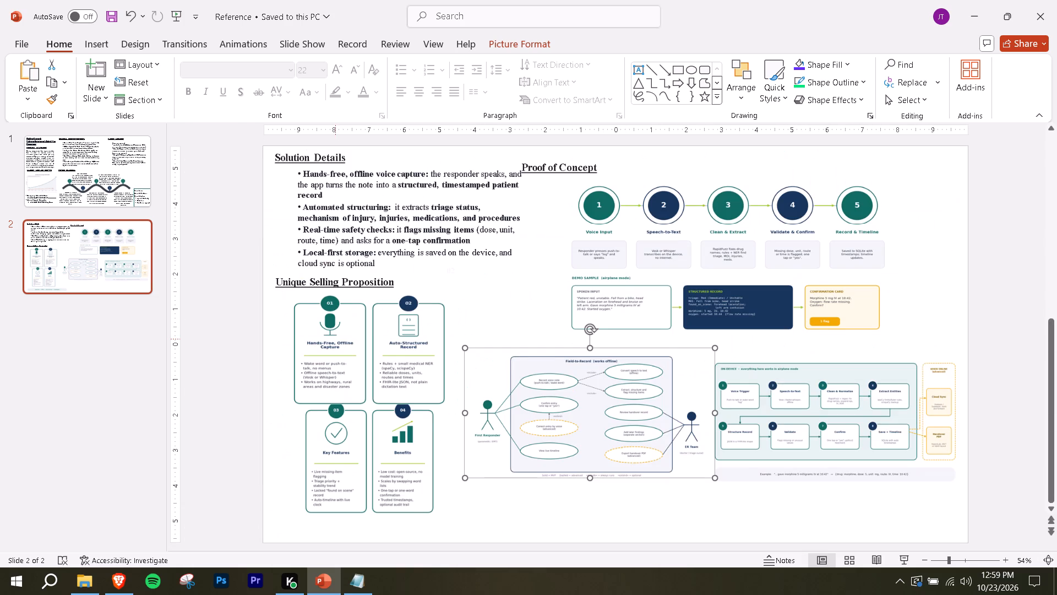
{"action": "scroll", "coordinate": [382, 363], "scroll_direction": "down", "scroll_amount": 1}
{"action": "scroll", "coordinate": [382, 363], "scroll_direction": "down", "scroll_amount": 1, "text": "ctrl"}
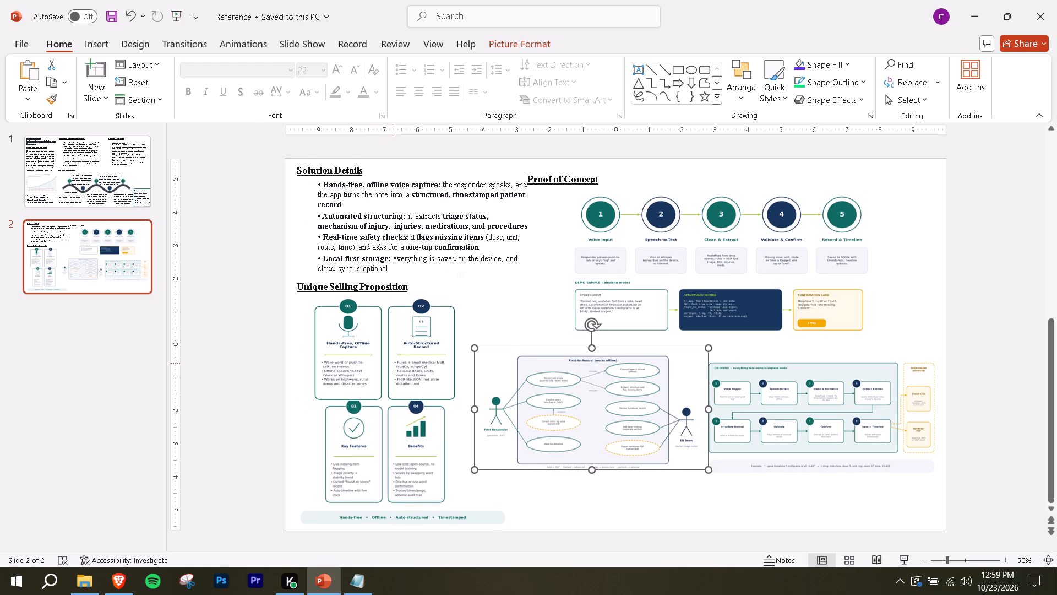
{"action": "left_click", "coordinate": [470, 491]}
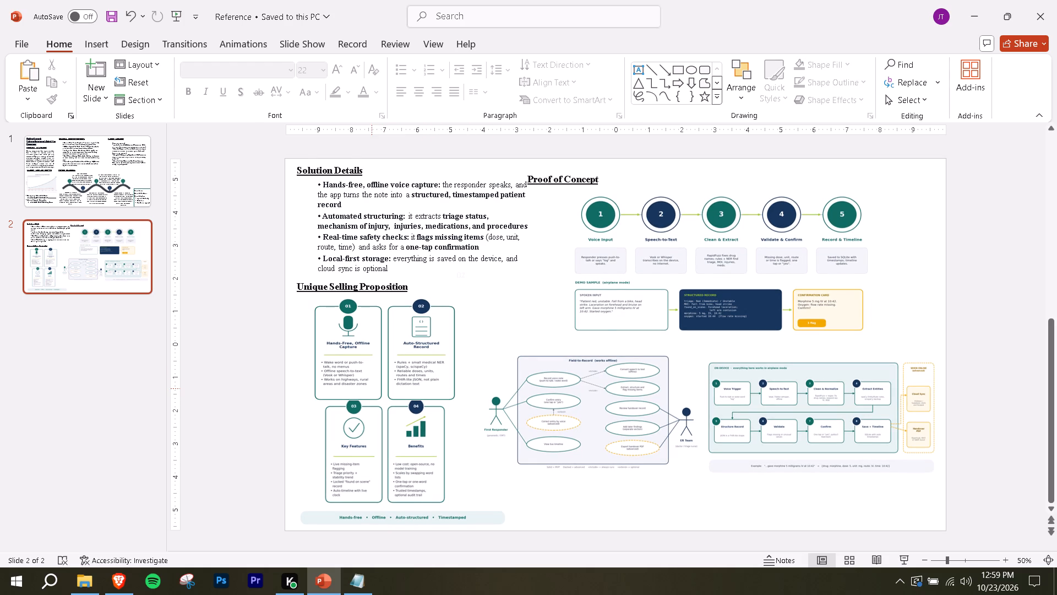
Switch to File Explorer and open the Downloads folder.
{"action": "left_click", "coordinate": [127, 592]}
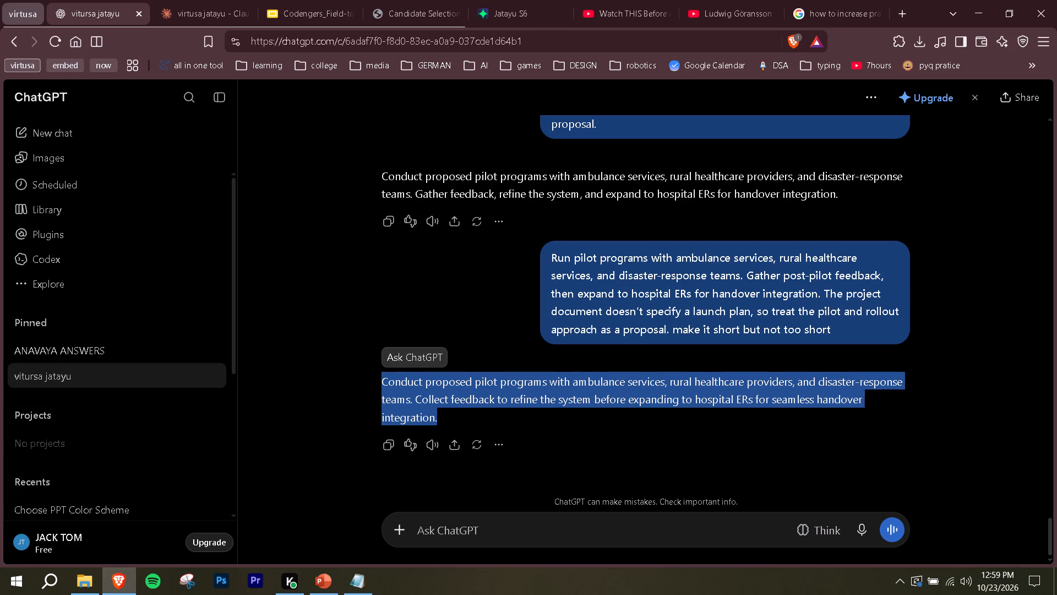
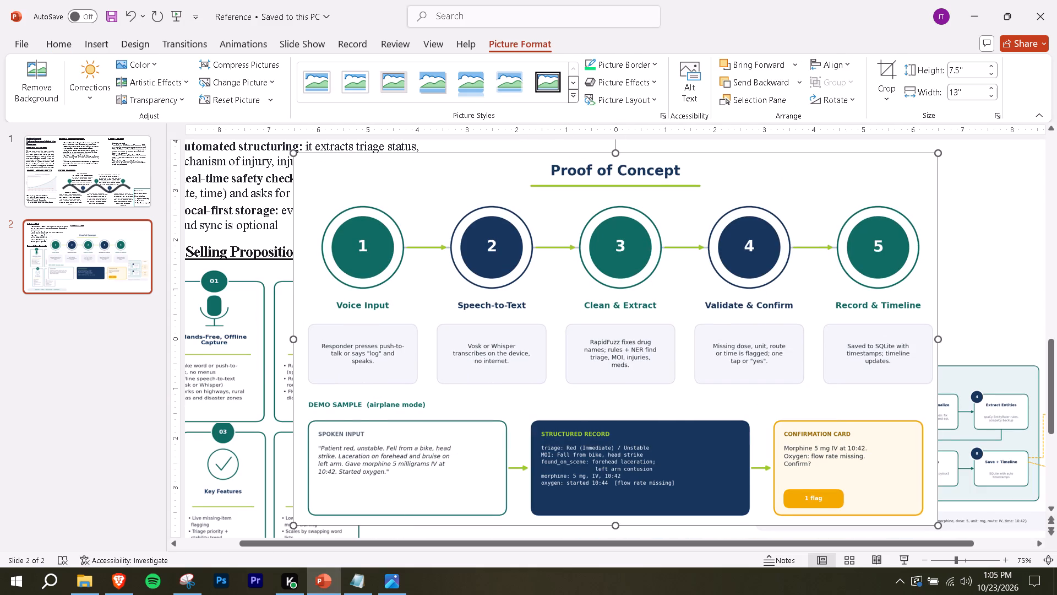
Crop the built-in Proof of Concept title and its underline off the top of the pasted picture.
{"action": "left_click", "coordinate": [893, 75]}
{"action": "left_click_drag", "start_coordinate": [619, 156], "coordinate": [618, 167]}
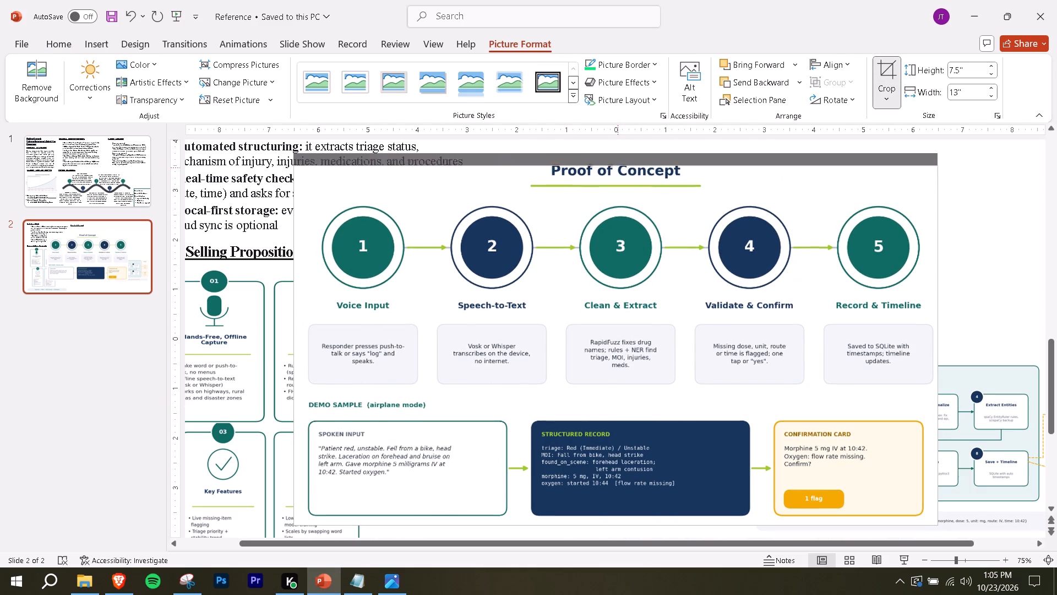
{"action": "left_click_drag", "start_coordinate": [618, 167], "coordinate": [617, 196]}
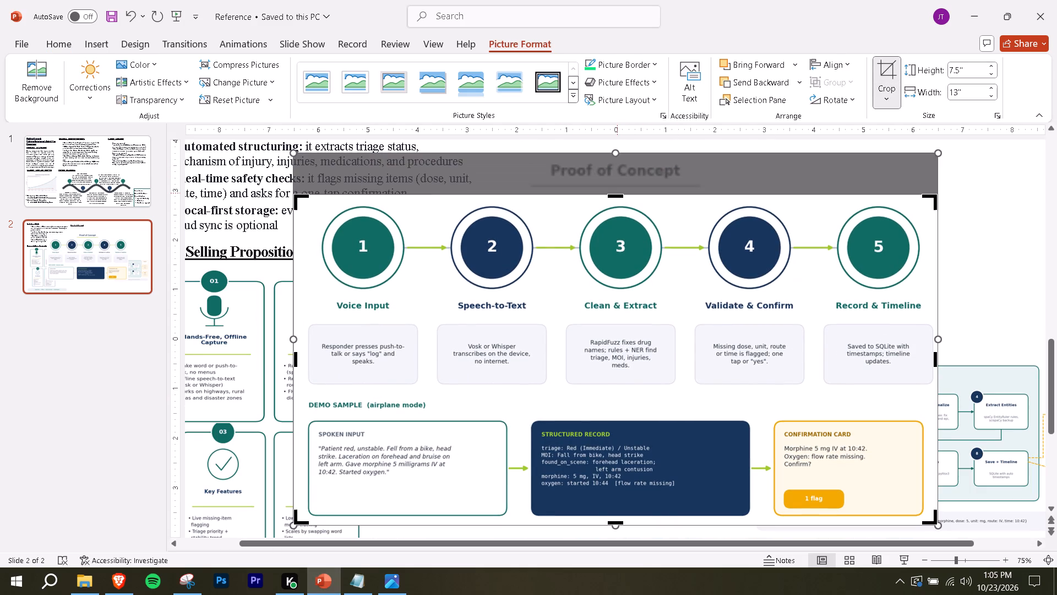
{"action": "key", "text": "Return"}
Duplicate the cropped picture and crop the copy down to the Demo Sample section, about 2.65" high.
{"action": "key", "text": "ctrl+c"}
{"action": "key", "text": "ctrl+v"}
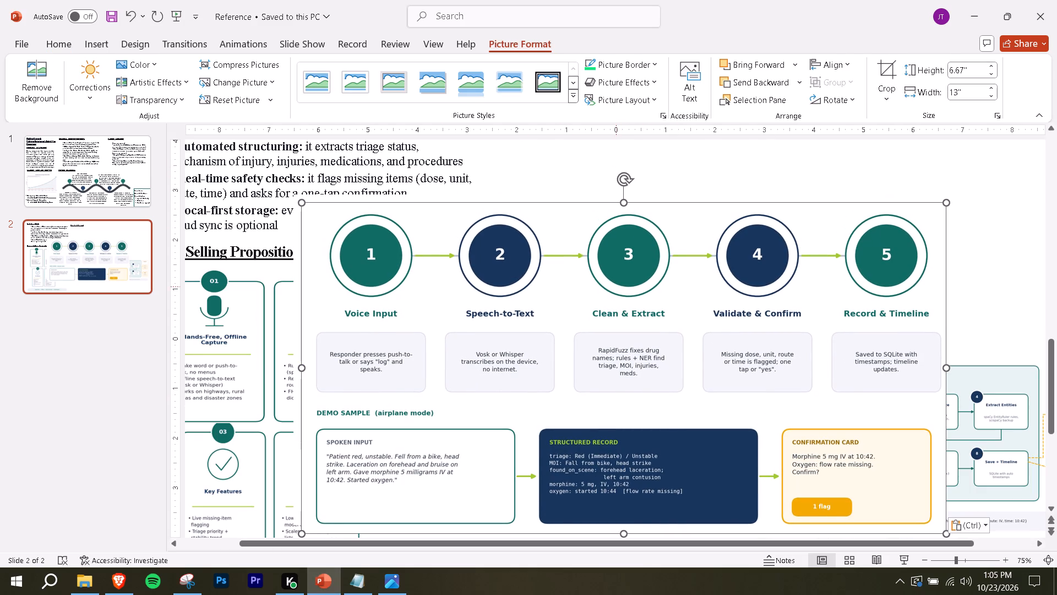
{"action": "left_click", "coordinate": [890, 71]}
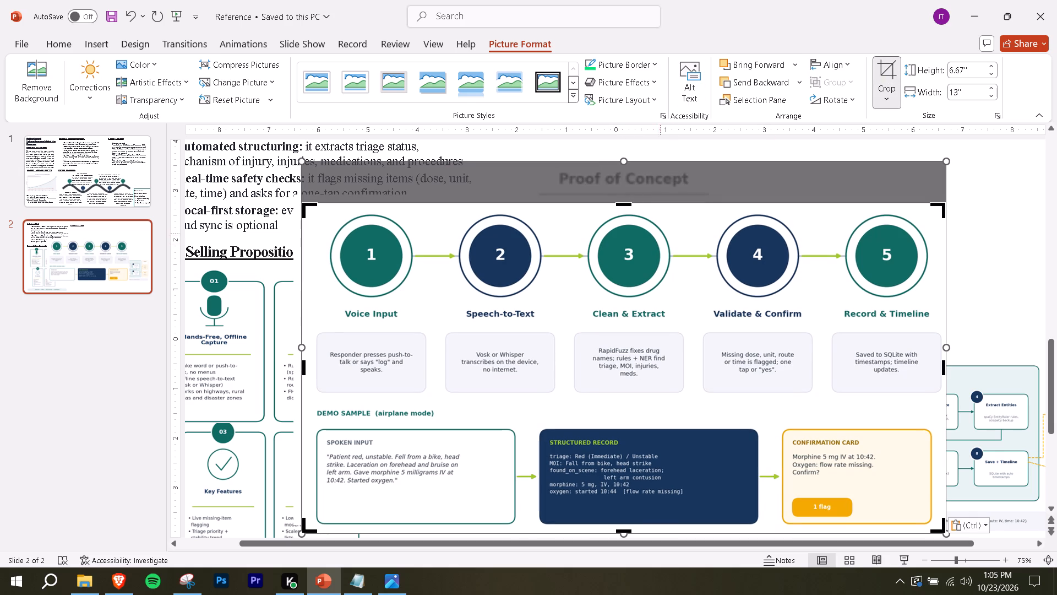
{"action": "left_click_drag", "start_coordinate": [631, 204], "coordinate": [609, 366]}
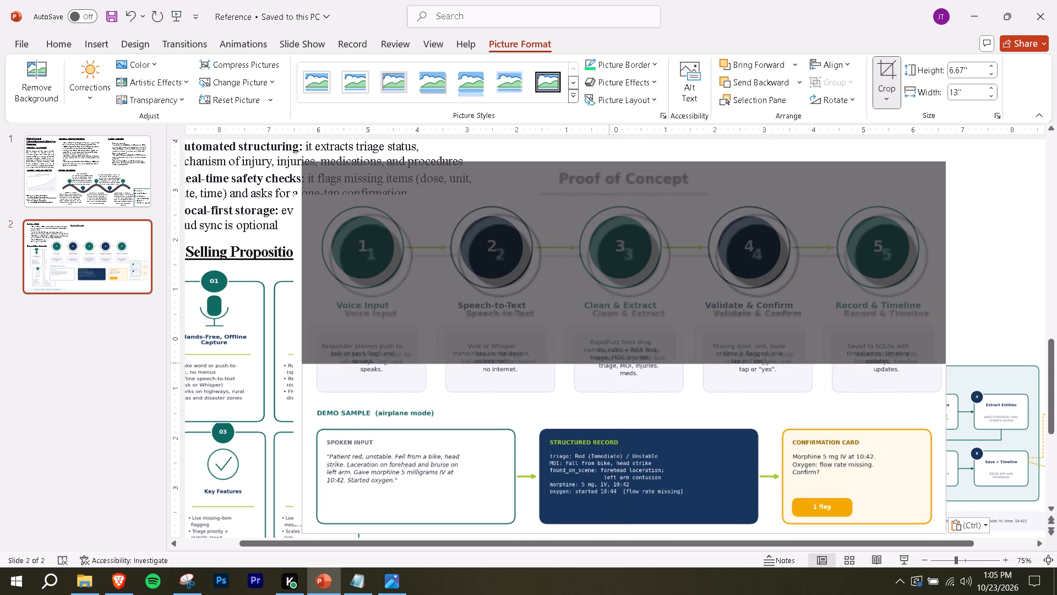
{"action": "left_click_drag", "start_coordinate": [609, 366], "coordinate": [607, 401]}
{"action": "key", "text": "Return"}
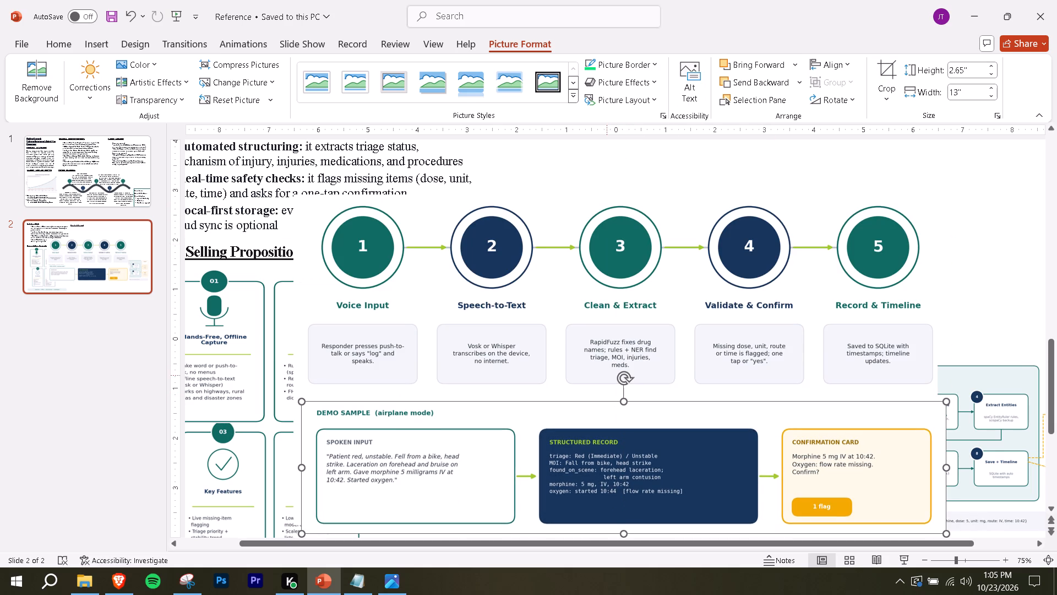
Crop the Demo Sample section off the original picture, keeping only the five numbered stages at about 4" high.
{"action": "left_click", "coordinate": [618, 338]}
{"action": "left_click", "coordinate": [893, 73]}
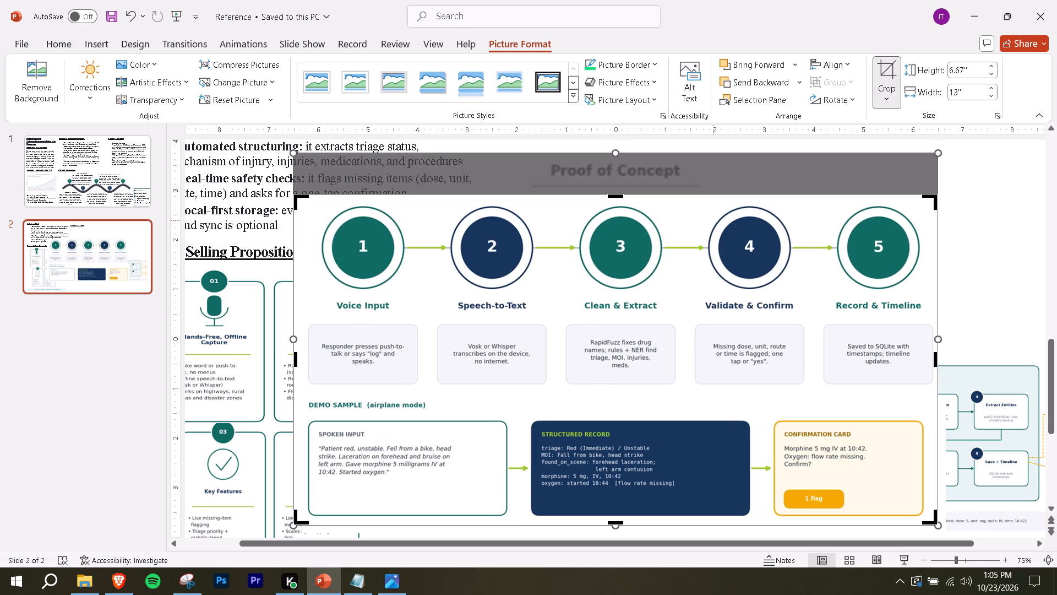
{"action": "left_click", "coordinate": [616, 520]}
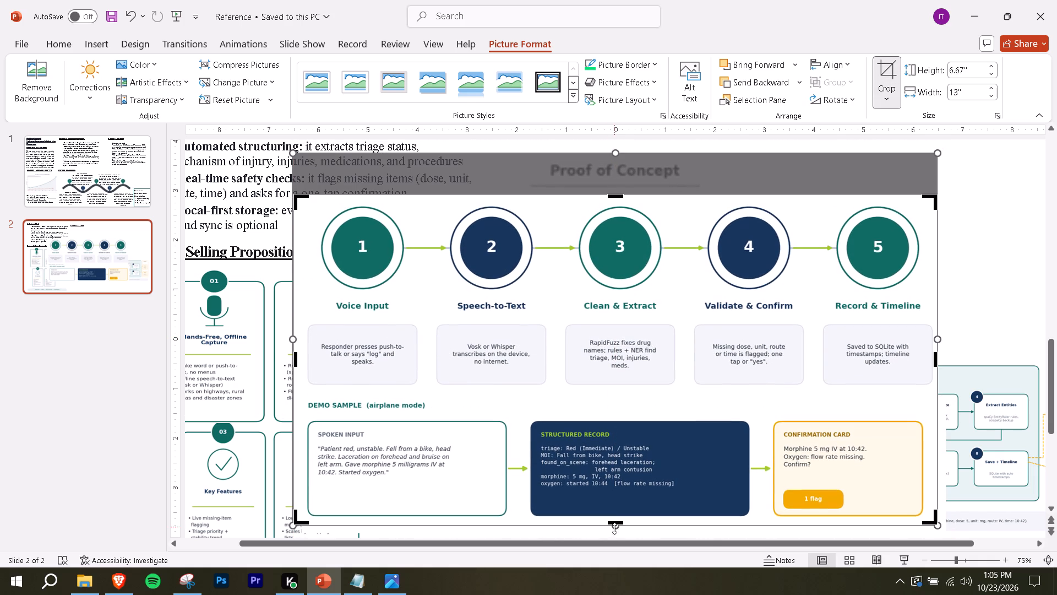
{"action": "left_click_drag", "start_coordinate": [615, 523], "coordinate": [639, 395]}
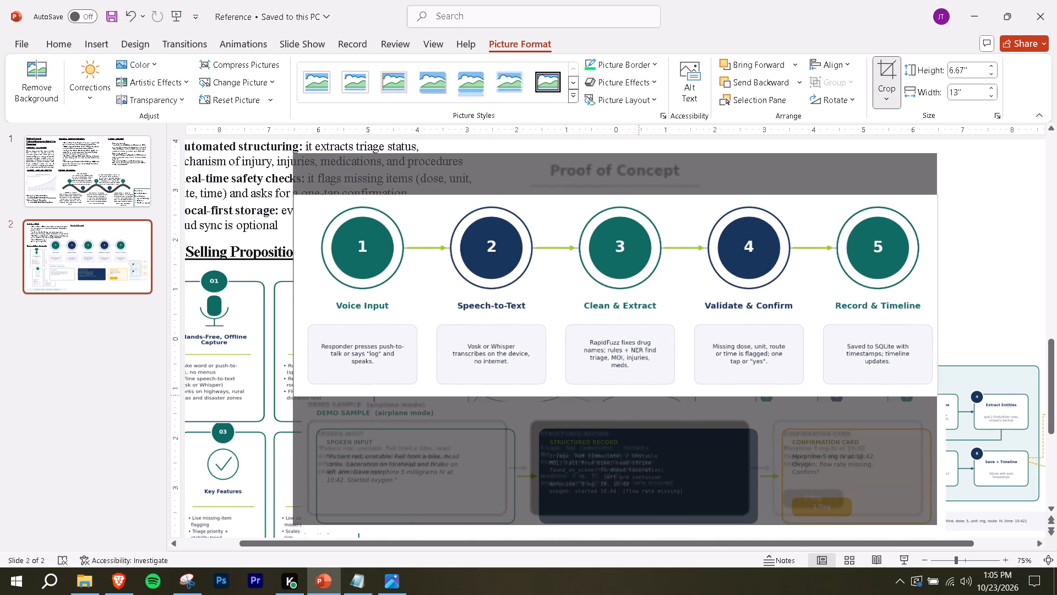
{"action": "left_click_drag", "start_coordinate": [639, 395], "coordinate": [641, 391]}
{"action": "key", "text": "Return"}
Move the five-stage picture beneath the Proof of Concept heading, clear of the Solution Details text.
{"action": "left_click_drag", "start_coordinate": [678, 312], "coordinate": [725, 280]}
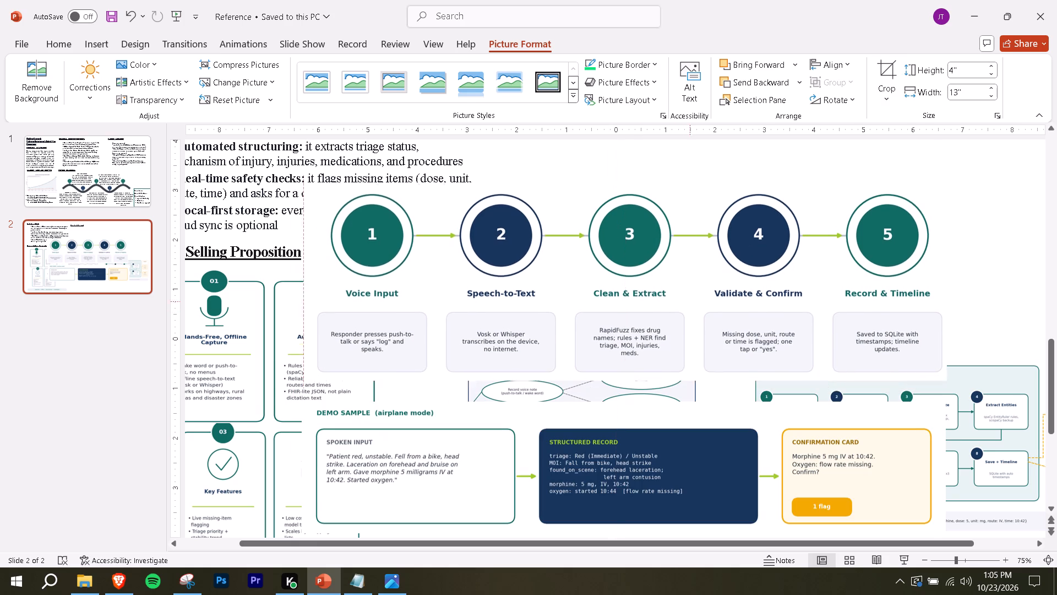
{"action": "left_click_drag", "start_coordinate": [725, 280], "coordinate": [743, 278]}
{"action": "scroll", "coordinate": [915, 250], "scroll_direction": "down", "scroll_amount": 2, "text": "ctrl"}
{"action": "left_click_drag", "start_coordinate": [771, 271], "coordinate": [774, 264]}
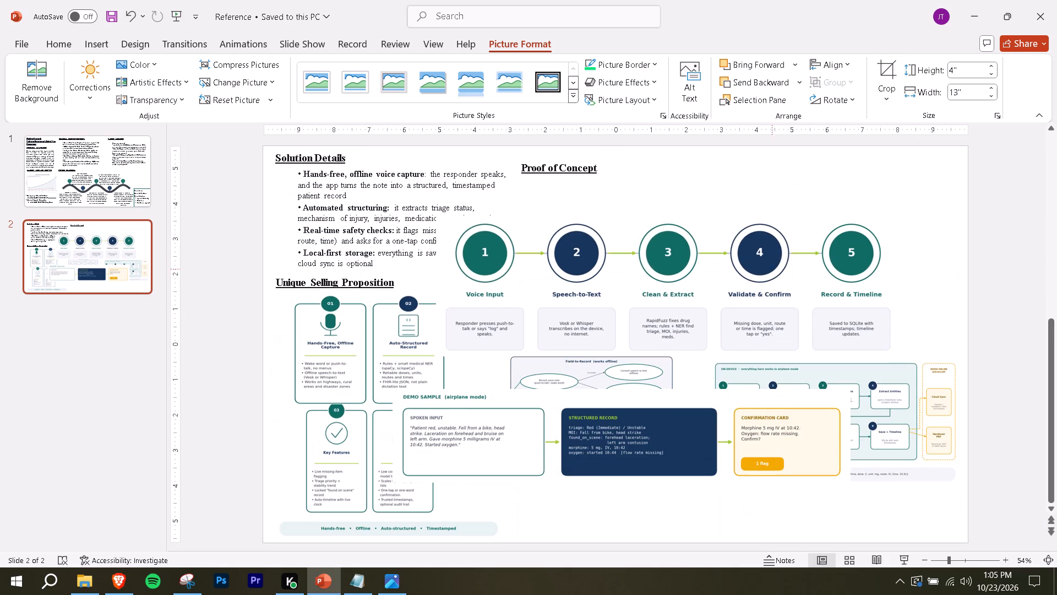
{"action": "left_click_drag", "start_coordinate": [774, 264], "coordinate": [824, 230]}
{"action": "left_click_drag", "start_coordinate": [853, 278], "coordinate": [871, 278]}
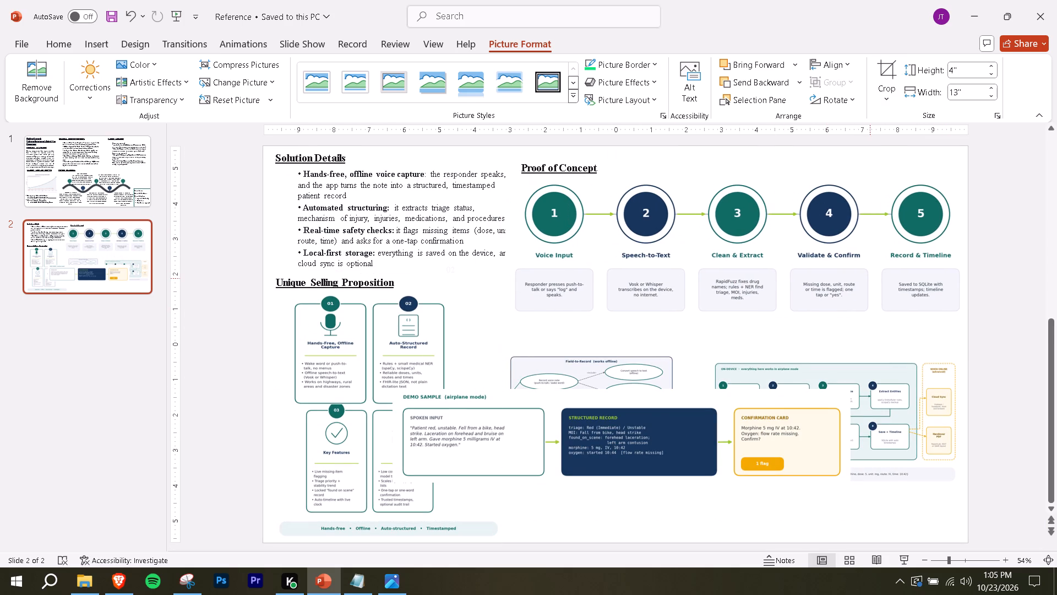
{"action": "left_click_drag", "start_coordinate": [871, 278], "coordinate": [873, 278]}
Shrink the five-stage picture to about 3.1" high by 10.08" wide and reposition it beneath the Proof of Concept heading.
{"action": "left_click_drag", "start_coordinate": [965, 316], "coordinate": [957, 306]}
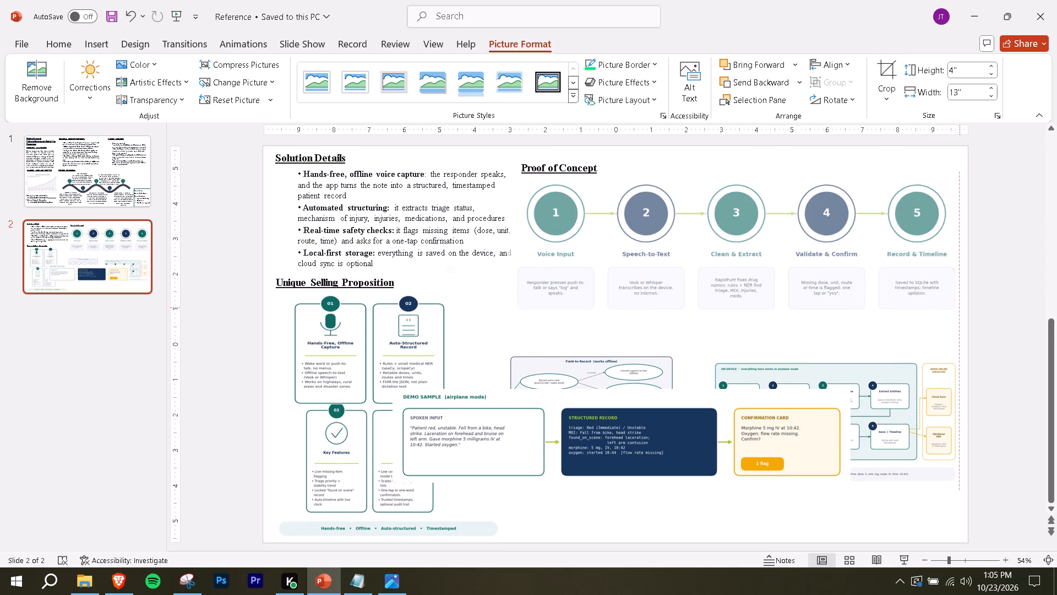
{"action": "left_click_drag", "start_coordinate": [957, 306], "coordinate": [900, 265]}
{"action": "left_click_drag", "start_coordinate": [811, 260], "coordinate": [835, 259]}
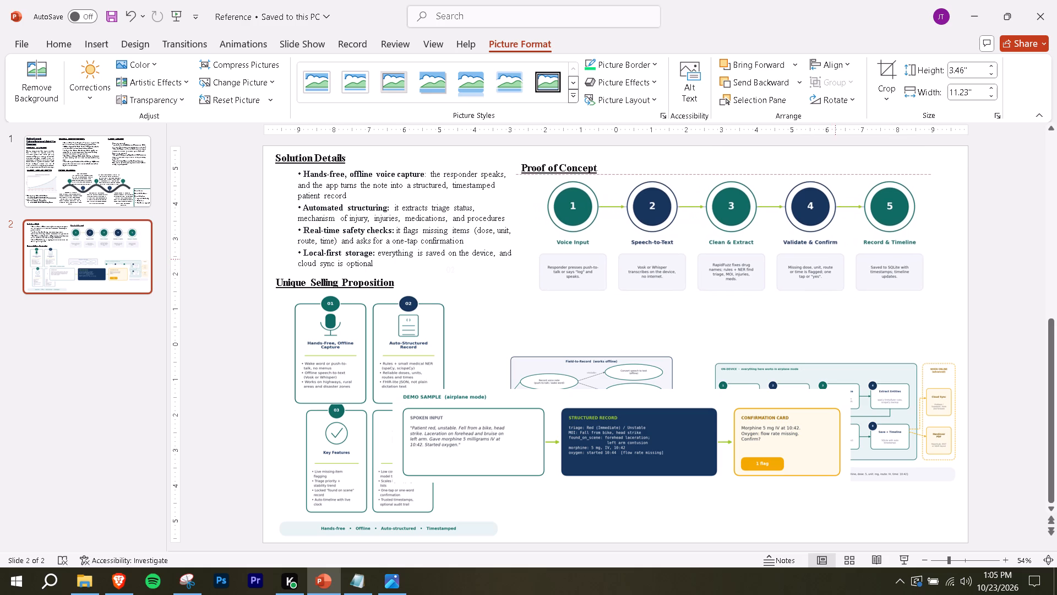
{"action": "left_click_drag", "start_coordinate": [835, 259], "coordinate": [837, 259]}
{"action": "scroll", "coordinate": [862, 253], "scroll_direction": "up", "scroll_amount": 2, "text": "ctrl"}
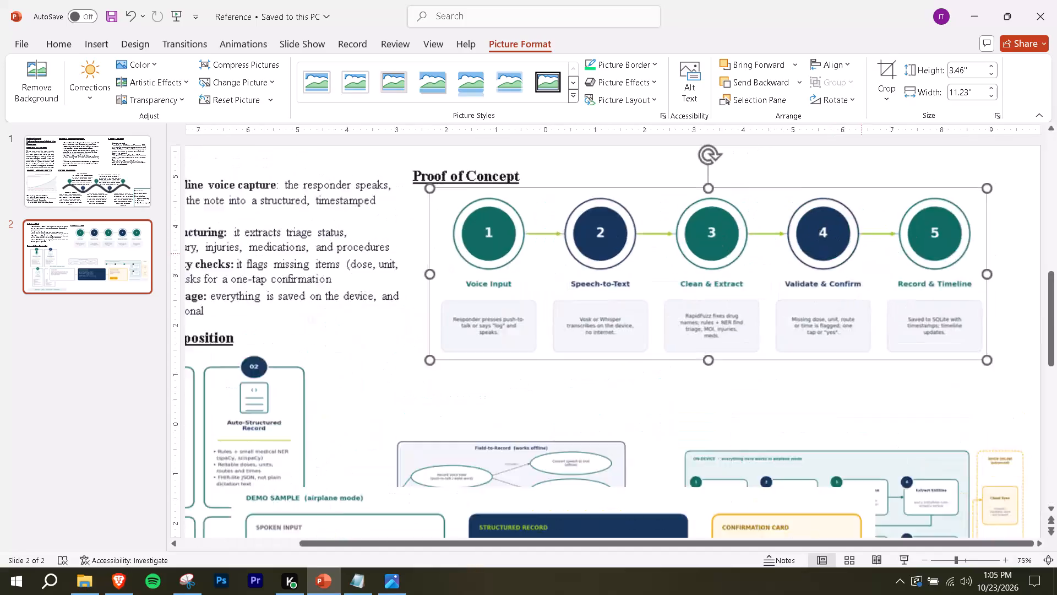
{"action": "scroll", "coordinate": [862, 253], "scroll_direction": "up", "scroll_amount": 2, "text": "ctrl"}
{"action": "scroll", "coordinate": [844, 278], "scroll_direction": "down", "scroll_amount": 4, "text": "ctrl"}
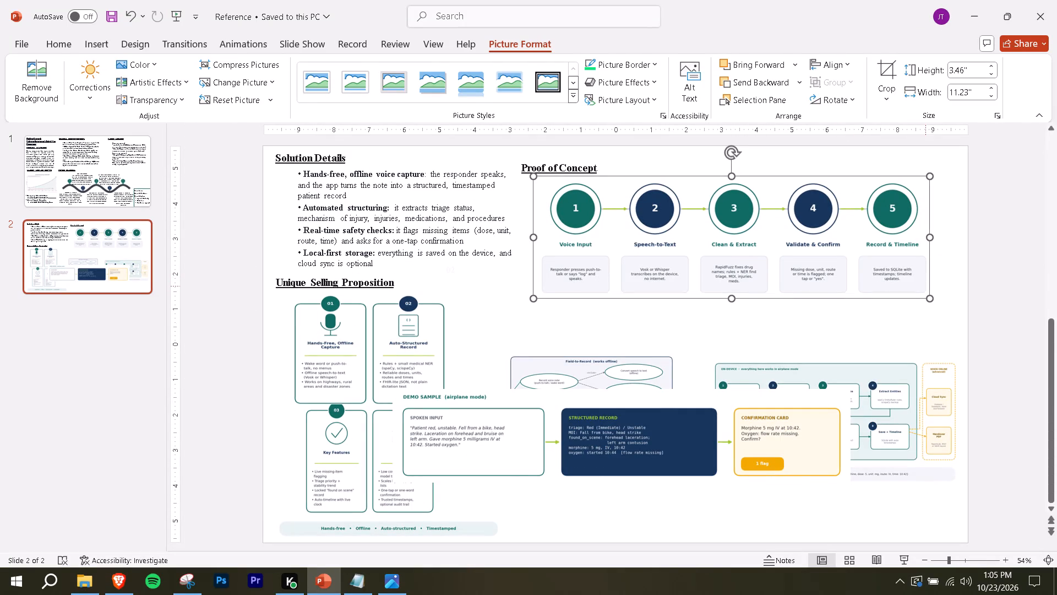
{"action": "left_click_drag", "start_coordinate": [931, 297], "coordinate": [923, 288]}
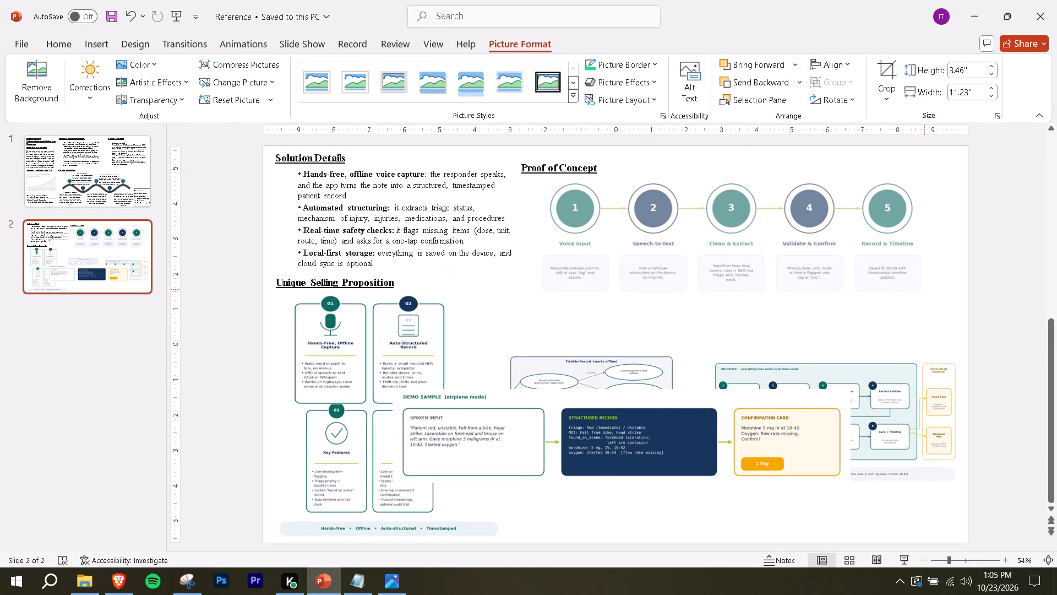
{"action": "left_click_drag", "start_coordinate": [923, 288], "coordinate": [892, 259]}
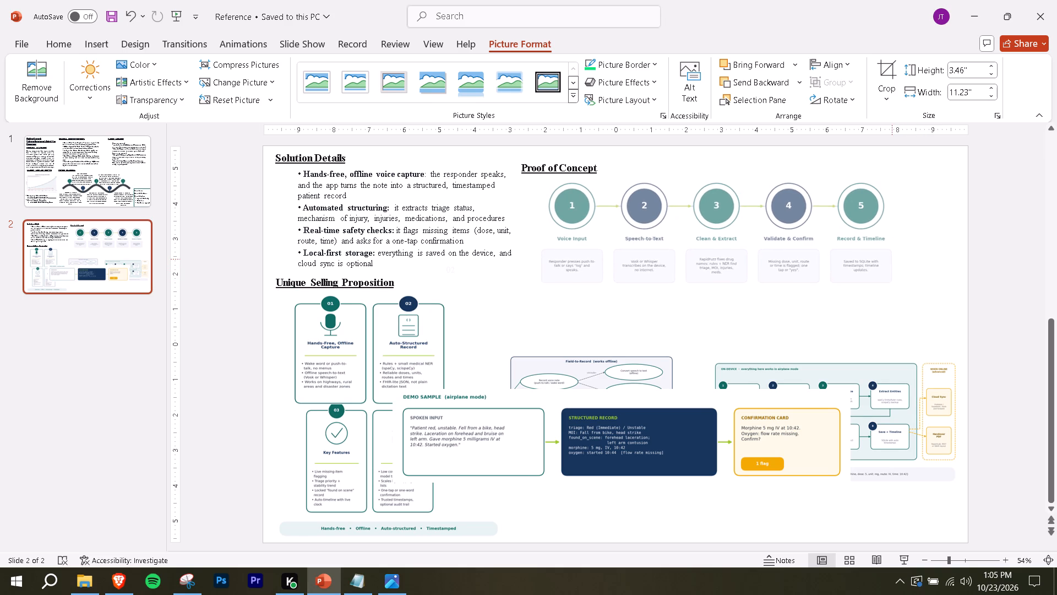
{"action": "left_click_drag", "start_coordinate": [892, 259], "coordinate": [890, 256]}
{"action": "left_click_drag", "start_coordinate": [800, 237], "coordinate": [811, 236]}
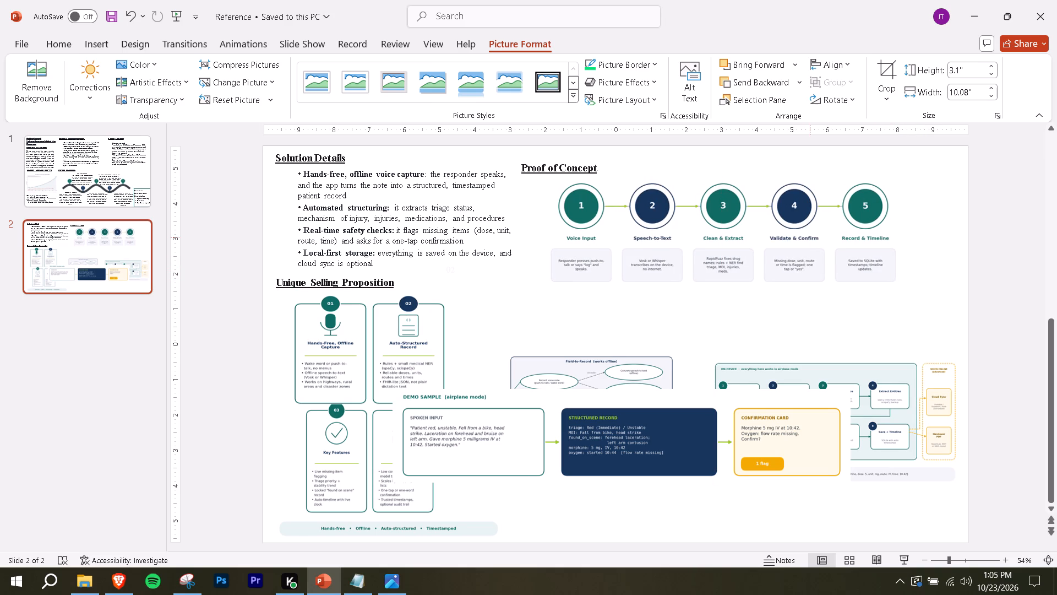
Nudge the five-stage picture slightly to the right beneath the Proof of Concept heading.
{"action": "left_click_drag", "start_coordinate": [811, 236], "coordinate": [825, 235]}
Shrink the Demo Sample picture to about 1.65" high by 8.1" wide and place it directly beneath the five-stage picture.
{"action": "left_click", "coordinate": [650, 443]}
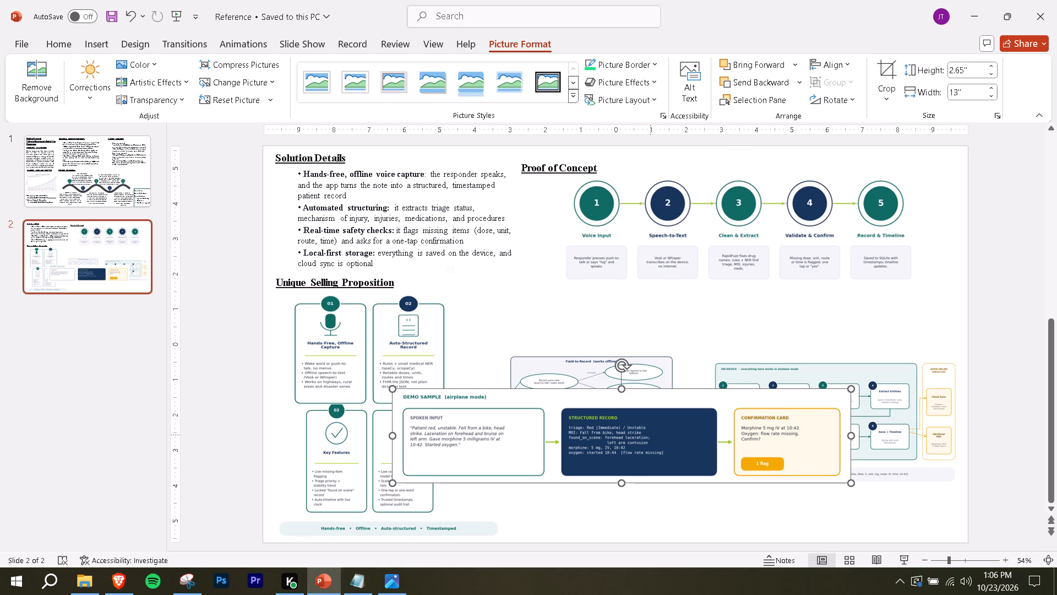
{"action": "left_click_drag", "start_coordinate": [650, 435], "coordinate": [759, 318]}
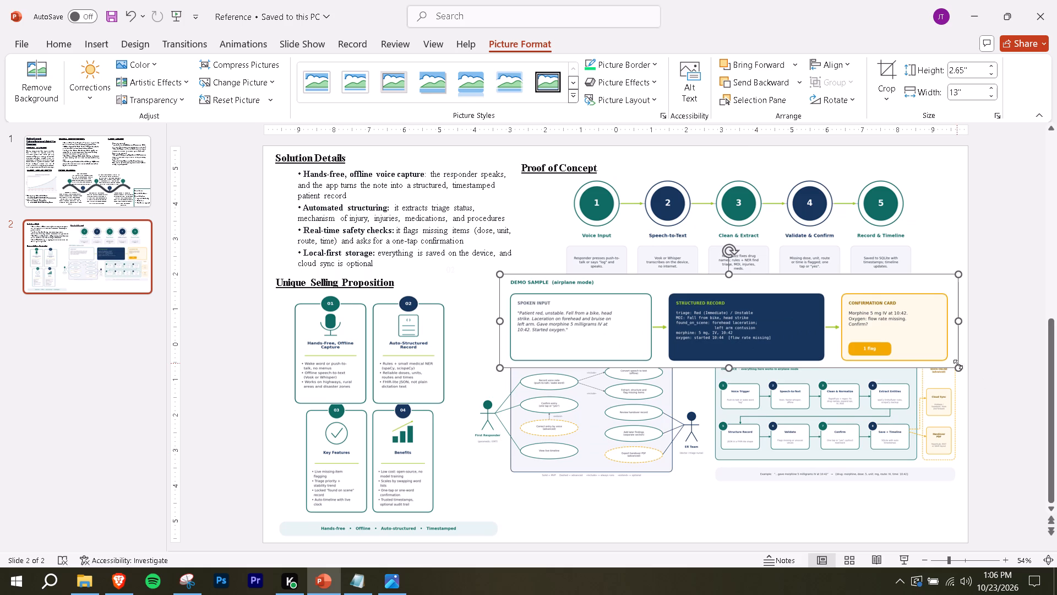
{"action": "left_click_drag", "start_coordinate": [961, 368], "coordinate": [800, 305]}
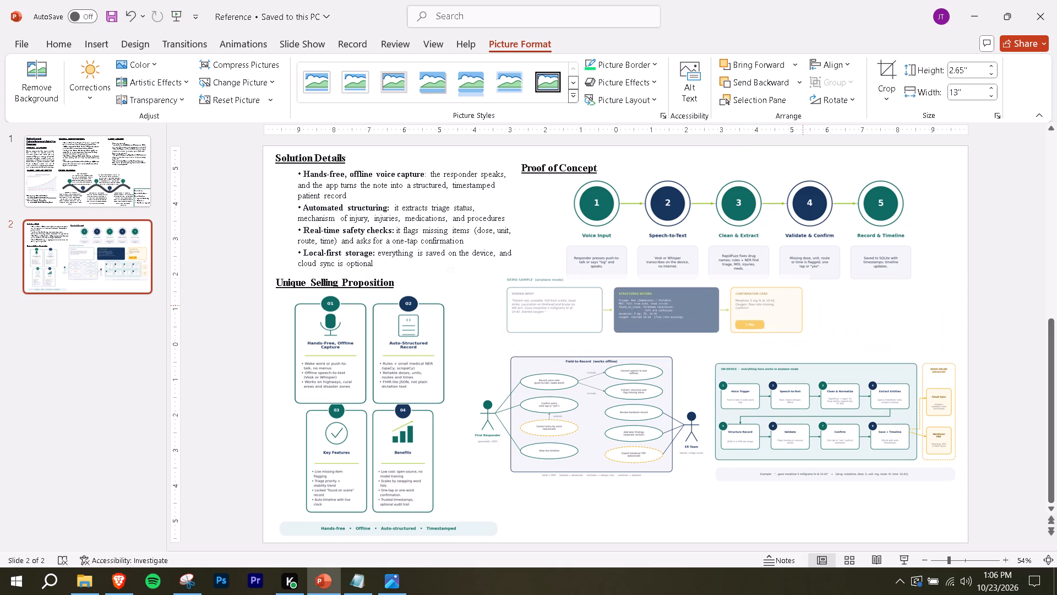
{"action": "left_click_drag", "start_coordinate": [800, 305], "coordinate": [783, 303]}
{"action": "left_click_drag", "start_coordinate": [648, 309], "coordinate": [743, 319]}
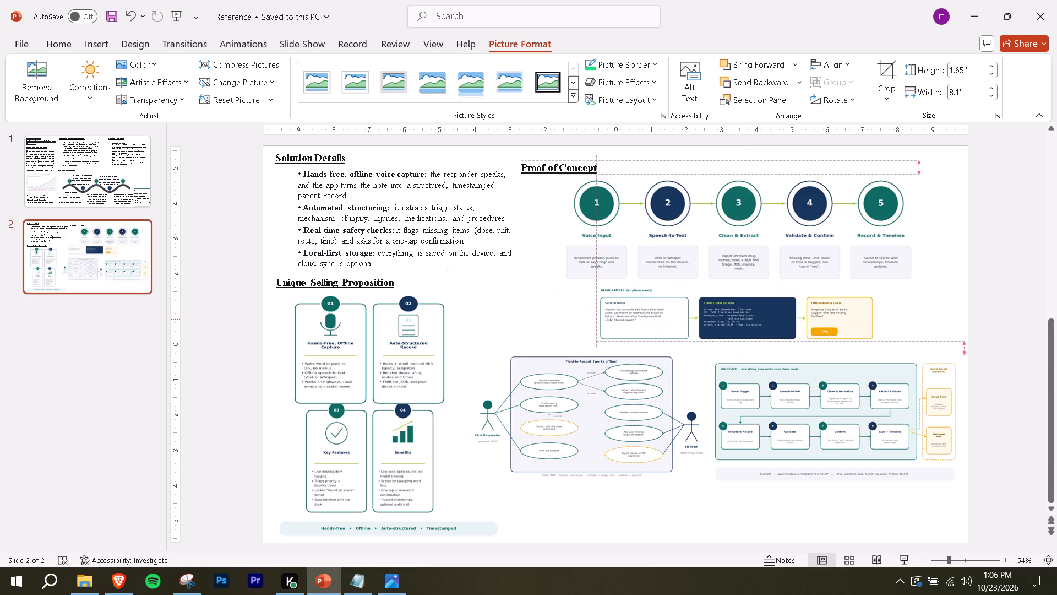
{"action": "left_click_drag", "start_coordinate": [743, 319], "coordinate": [727, 317]}
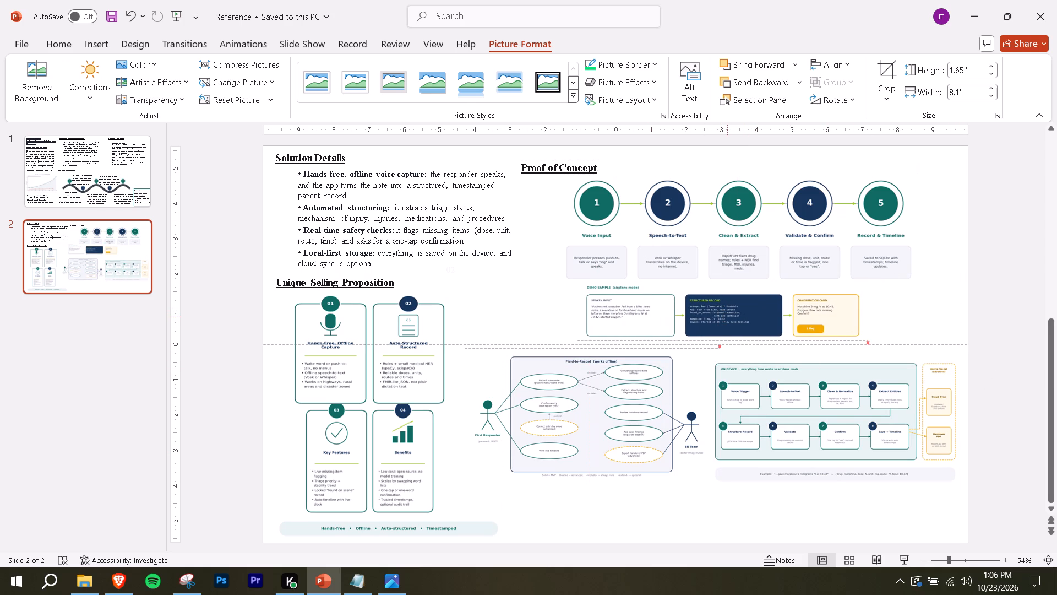
{"action": "left_click_drag", "start_coordinate": [727, 317], "coordinate": [736, 317]}
Stretch the Demo Sample picture sideways on both ends to about 10.36" wide, roughly matching the five-stage picture's span.
{"action": "scroll", "coordinate": [856, 315], "scroll_direction": "up", "scroll_amount": 3, "text": "ctrl"}
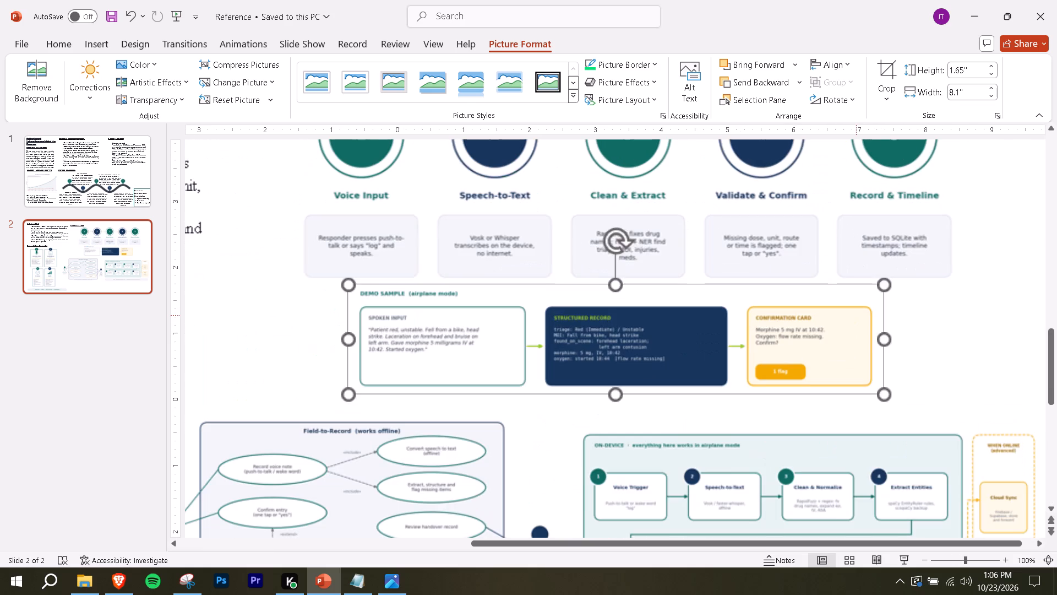
{"action": "left_click_drag", "start_coordinate": [884, 339], "coordinate": [967, 339]}
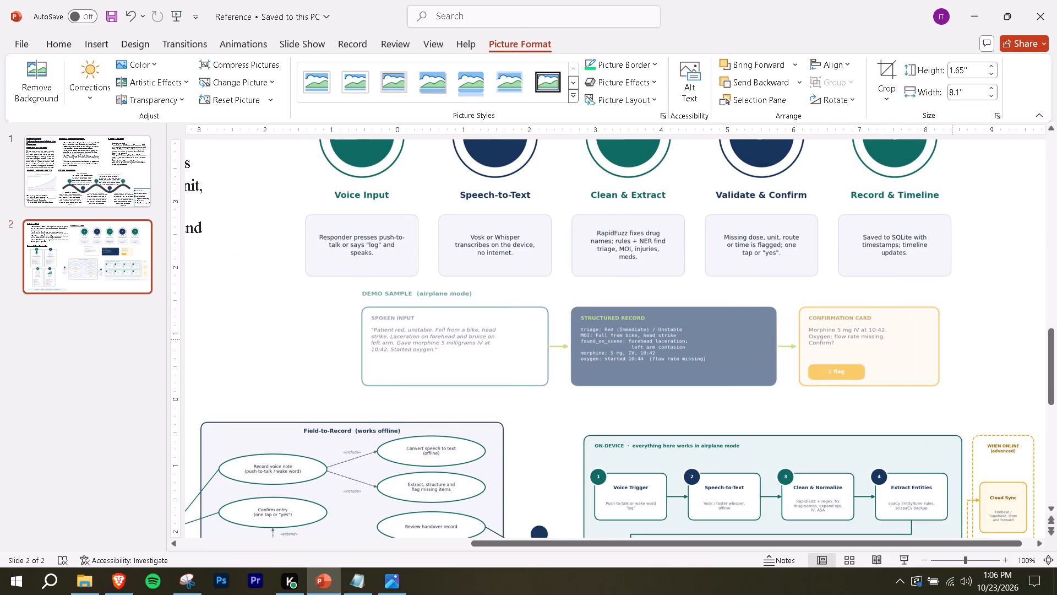
{"action": "left_click_drag", "start_coordinate": [967, 339], "coordinate": [978, 339]}
{"action": "scroll", "coordinate": [910, 335], "scroll_direction": "down", "scroll_amount": 3, "text": "ctrl"}
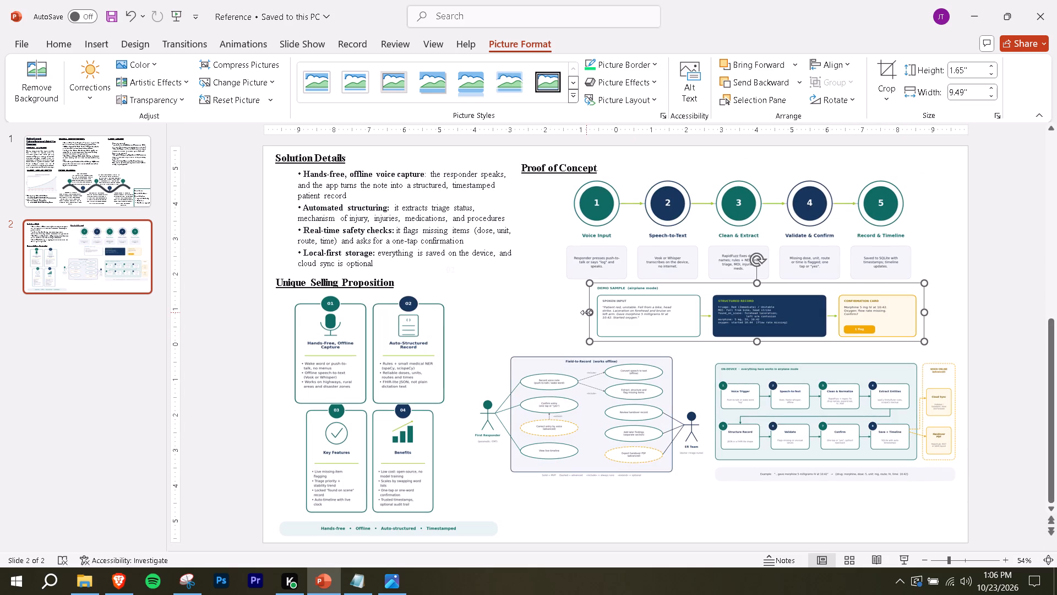
{"action": "left_click_drag", "start_coordinate": [586, 312], "coordinate": [557, 313]}
{"action": "left_click", "coordinate": [985, 314]}
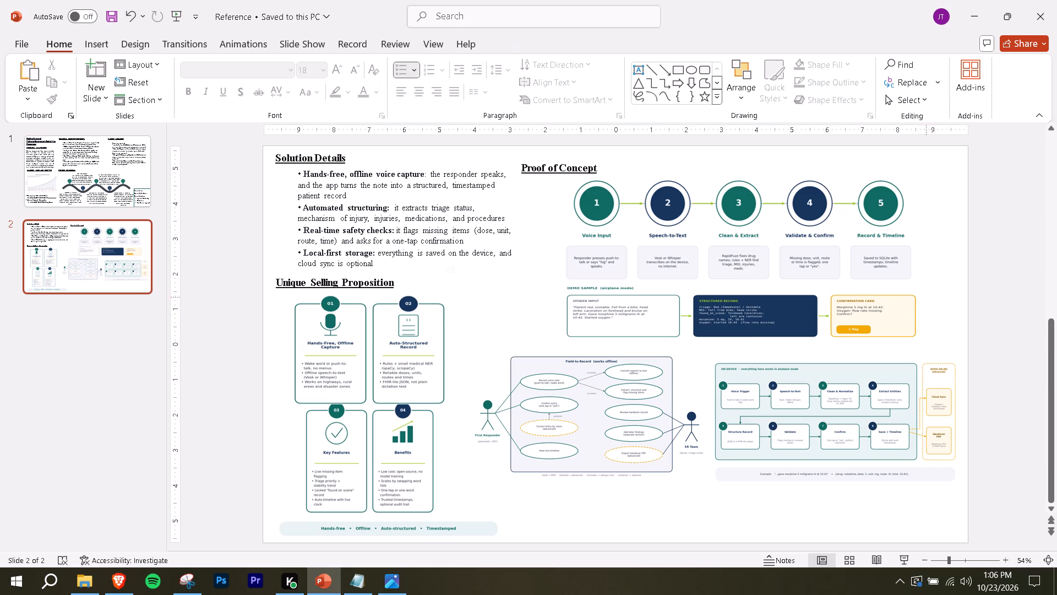
{"action": "scroll", "coordinate": [841, 253], "scroll_direction": "up", "scroll_amount": 4, "text": "ctrl"}
{"action": "scroll", "coordinate": [841, 253], "scroll_direction": "down", "scroll_amount": 3, "text": "ctrl"}
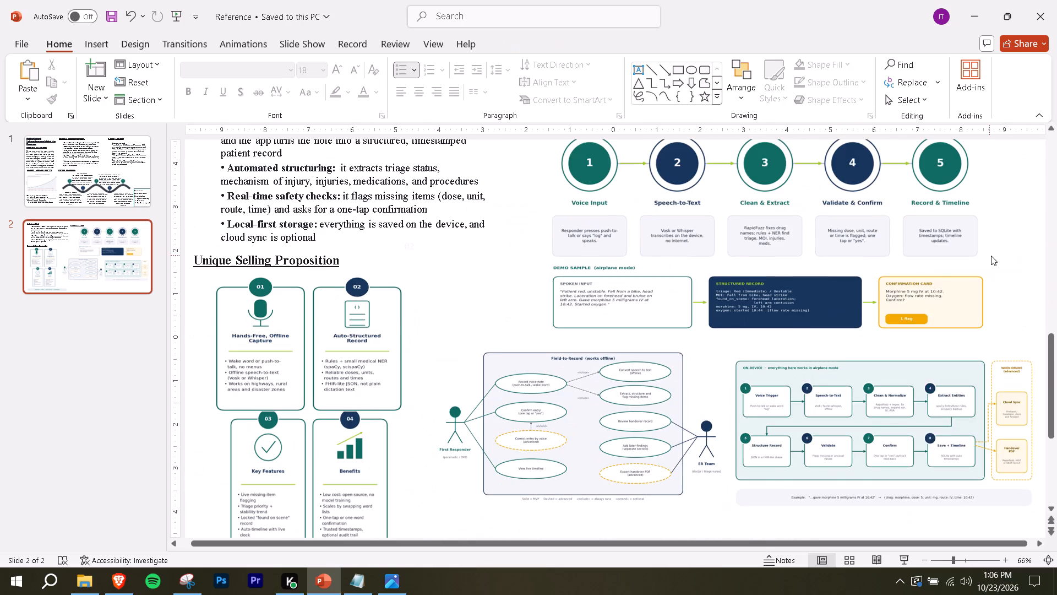
{"action": "scroll", "coordinate": [991, 256], "scroll_direction": "down", "scroll_amount": 1, "text": "ctrl"}
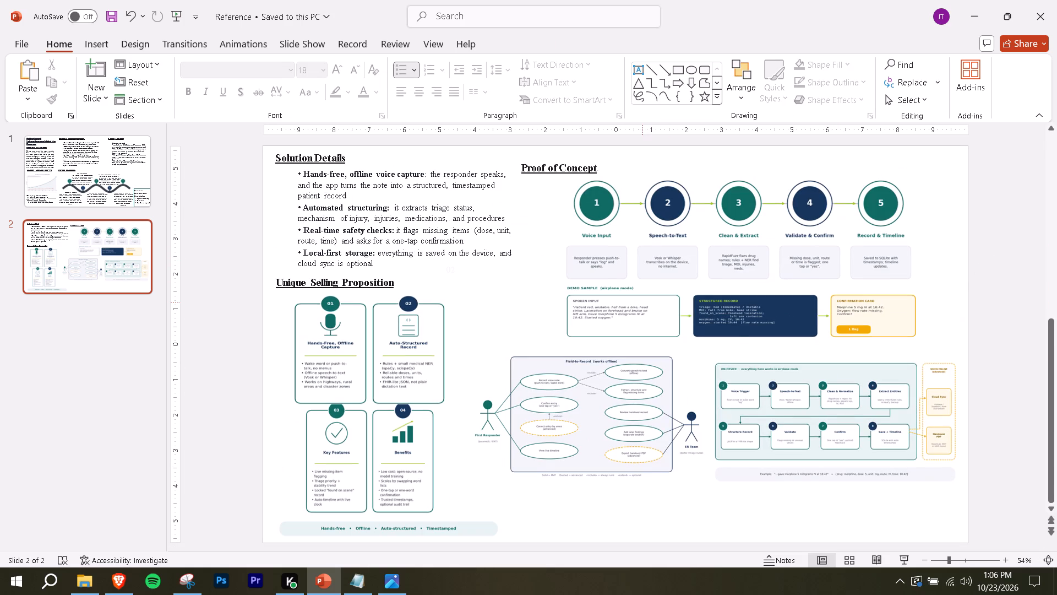
{"action": "left_click", "coordinate": [642, 302]}
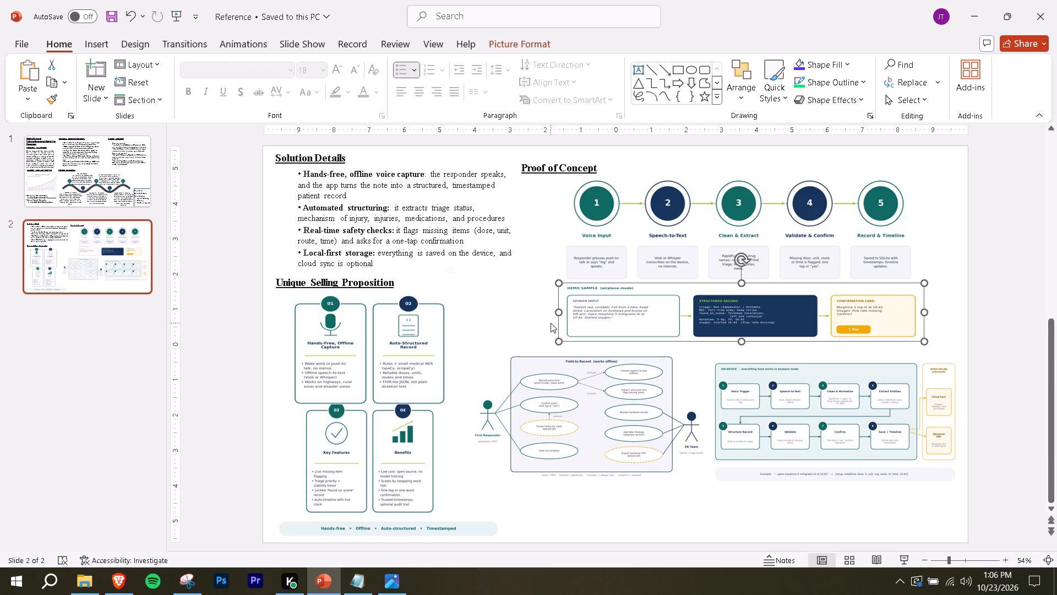
Widen the five-stage picture on its left side and enlarge it slightly so it spans wider than the Demo Sample picture.
{"action": "left_click", "coordinate": [603, 240]}
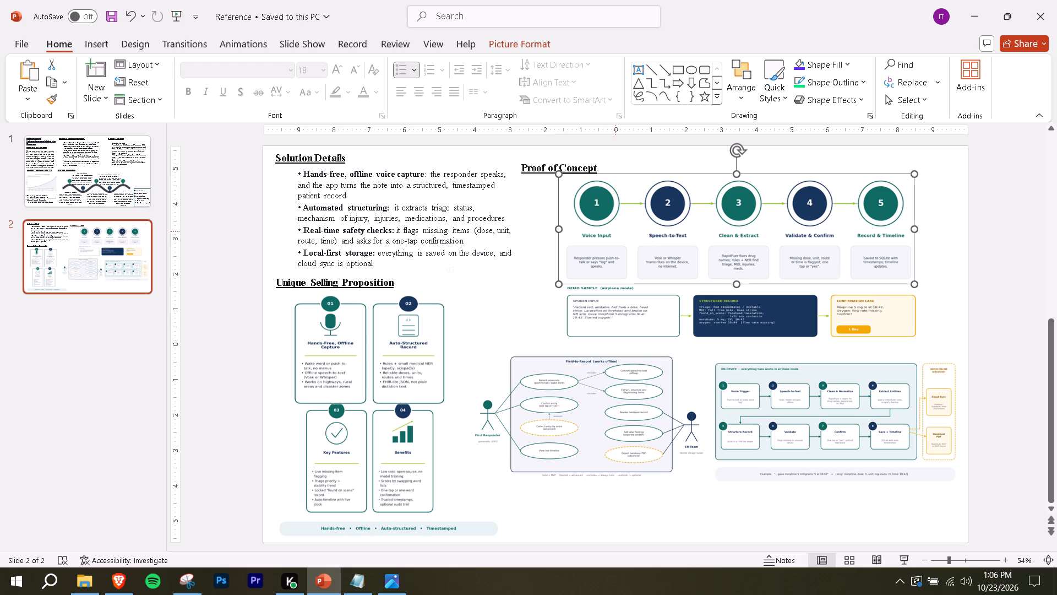
{"action": "left_click_drag", "start_coordinate": [557, 230], "coordinate": [532, 230]}
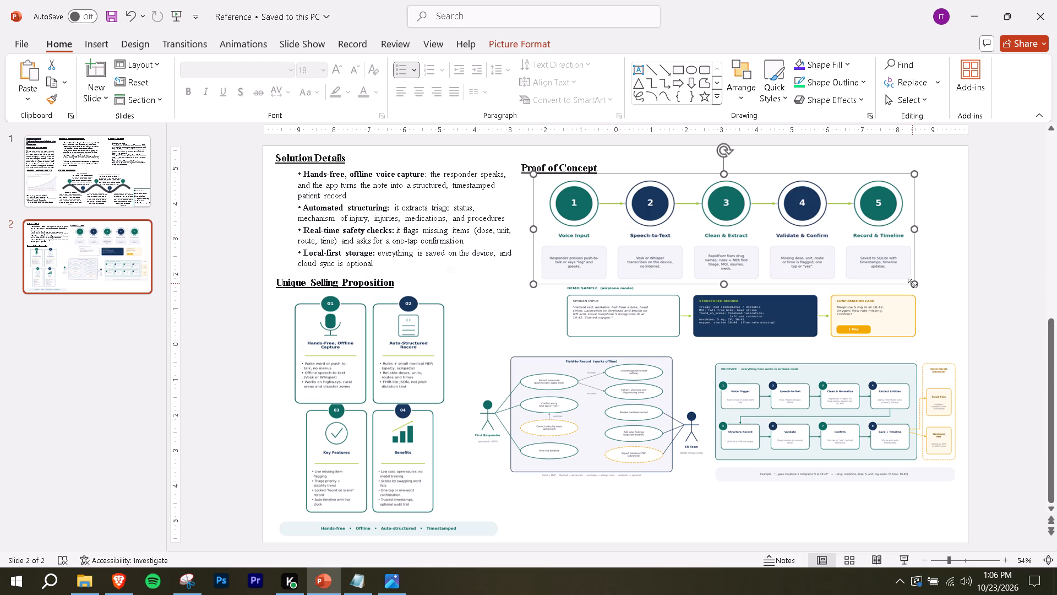
{"action": "left_click_drag", "start_coordinate": [912, 283], "coordinate": [920, 289]}
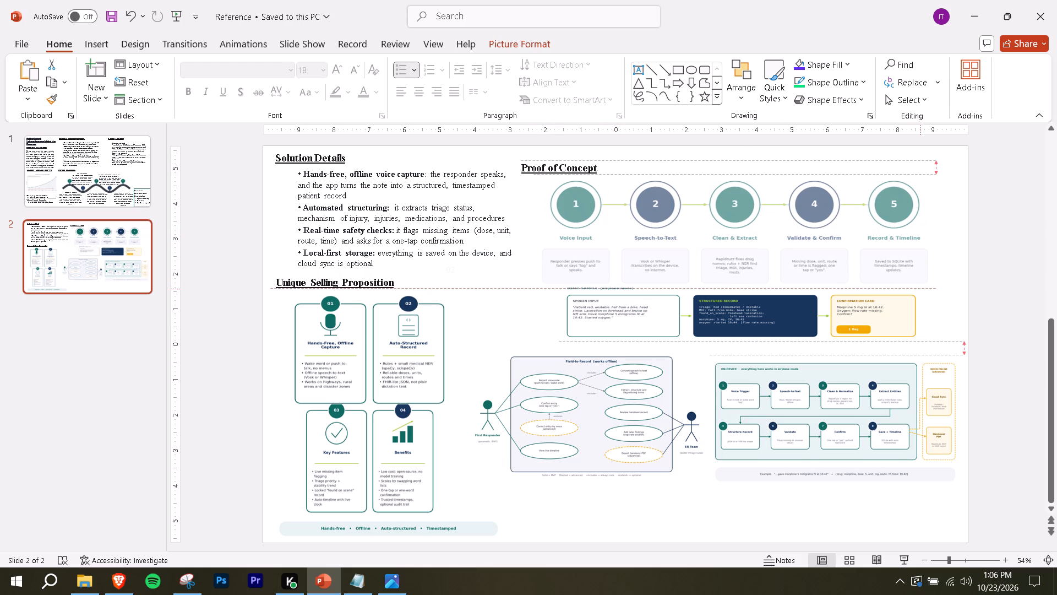
{"action": "left_click_drag", "start_coordinate": [920, 289], "coordinate": [920, 290]}
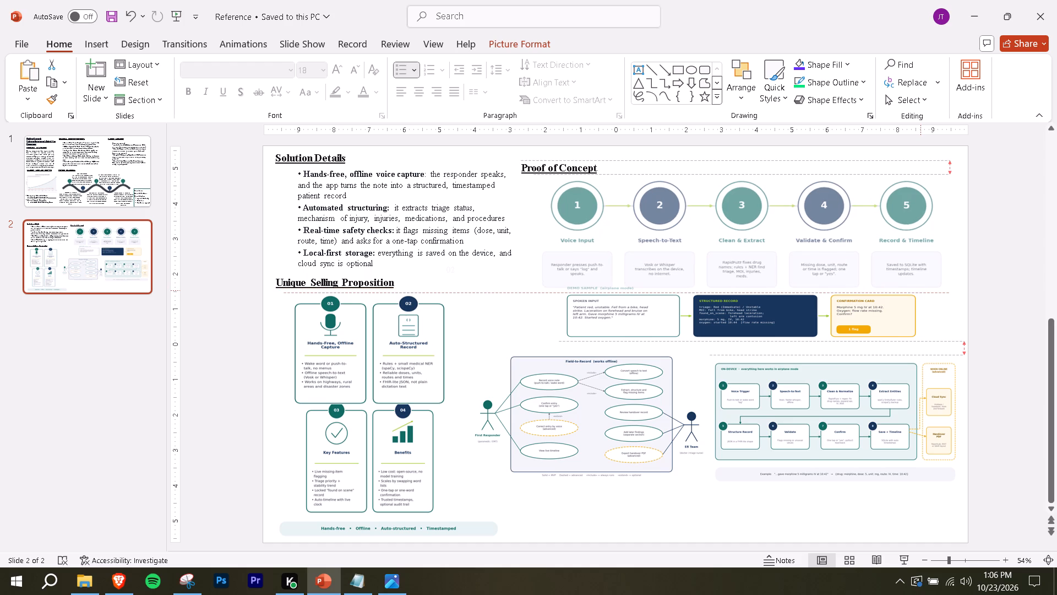
{"action": "left_click_drag", "start_coordinate": [920, 290], "coordinate": [918, 289]}
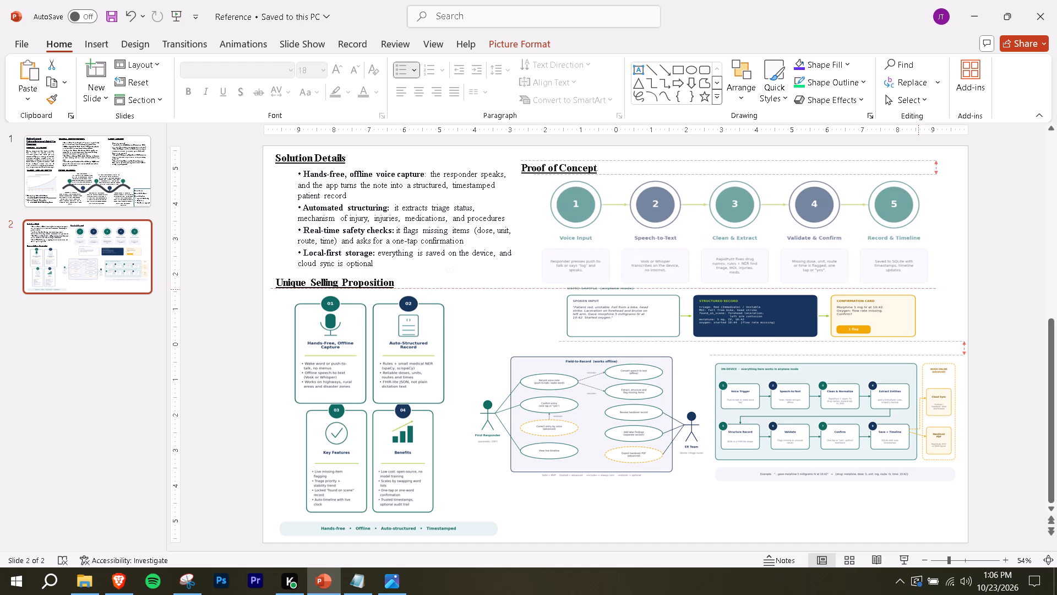
{"action": "left_click_drag", "start_coordinate": [918, 289], "coordinate": [920, 291]}
Send the Demo Sample picture backward so it sits behind the five-stage picture.
{"action": "left_click", "coordinate": [859, 311]}
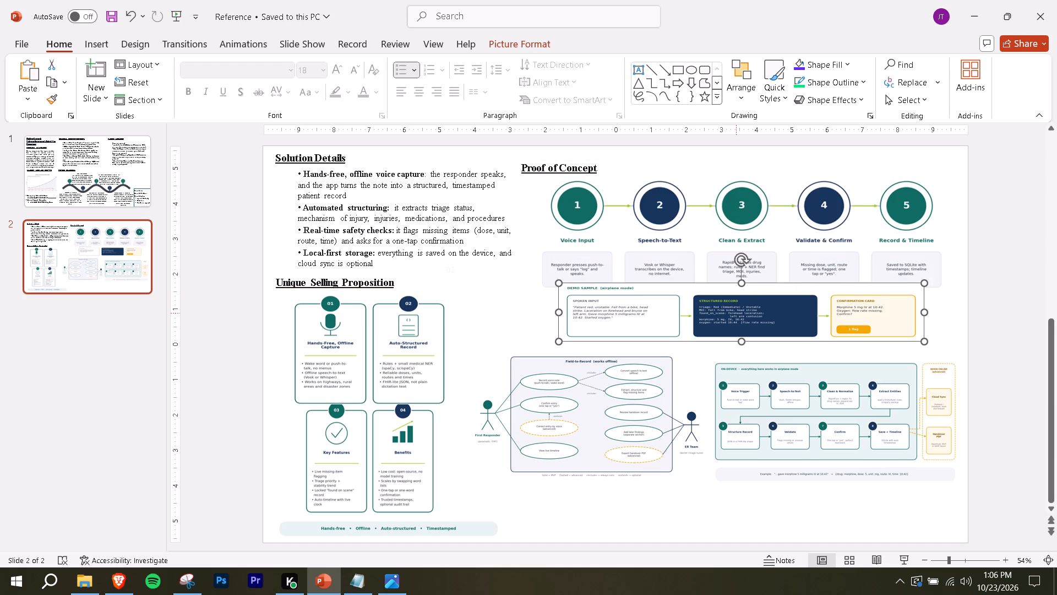
{"action": "left_click", "coordinate": [736, 313]}
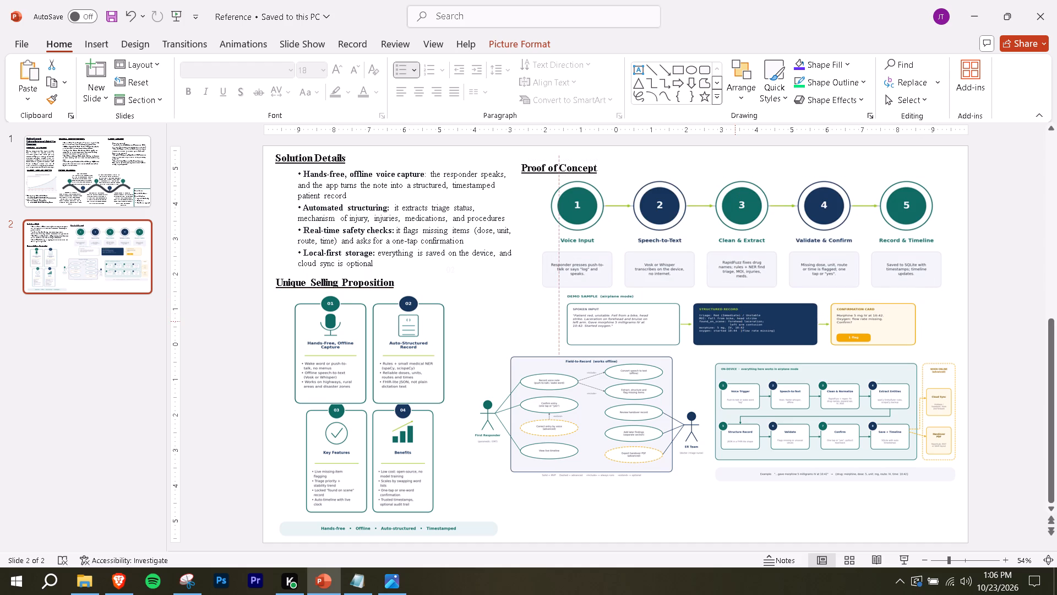
{"action": "left_click", "coordinate": [536, 41]}
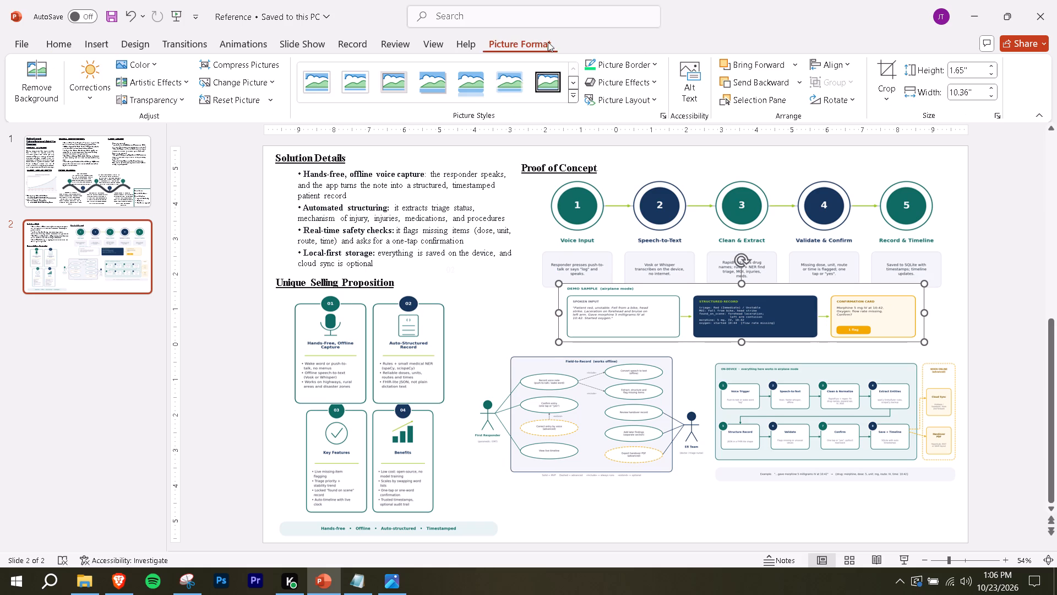
{"action": "left_click", "coordinate": [791, 88]}
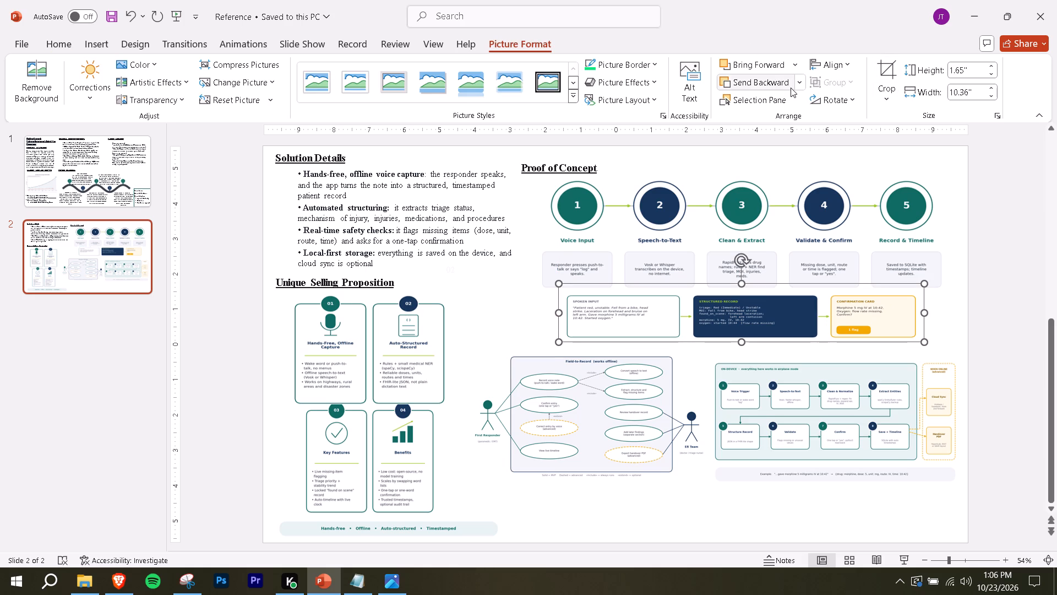
{"action": "left_click", "coordinate": [524, 315]}
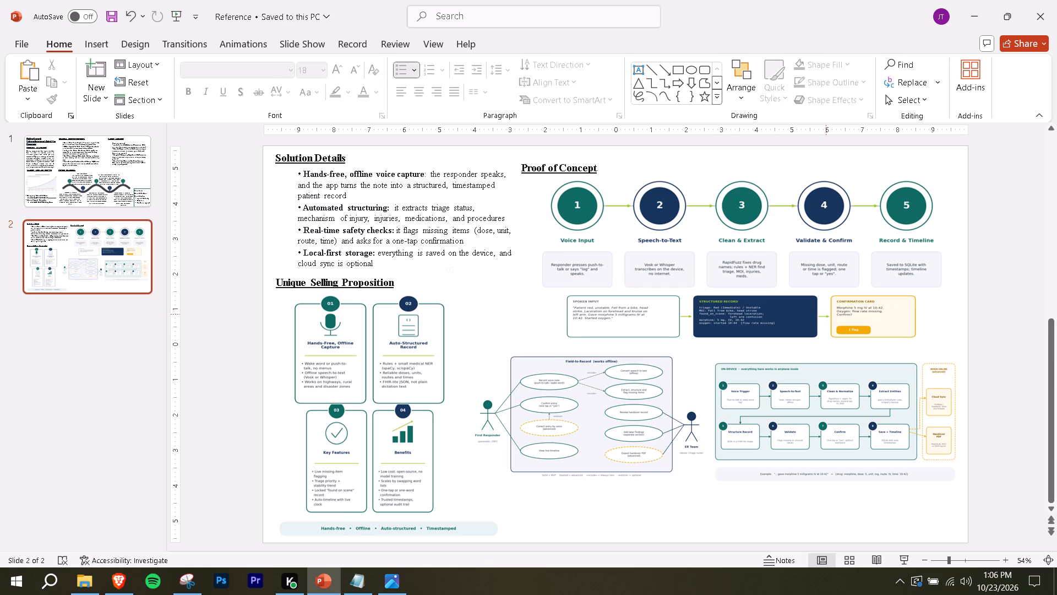